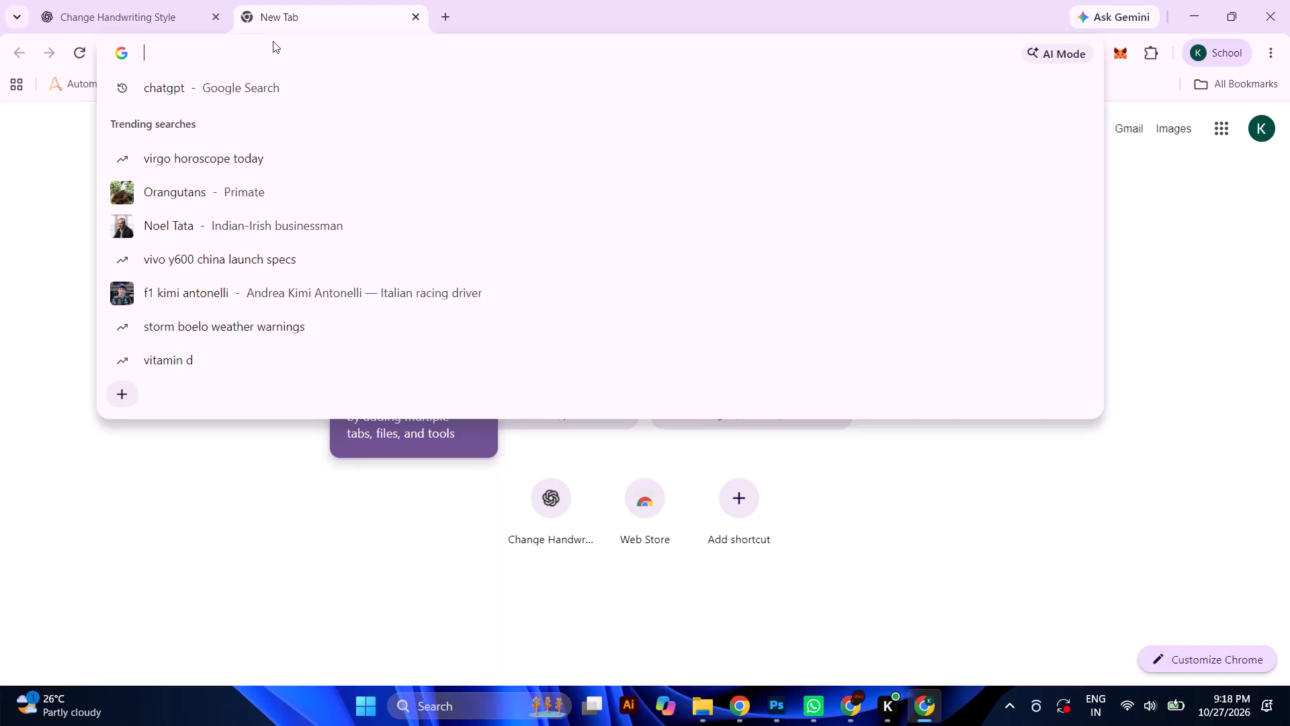
Switch to the other browser window and open Pinterest in its empty tab.
{"action": "left_click", "coordinate": [742, 722]}
{"action": "left_click", "coordinate": [246, 11]}
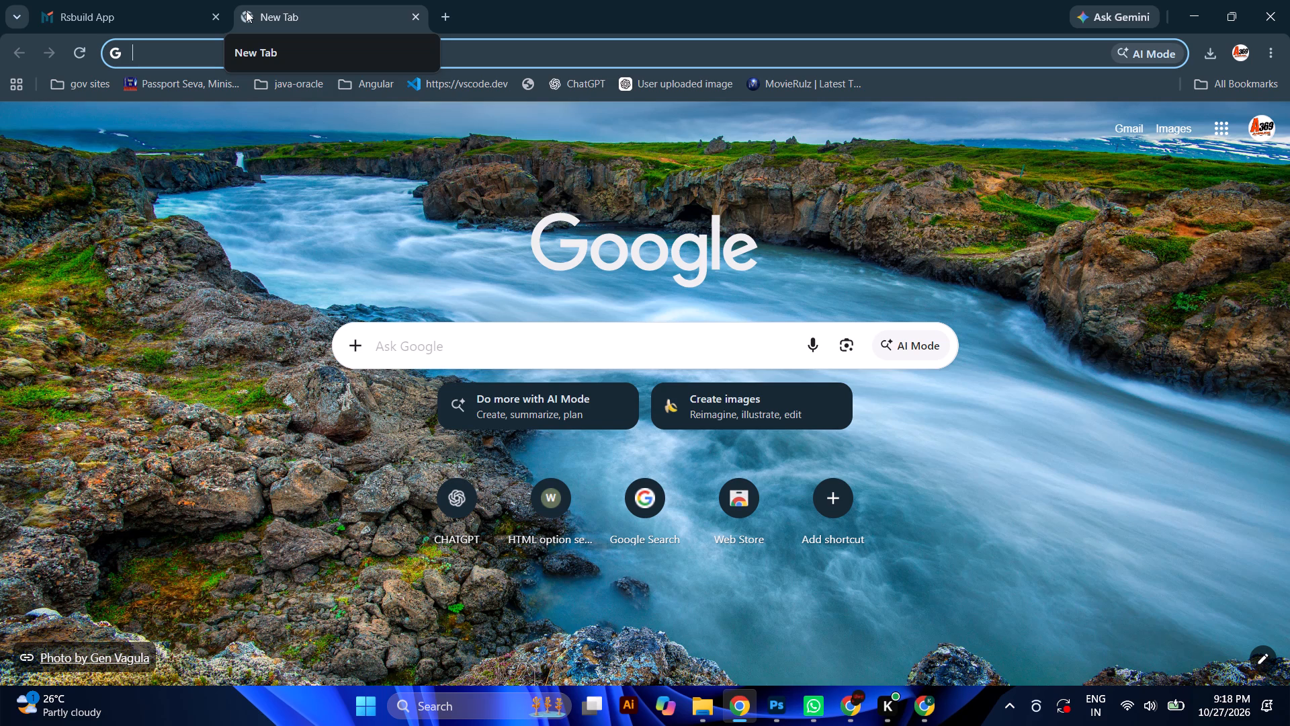
{"action": "type", "text": "pinteresr"}
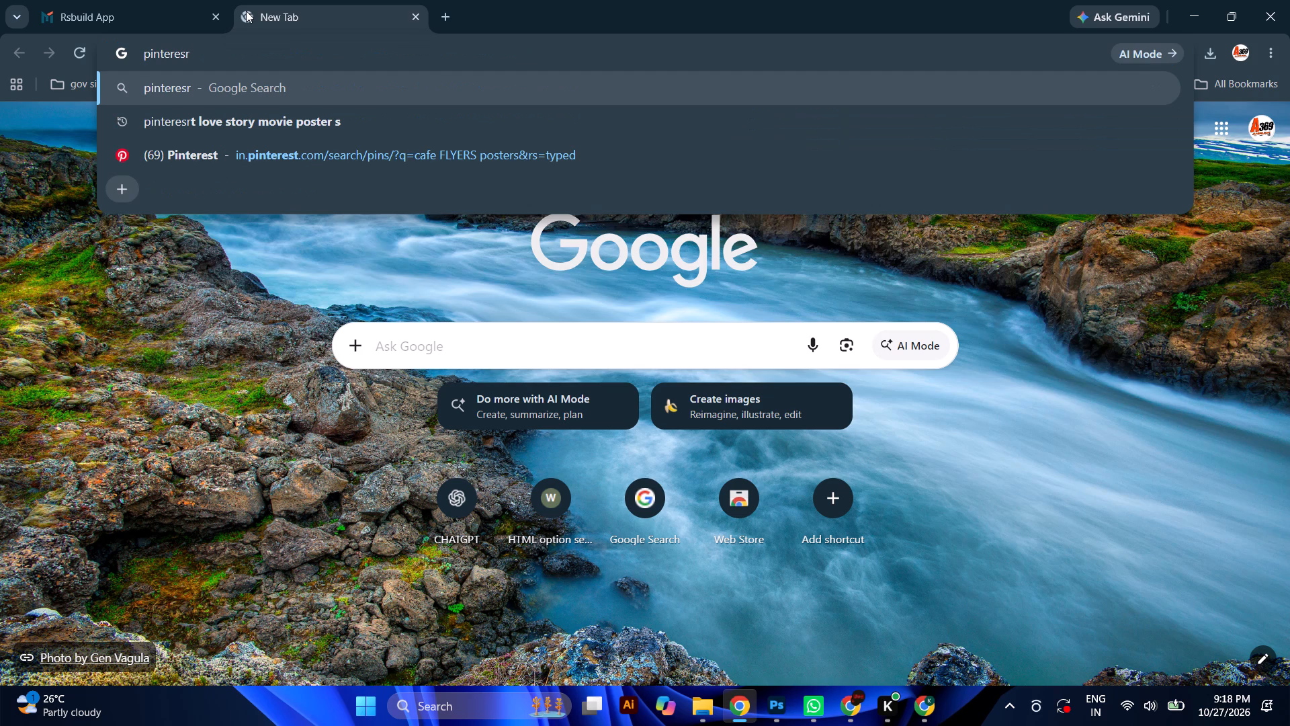
{"action": "key", "text": "space"}
{"action": "key", "text": "BackSpace"}
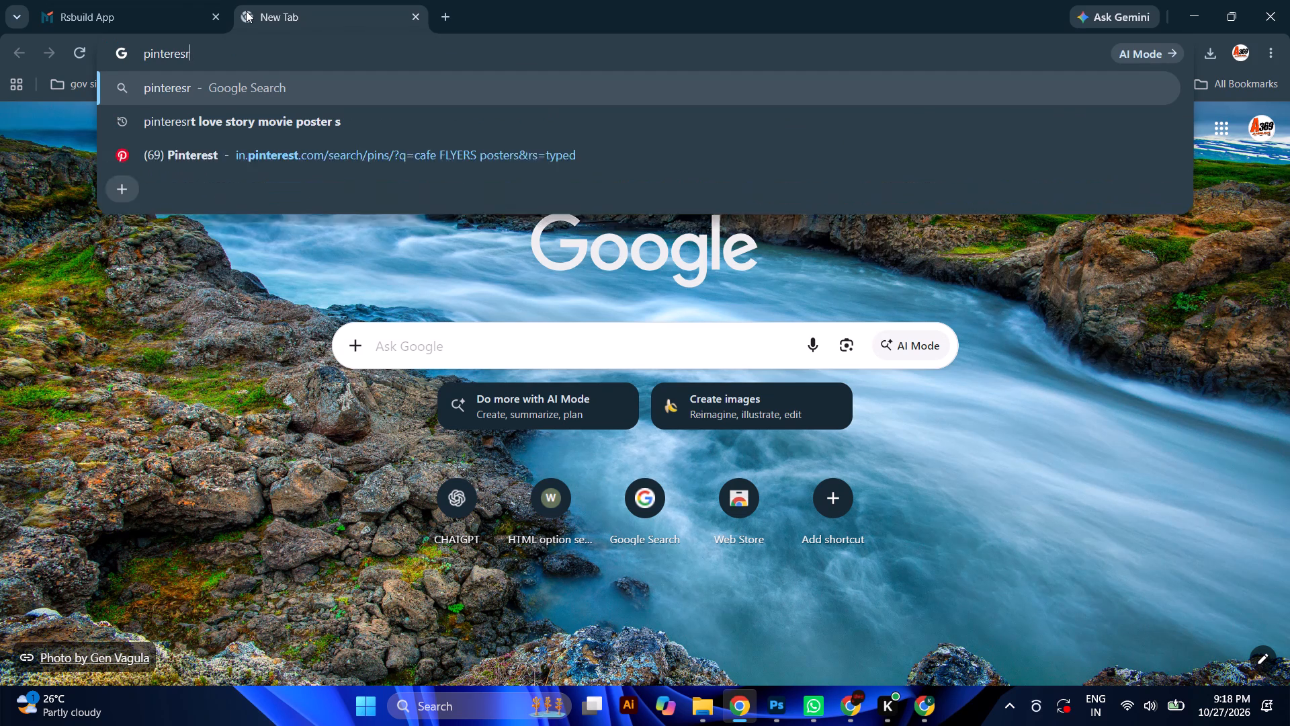
{"action": "key", "text": "BackSpace"}
{"action": "key", "text": "t"}
{"action": "key", "text": "Return"}
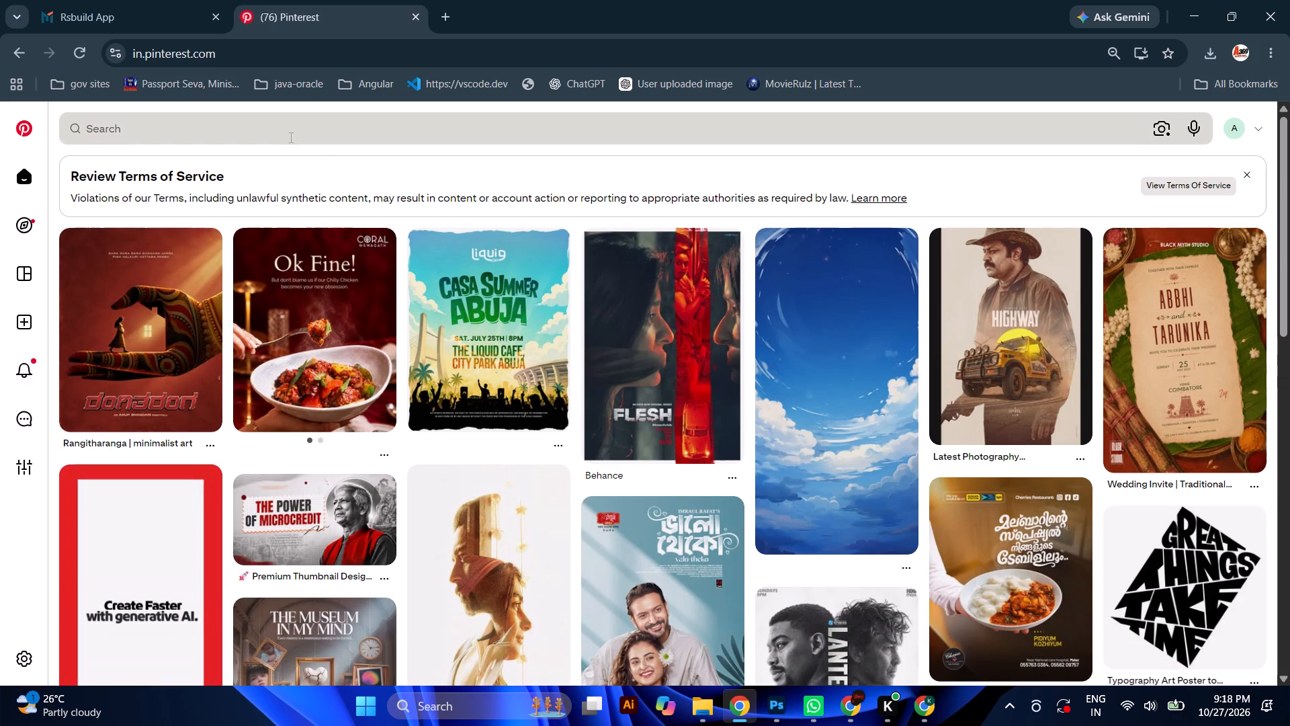
Search Pinterest for the suggested term "halloween theme".
{"action": "left_click", "coordinate": [288, 134]}
{"action": "type", "text": "halow"}
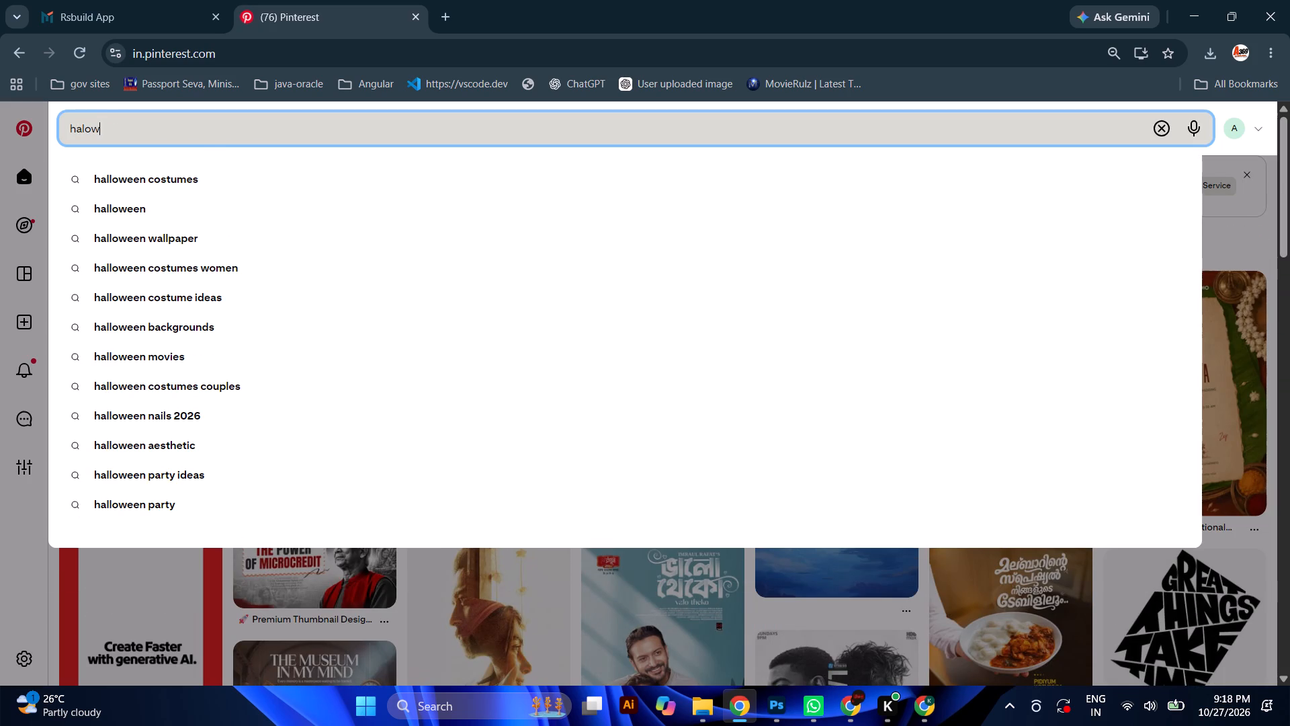
{"action": "type", "text": "een theme"}
{"action": "key", "text": "space"}
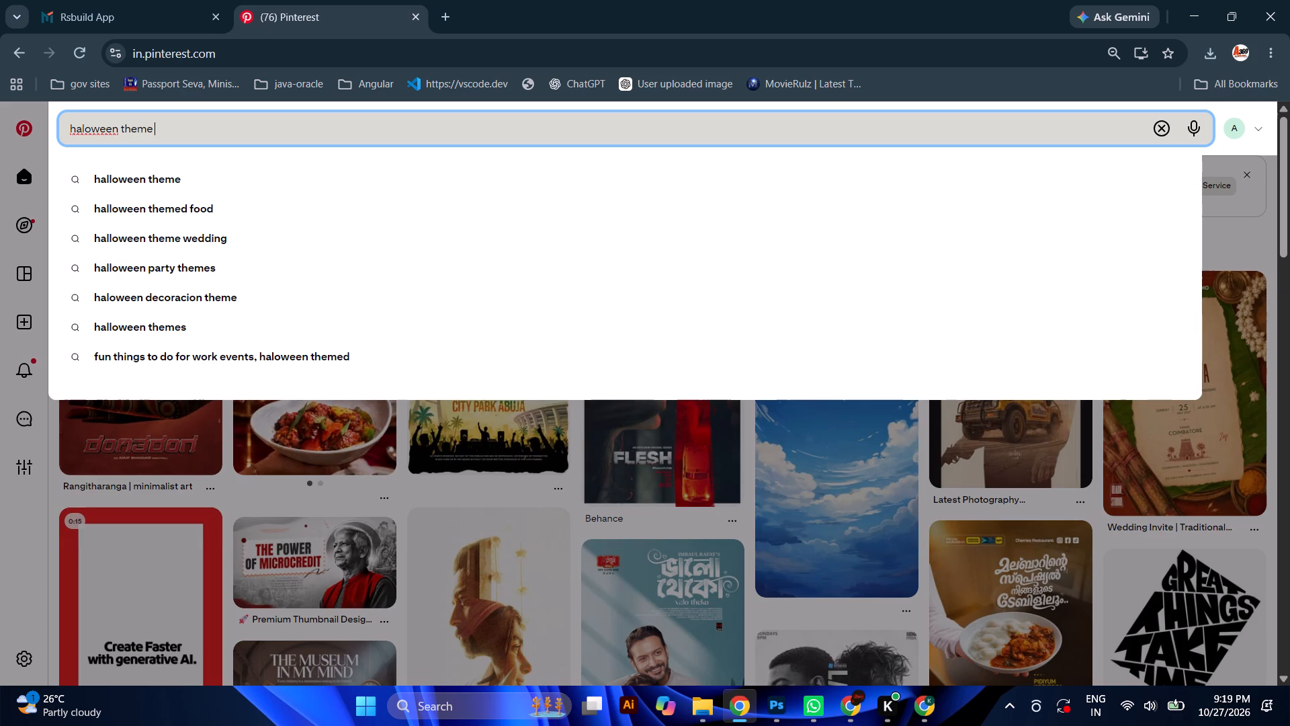
{"action": "key", "text": "Down"}
{"action": "key", "text": "Return"}
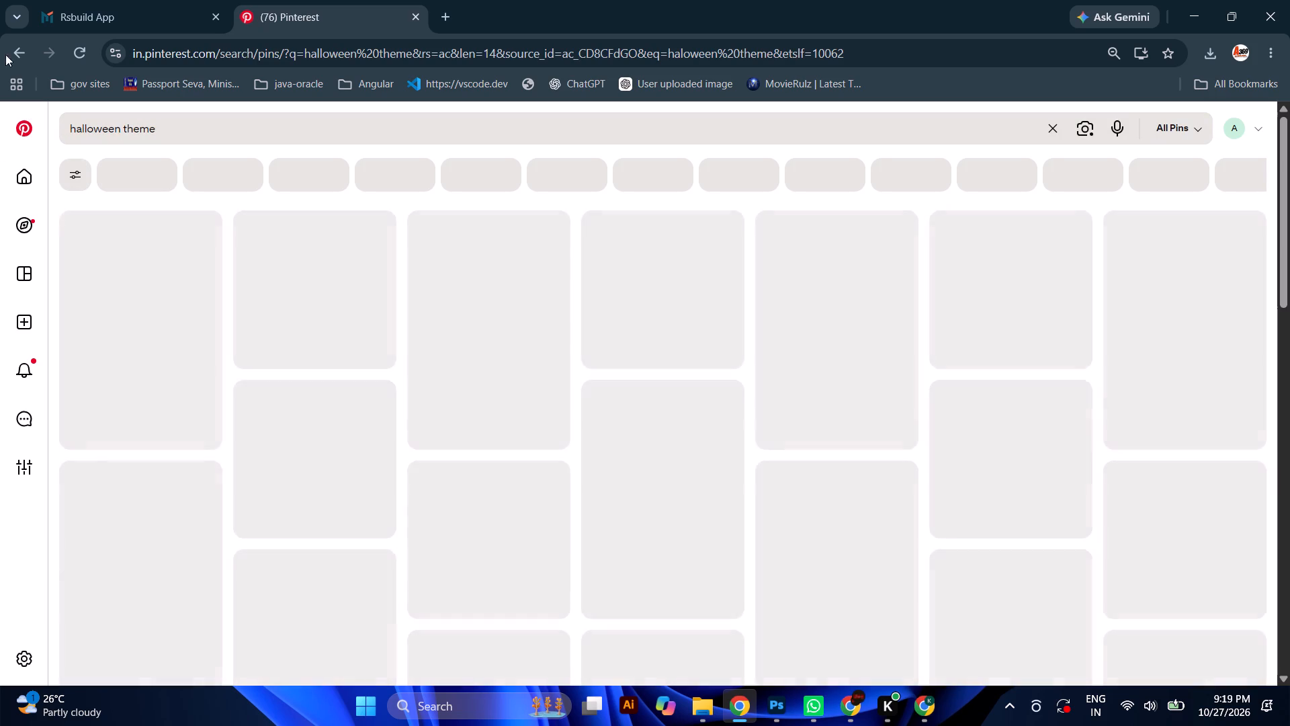
Refine the Pinterest search to the suggested term "halloween theme restaurant".
{"action": "left_click", "coordinate": [231, 115]}
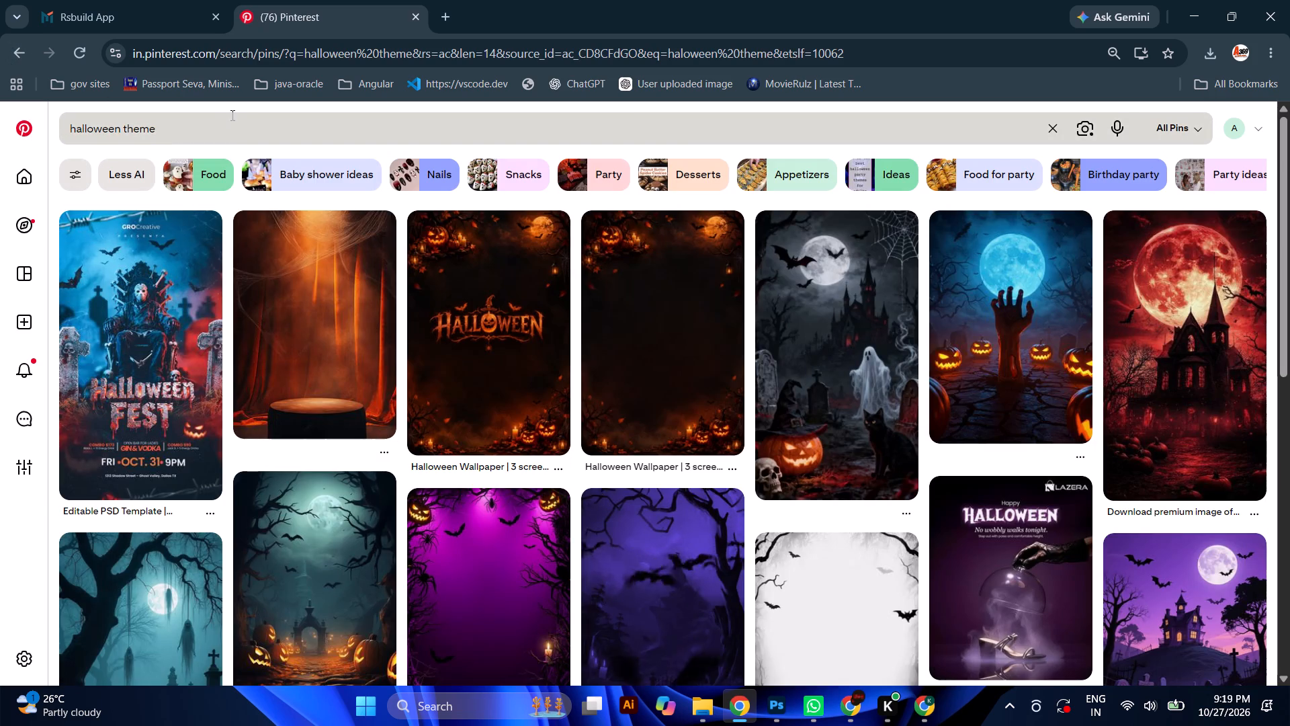
{"action": "key", "text": "space"}
{"action": "type", "text": "rest"}
{"action": "key", "text": "Down"}
{"action": "key", "text": "Return"}
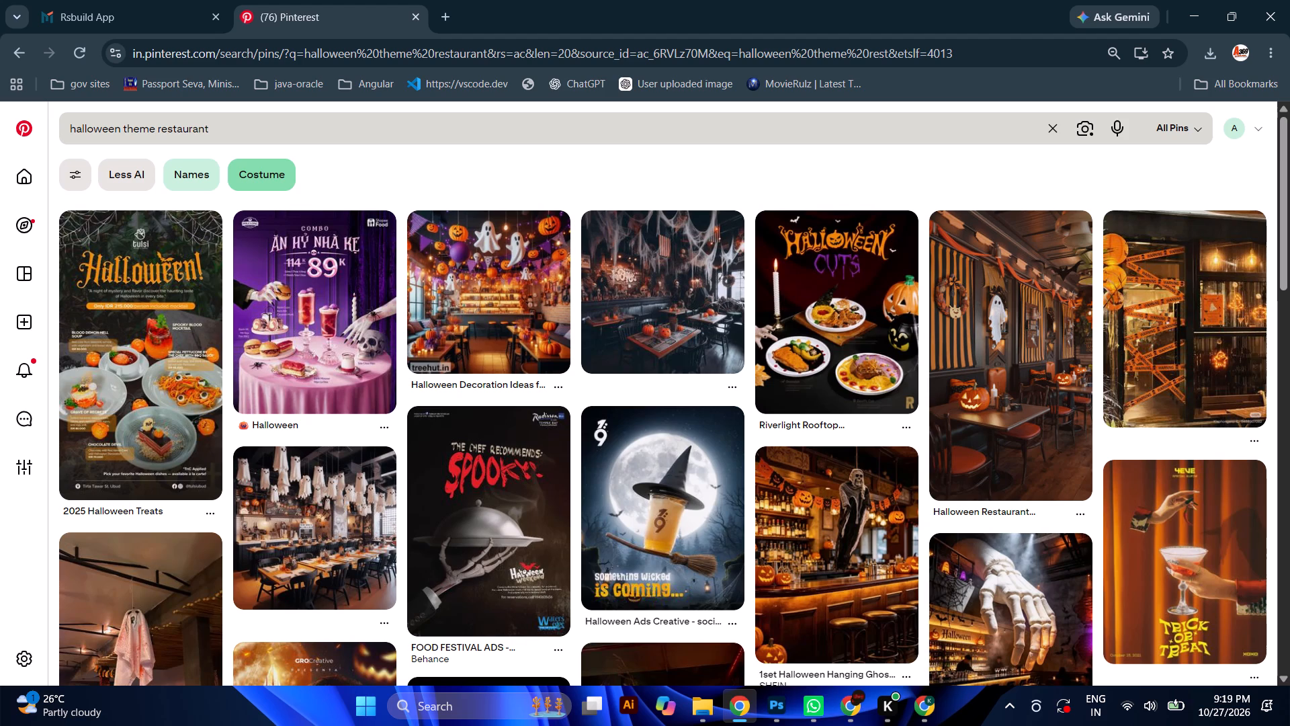
Look through the restaurant results for flyer references and open the GRO Creative Halloween flyer with the masked face and knife.
{"action": "scroll", "coordinate": [636, 422], "scroll_direction": "down", "scroll_amount": 1}
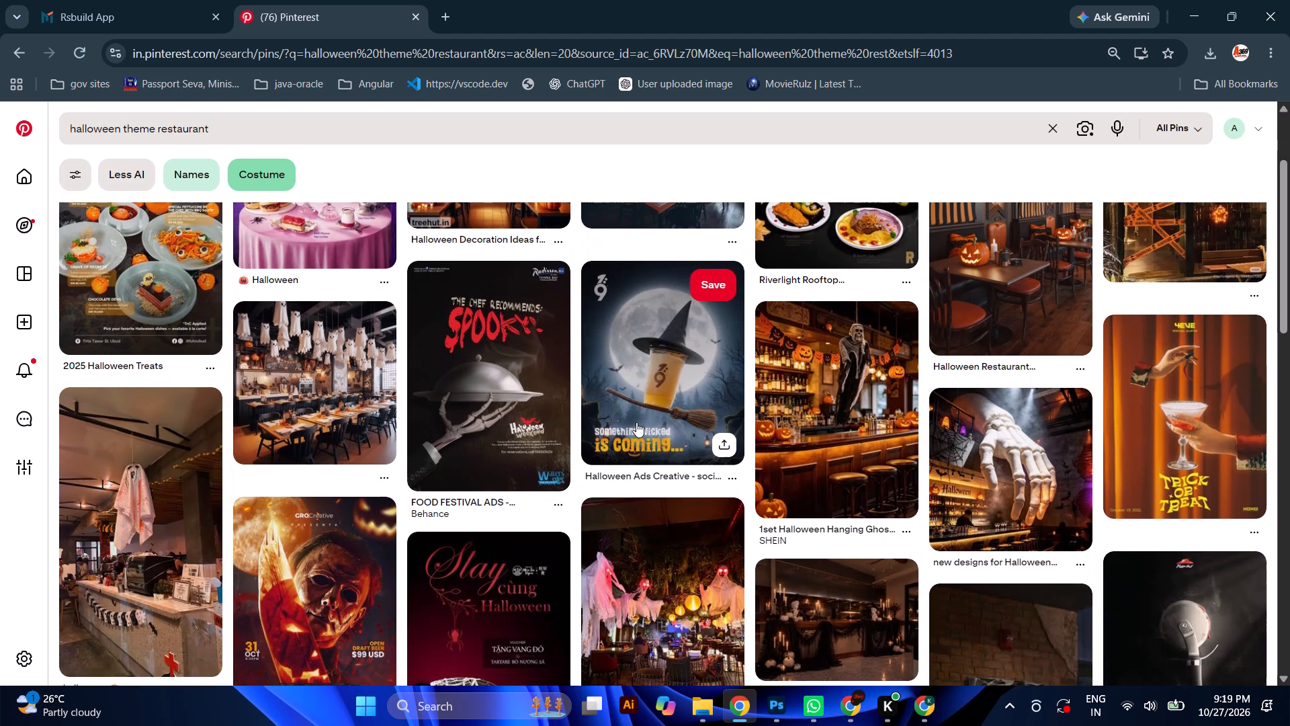
{"action": "scroll", "coordinate": [636, 422], "scroll_direction": "down", "scroll_amount": 3}
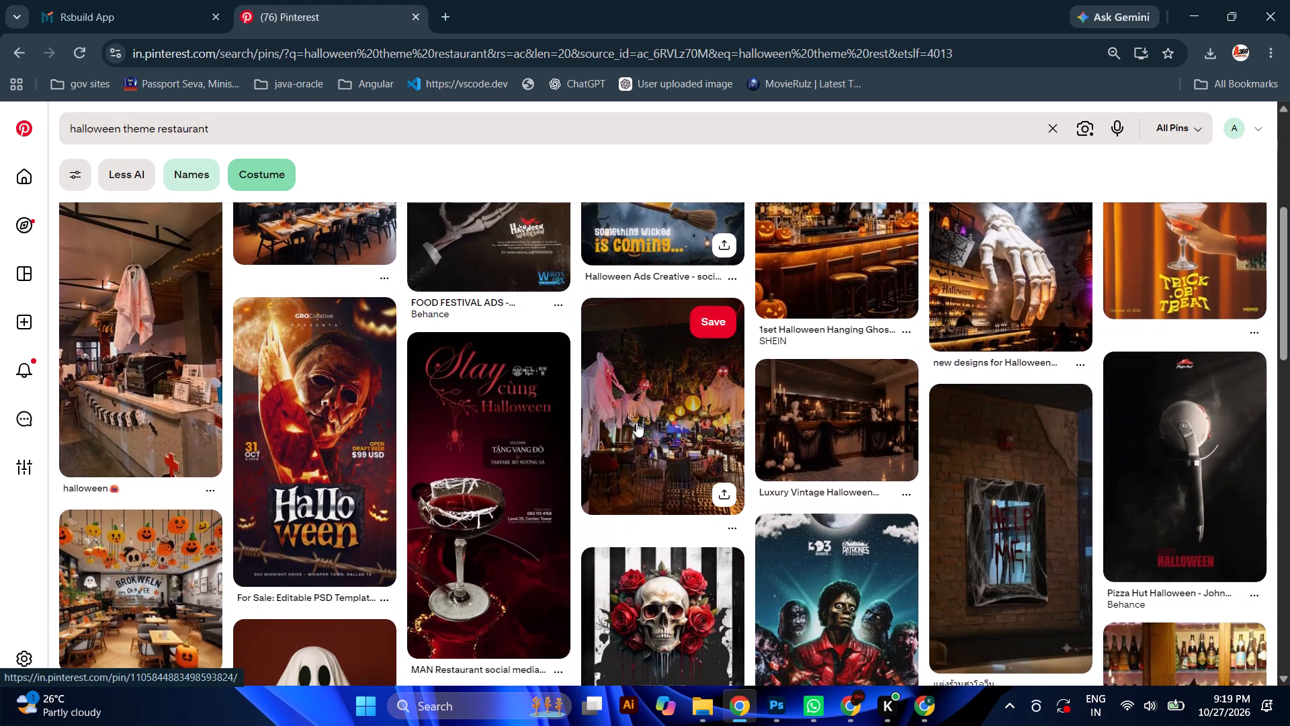
{"action": "scroll", "coordinate": [636, 422], "scroll_direction": "down", "scroll_amount": 2}
{"action": "scroll", "coordinate": [636, 422], "scroll_direction": "up", "scroll_amount": 1}
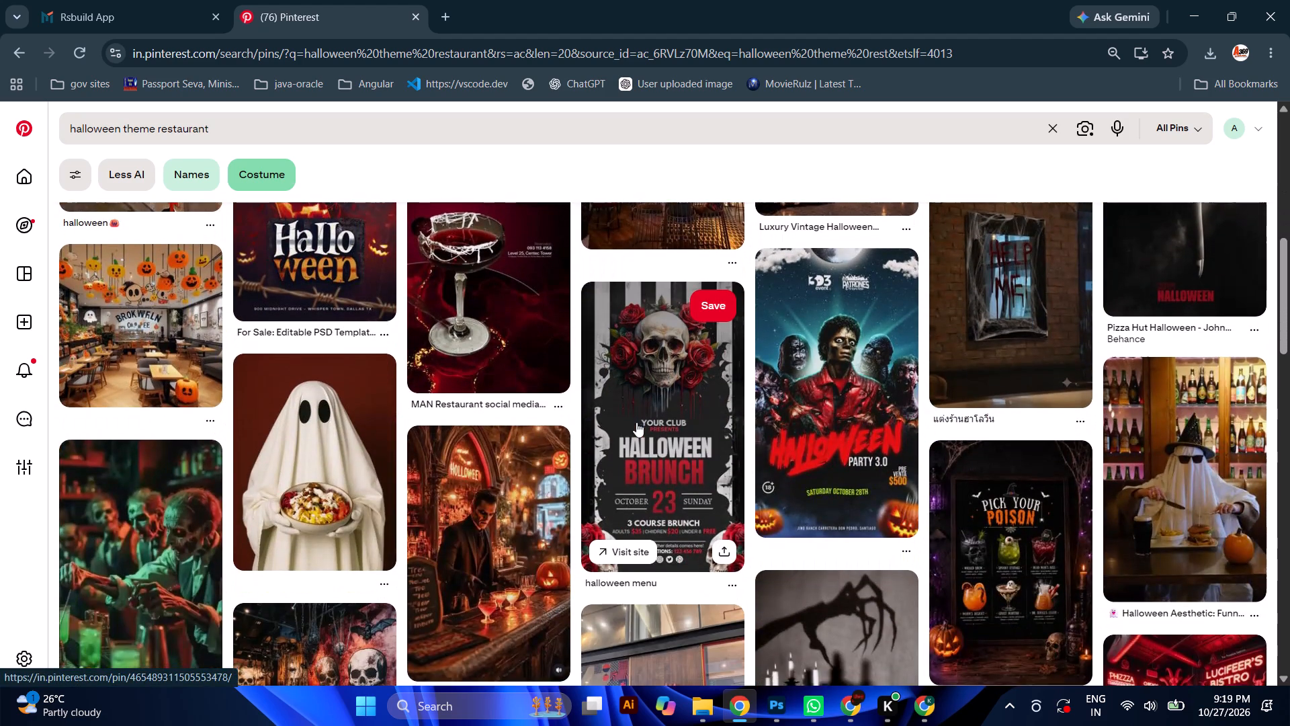
{"action": "scroll", "coordinate": [636, 422], "scroll_direction": "up", "scroll_amount": 1}
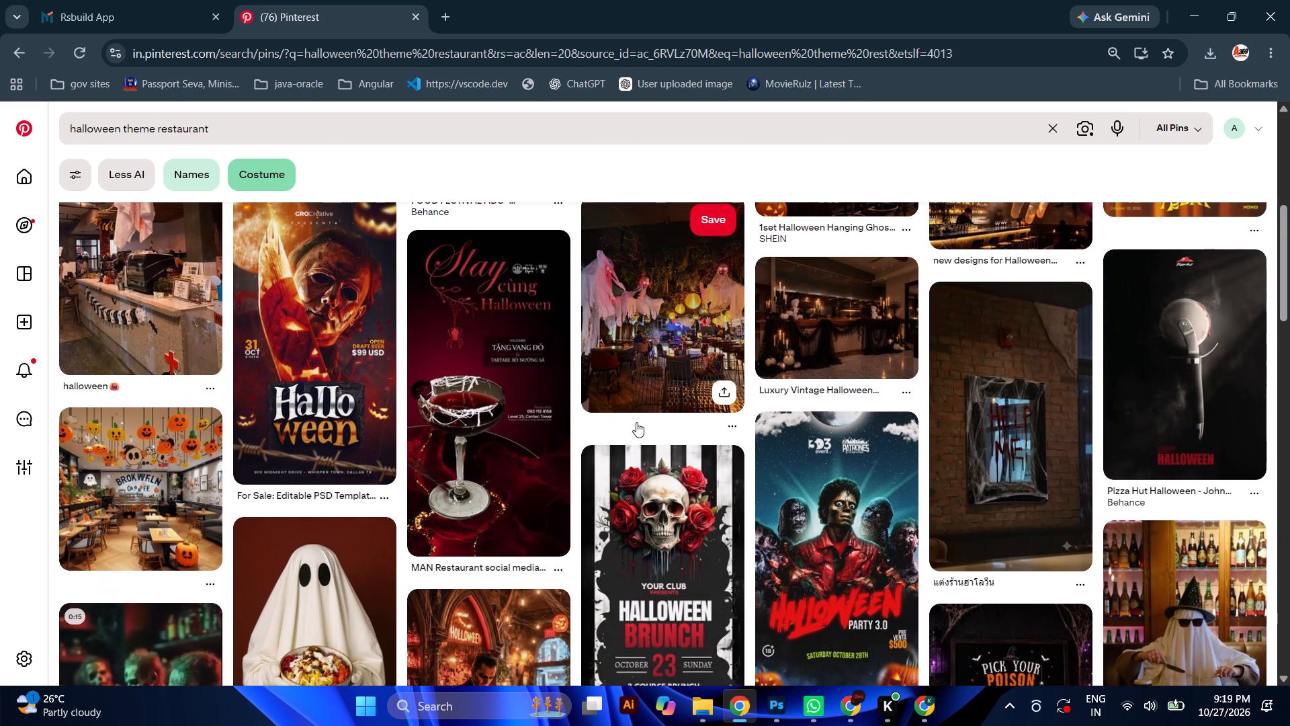
{"action": "left_click", "coordinate": [341, 430]}
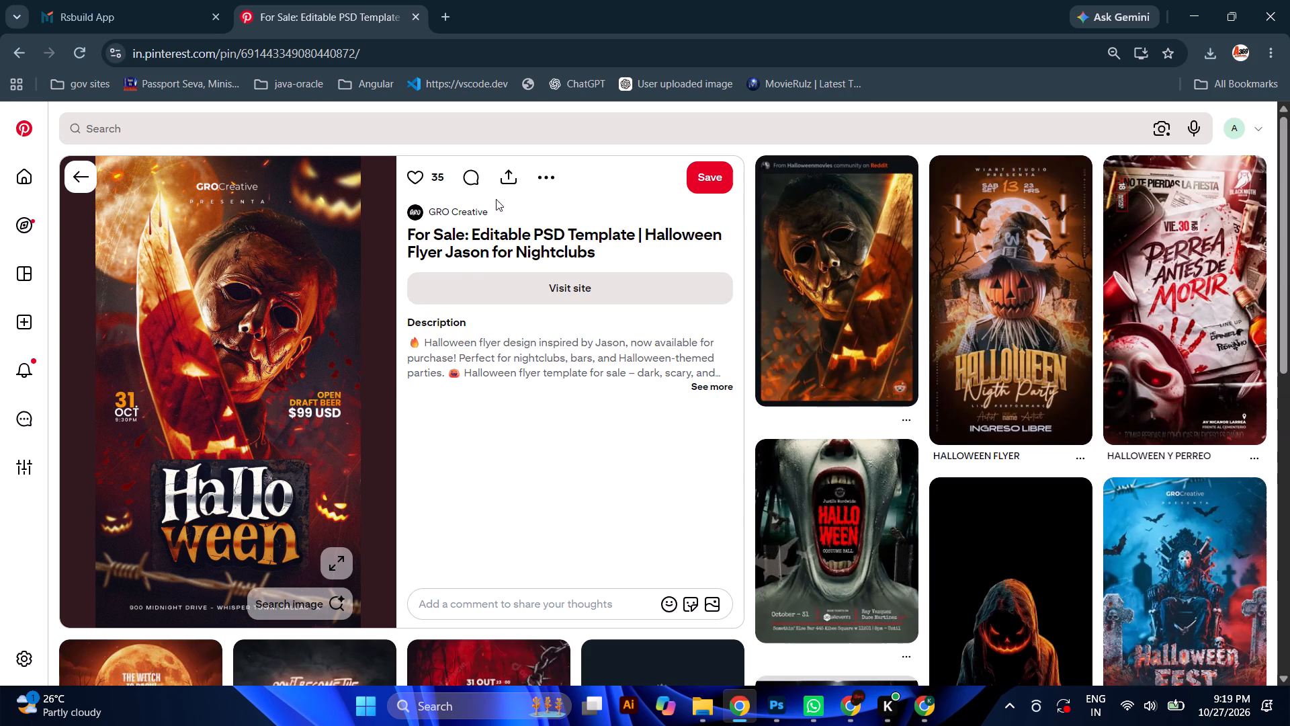
Visit the Instagram profile linked from the Halloween flyer pin, and return to the pin.
{"action": "left_click", "coordinate": [492, 238]}
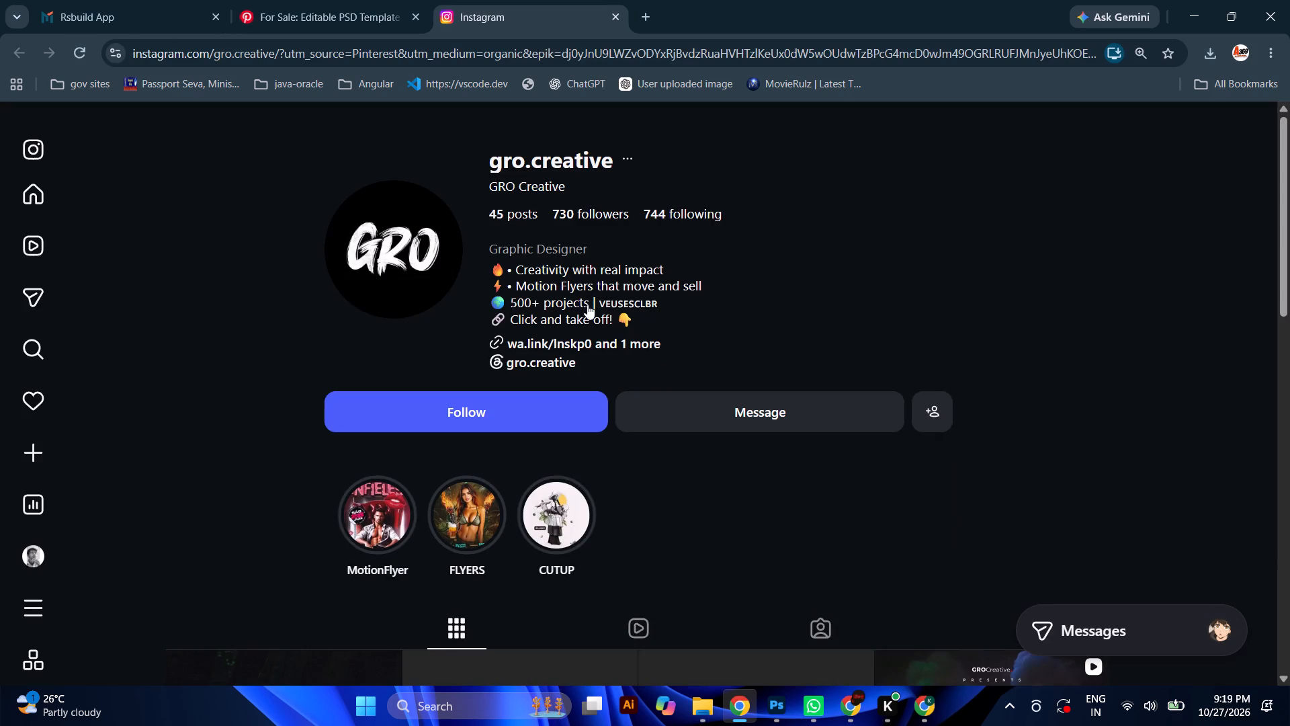
{"action": "left_click", "coordinate": [322, 0]}
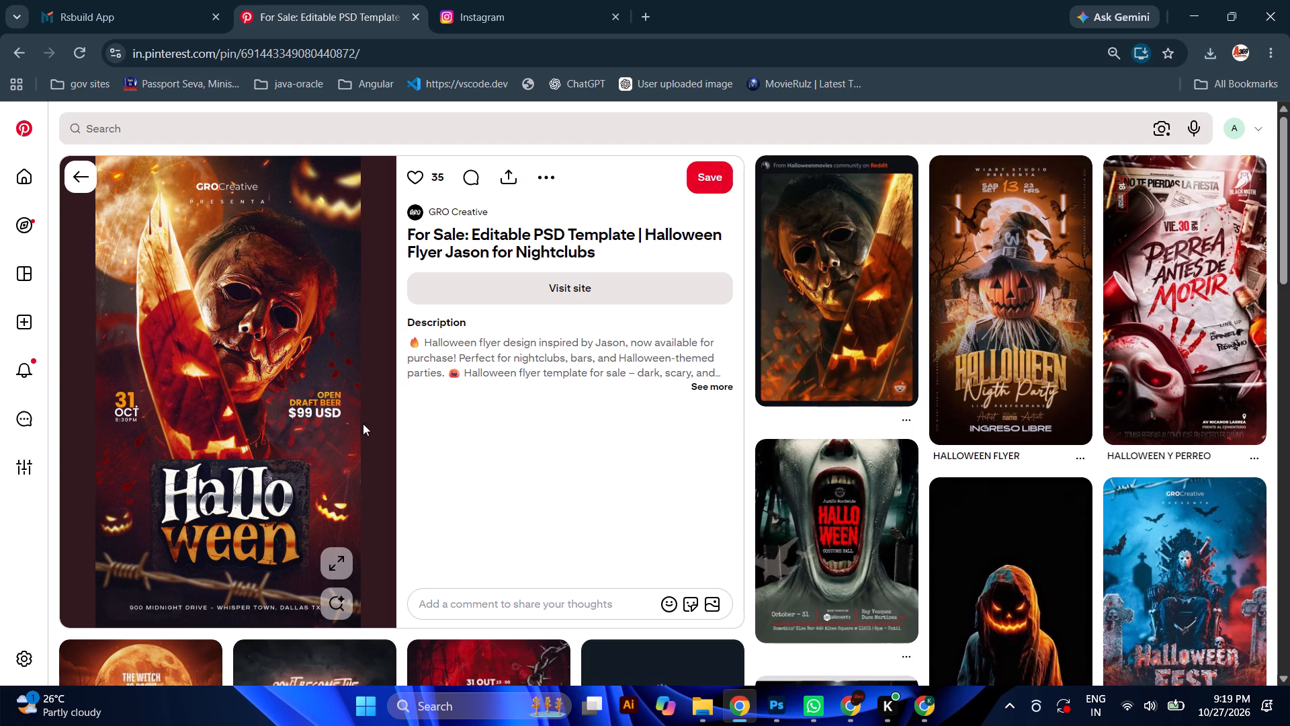
Examine the related Halloween poster and flyer pins below the opened flyer for design and layout ideas.
{"action": "scroll", "coordinate": [457, 491], "scroll_direction": "down", "scroll_amount": 2}
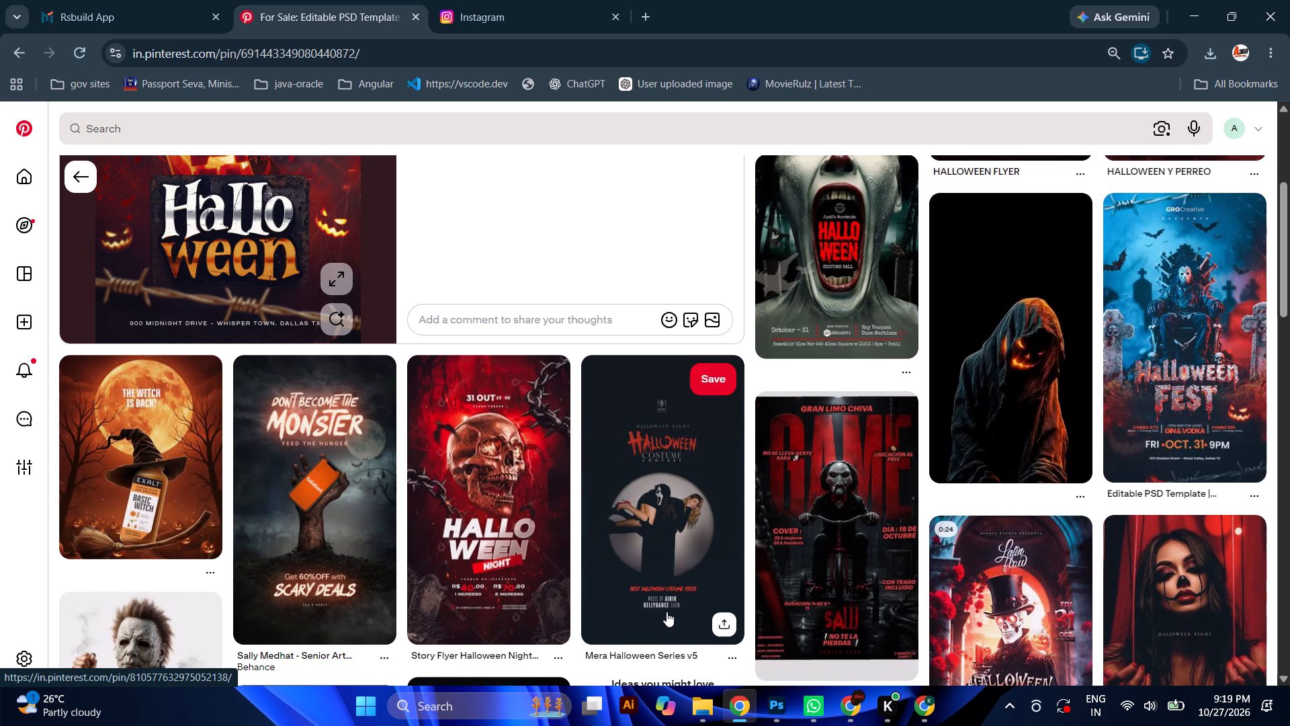
{"action": "scroll", "coordinate": [687, 588], "scroll_direction": "down", "scroll_amount": 1}
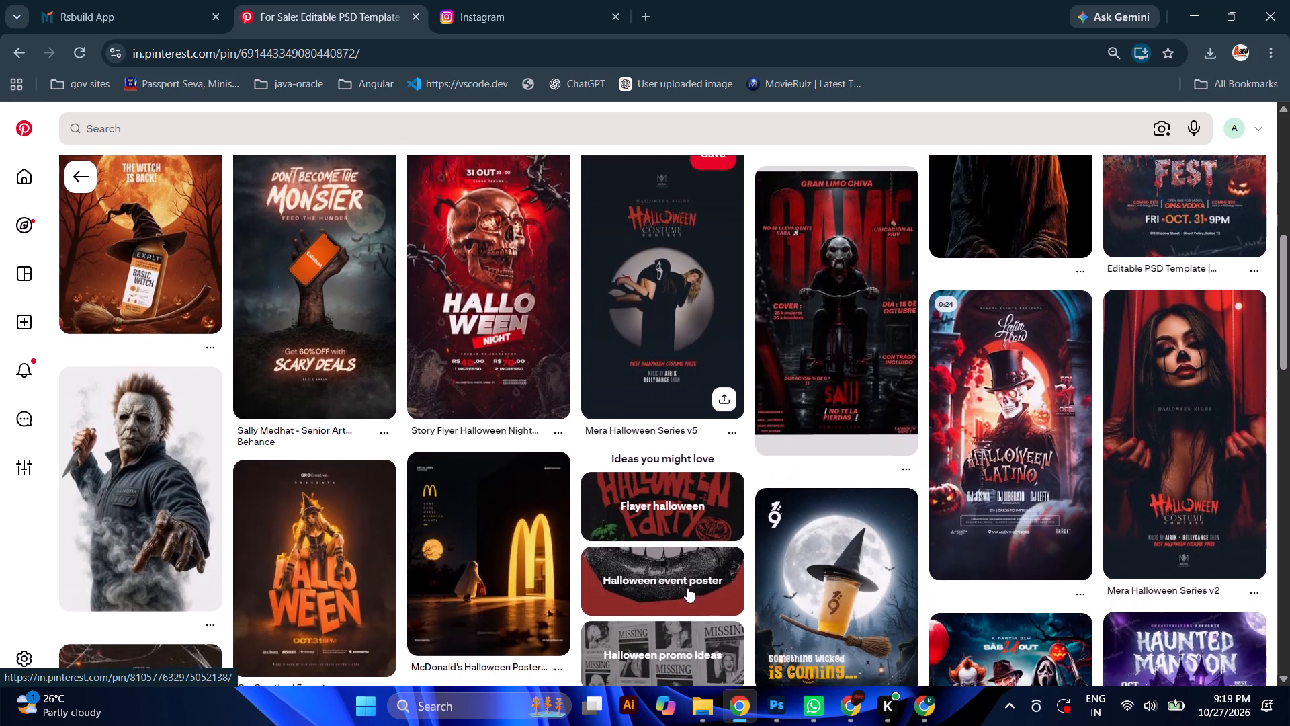
{"action": "scroll", "coordinate": [687, 588], "scroll_direction": "down", "scroll_amount": 4}
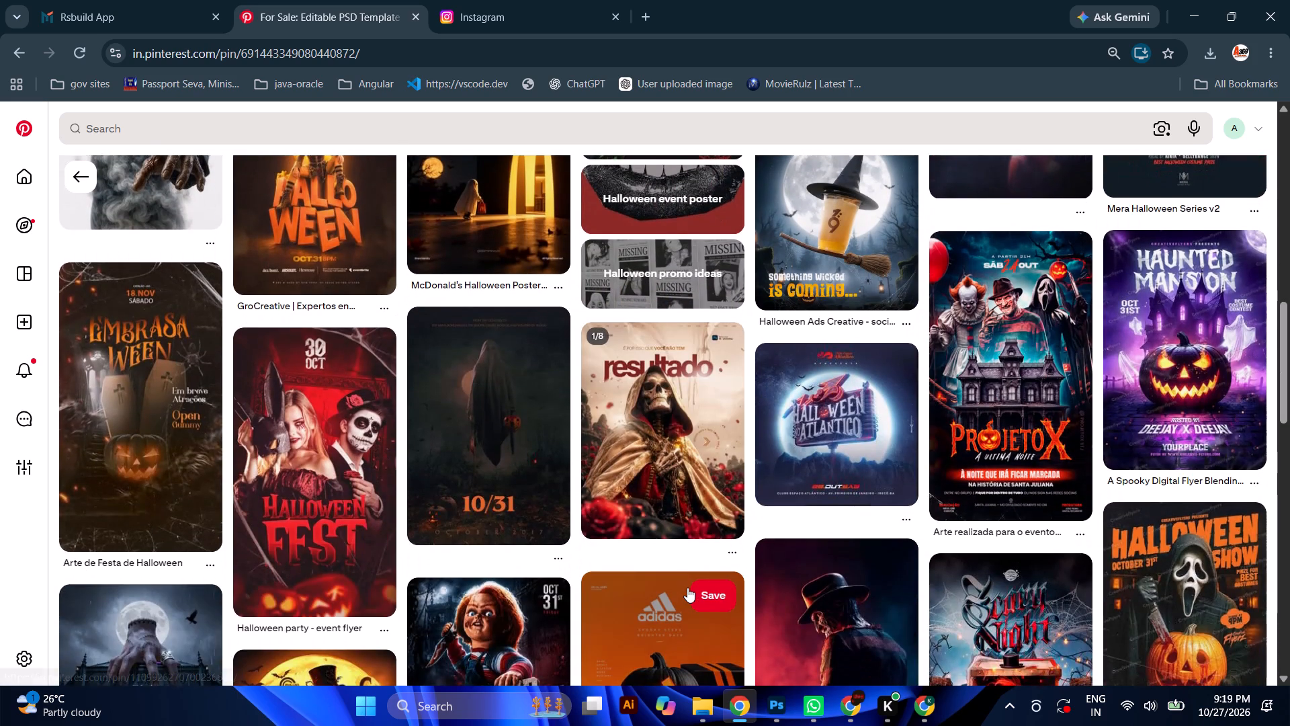
{"action": "scroll", "coordinate": [687, 588], "scroll_direction": "down", "scroll_amount": 2}
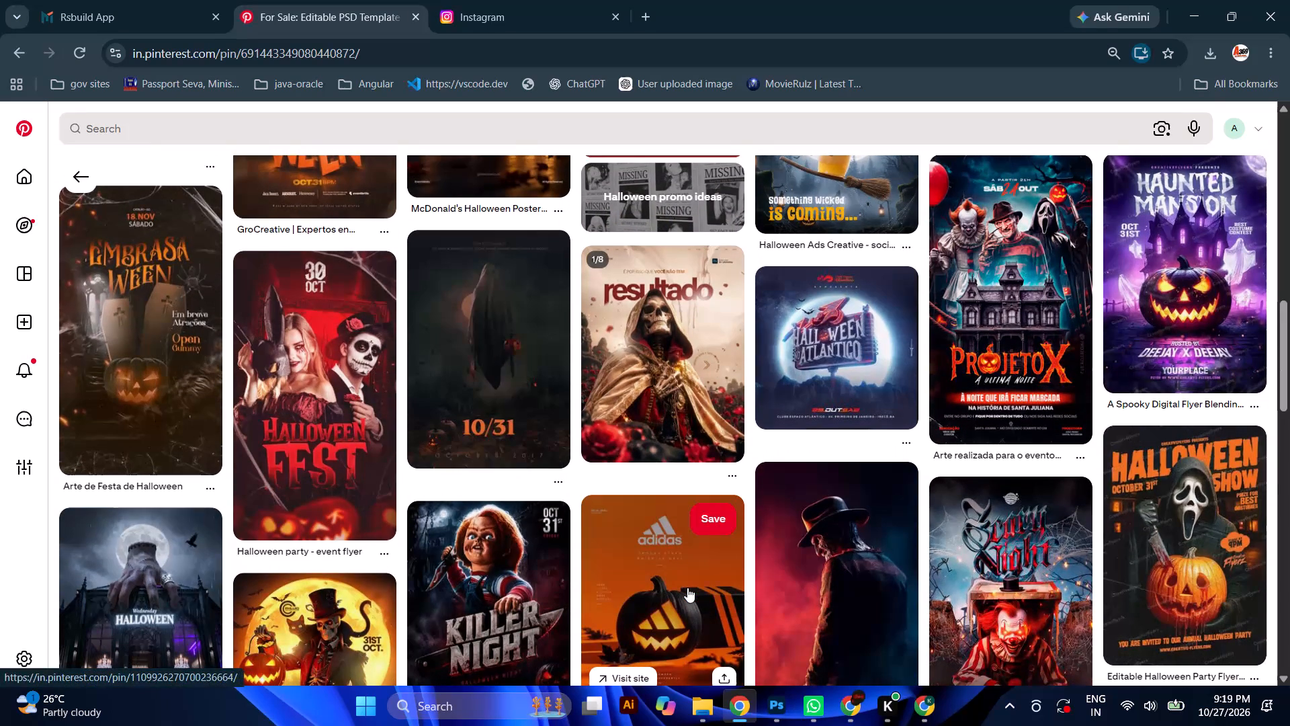
{"action": "scroll", "coordinate": [687, 588], "scroll_direction": "down", "scroll_amount": 3}
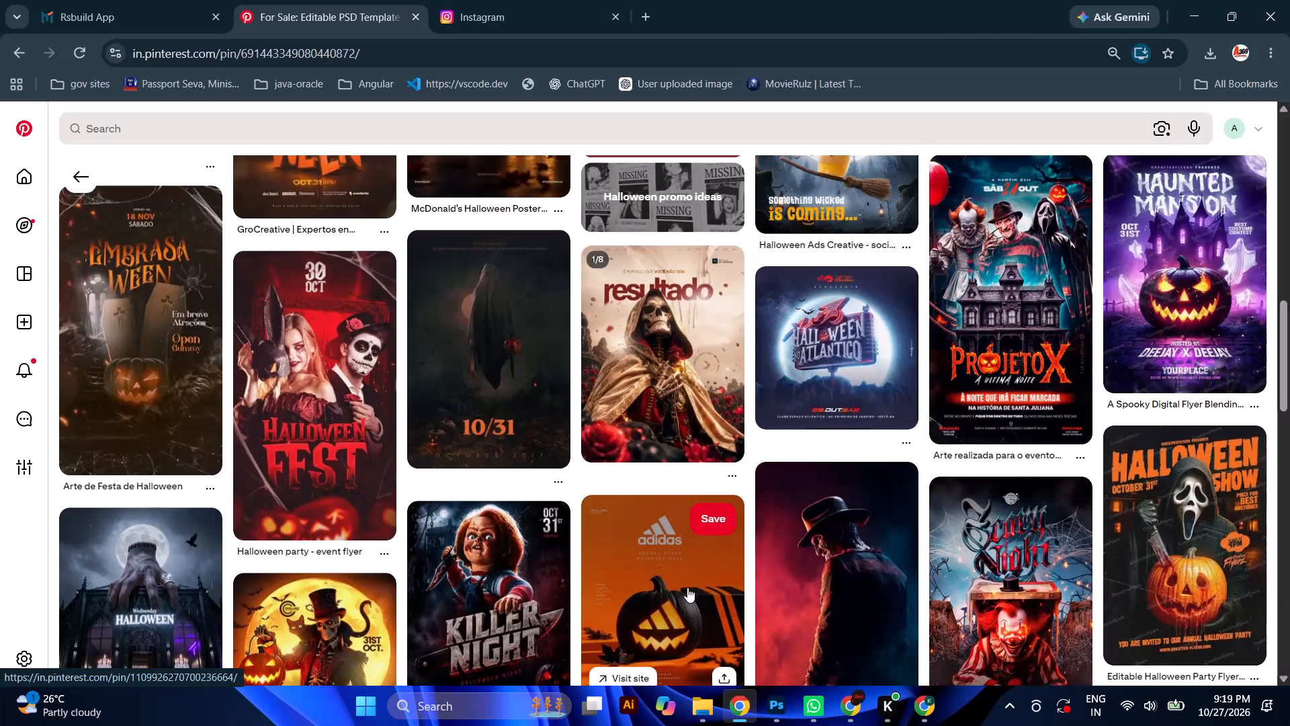
{"action": "scroll", "coordinate": [687, 588], "scroll_direction": "down", "scroll_amount": 5}
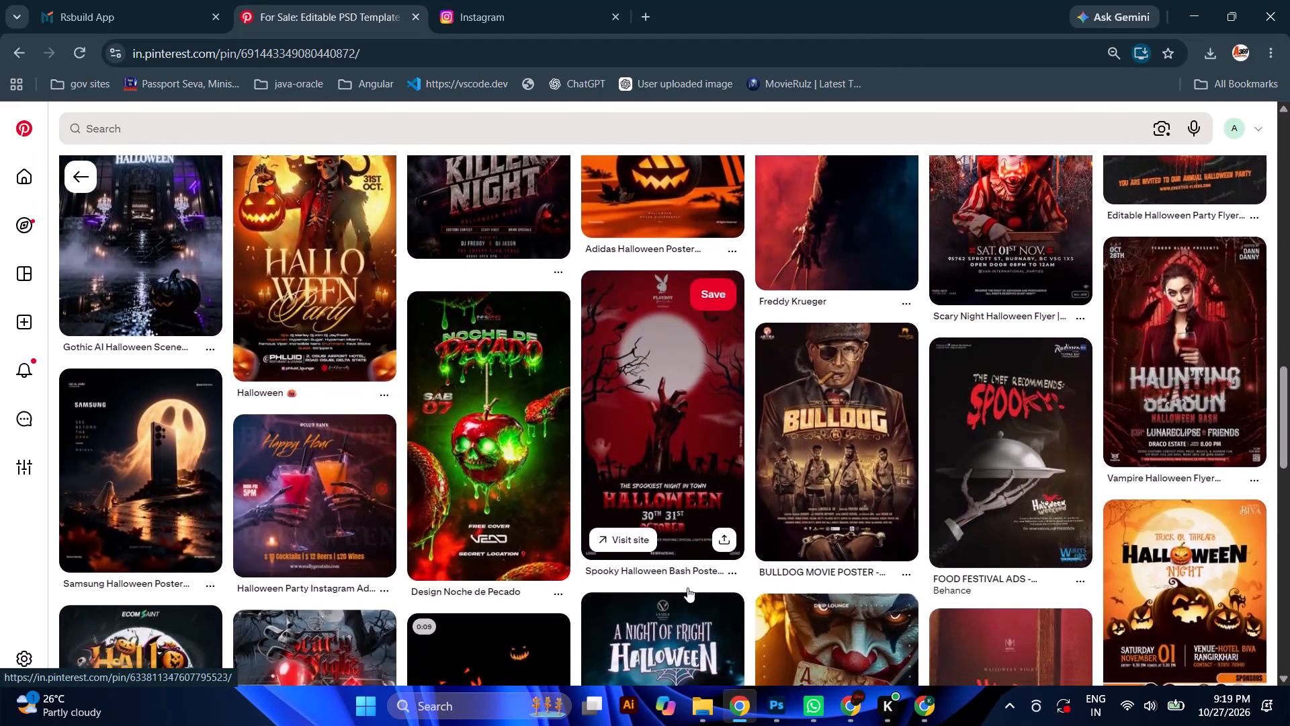
{"action": "scroll", "coordinate": [687, 588], "scroll_direction": "up", "scroll_amount": 16}
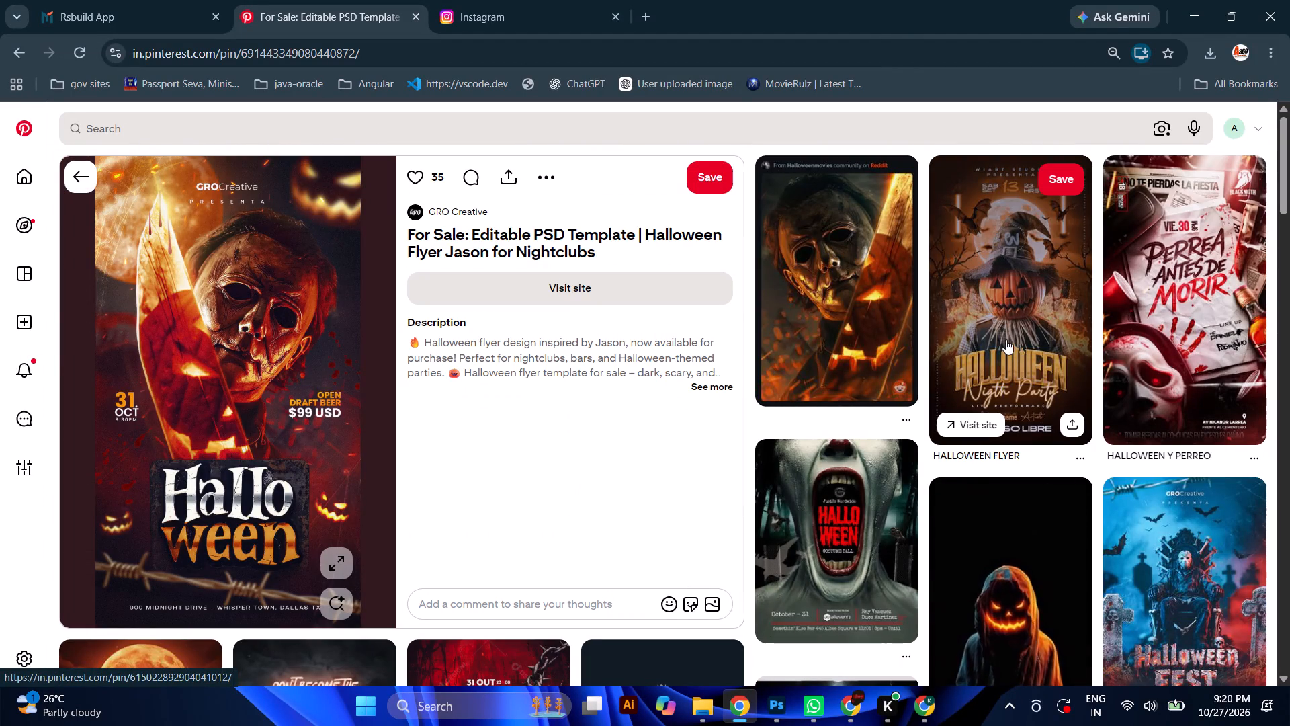
{"action": "scroll", "coordinate": [1006, 335], "scroll_direction": "down", "scroll_amount": 6}
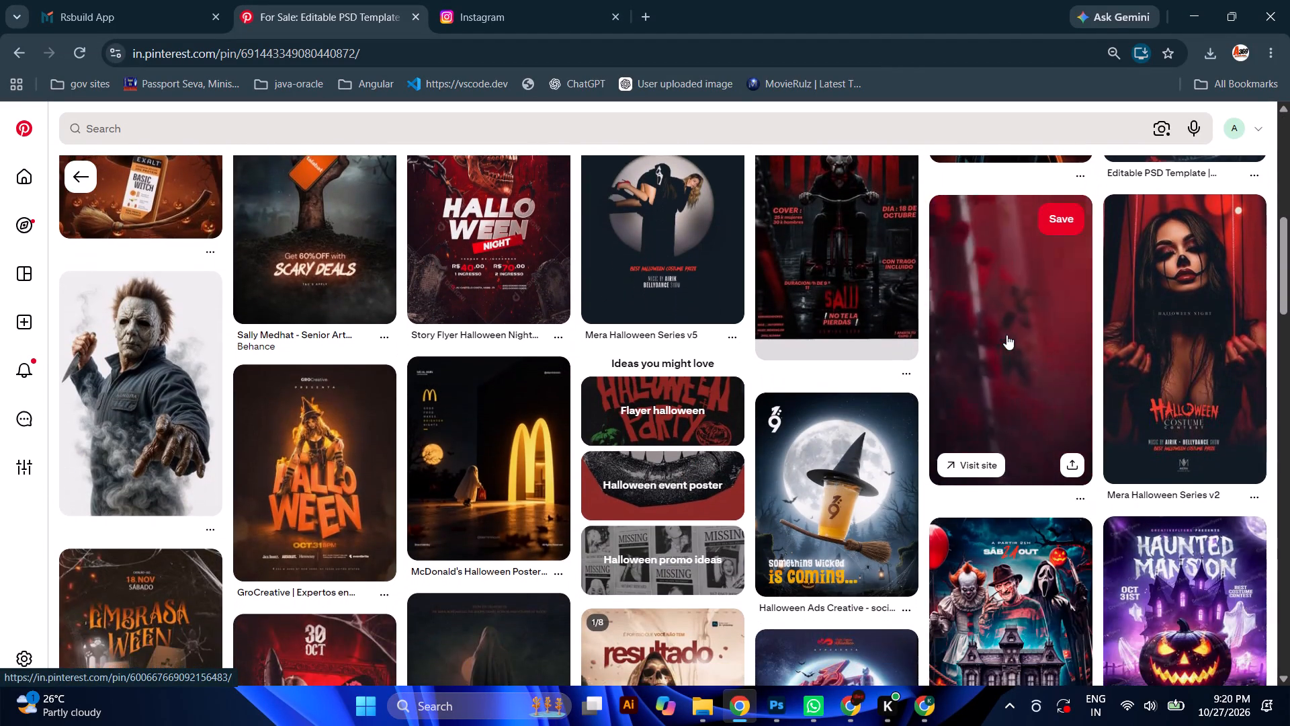
{"action": "scroll", "coordinate": [1006, 335], "scroll_direction": "down", "scroll_amount": 3}
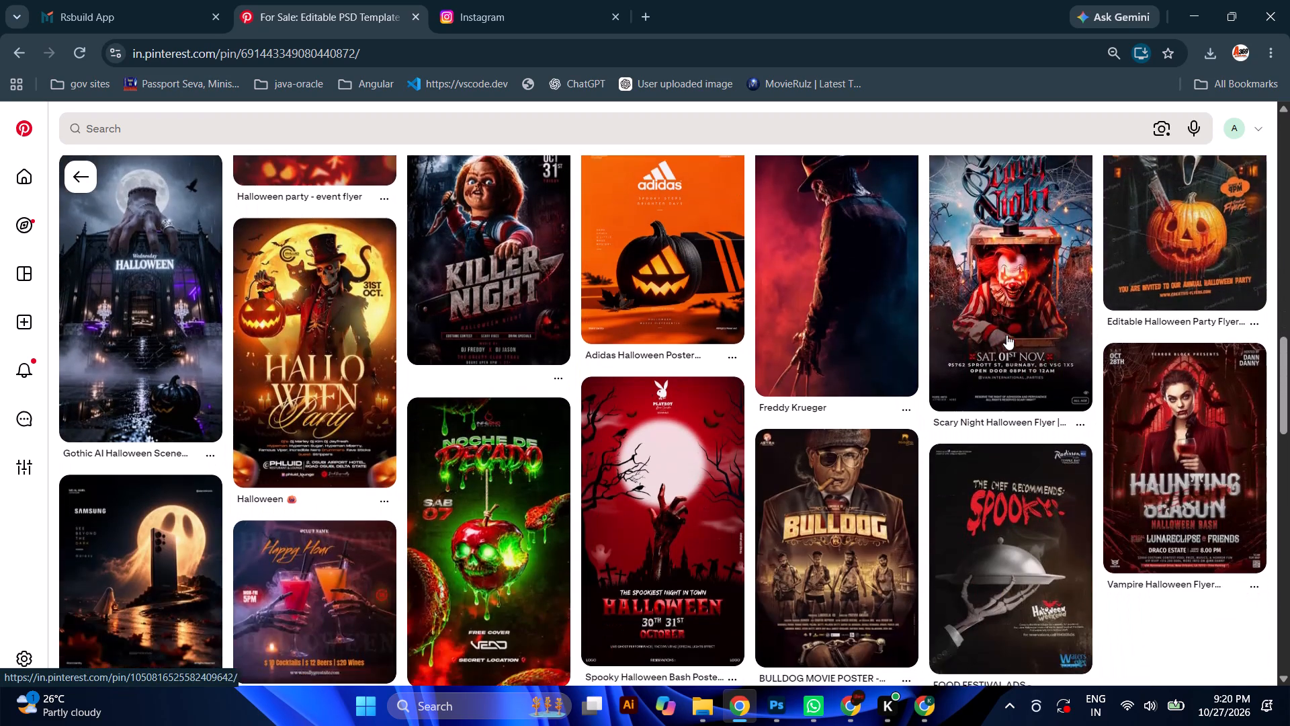
{"action": "scroll", "coordinate": [1006, 335], "scroll_direction": "down", "scroll_amount": 4}
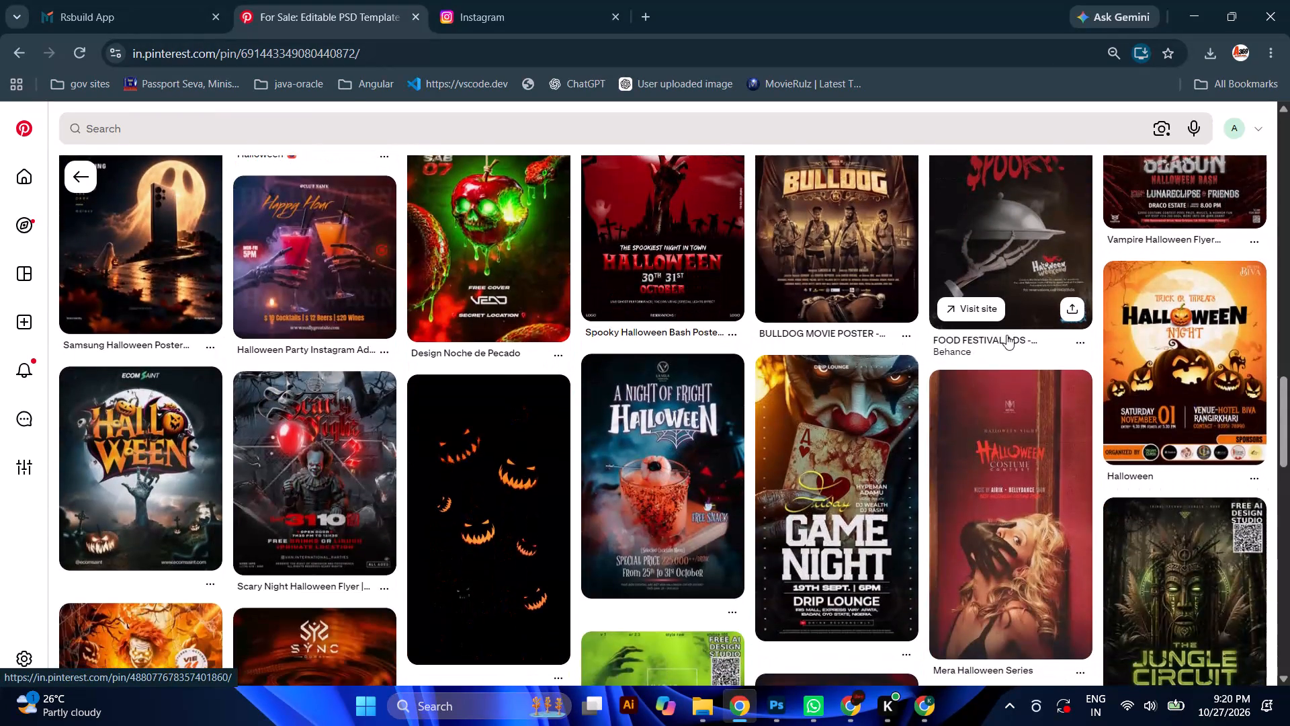
{"action": "scroll", "coordinate": [1006, 335], "scroll_direction": "down", "scroll_amount": 2}
{"action": "left_click", "coordinate": [171, 0]}
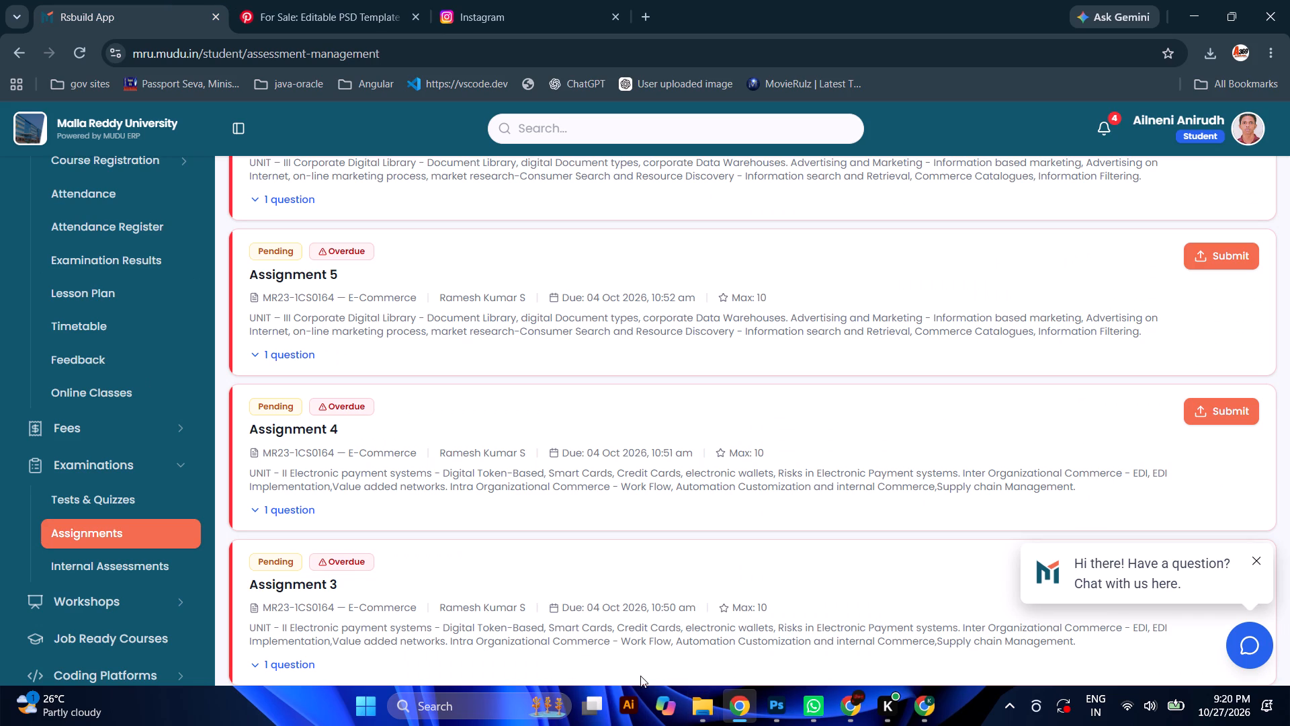
Switch to File Explorer, browse the Downloads folder for usable images and select the TH_Chirp_09164 photo.
{"action": "left_click", "coordinate": [704, 725]}
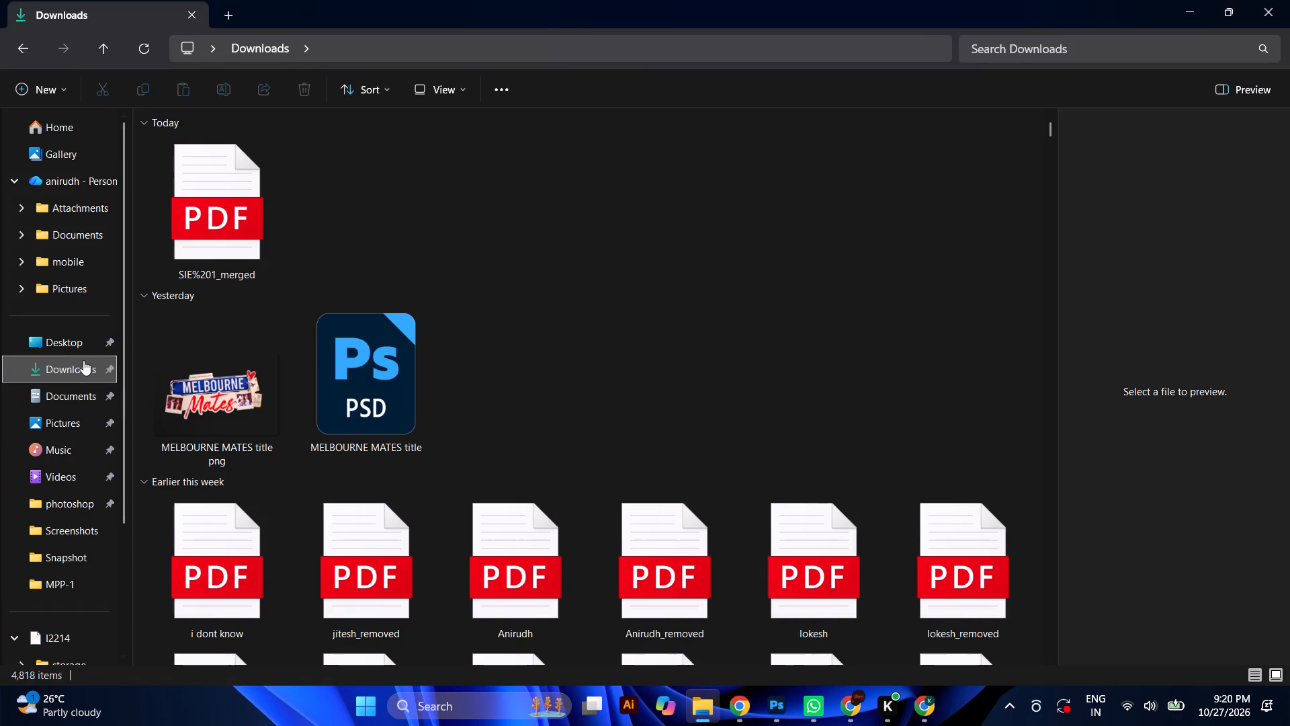
{"action": "left_click", "coordinate": [85, 359]}
{"action": "scroll", "coordinate": [460, 423], "scroll_direction": "down", "scroll_amount": 4}
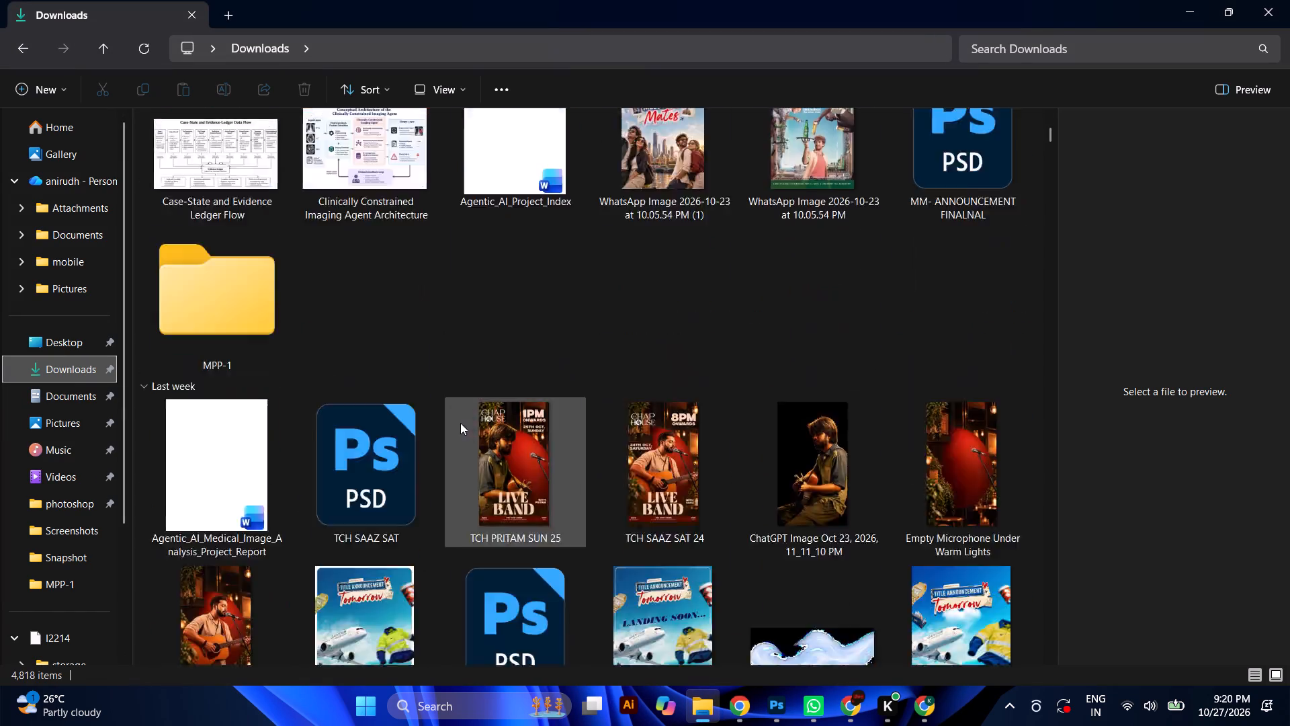
{"action": "scroll", "coordinate": [460, 423], "scroll_direction": "down", "scroll_amount": 8}
{"action": "scroll", "coordinate": [460, 423], "scroll_direction": "up", "scroll_amount": 2}
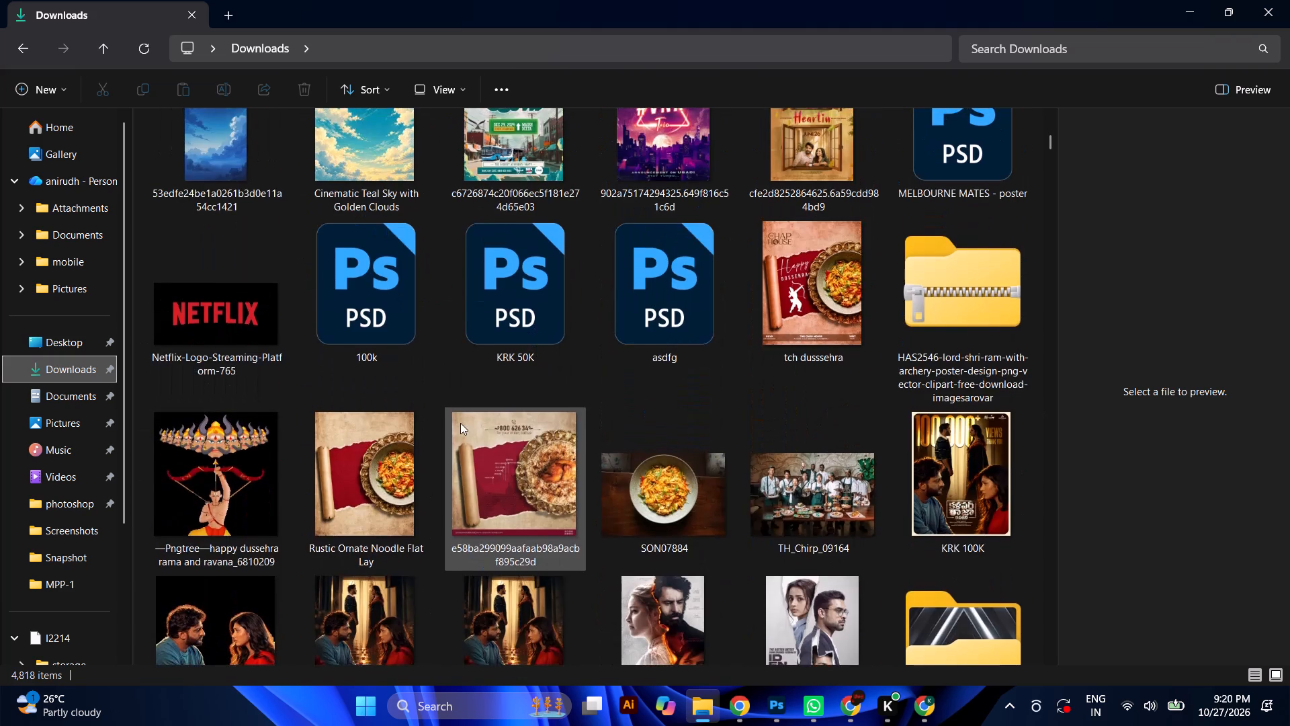
{"action": "left_click", "coordinate": [812, 505]}
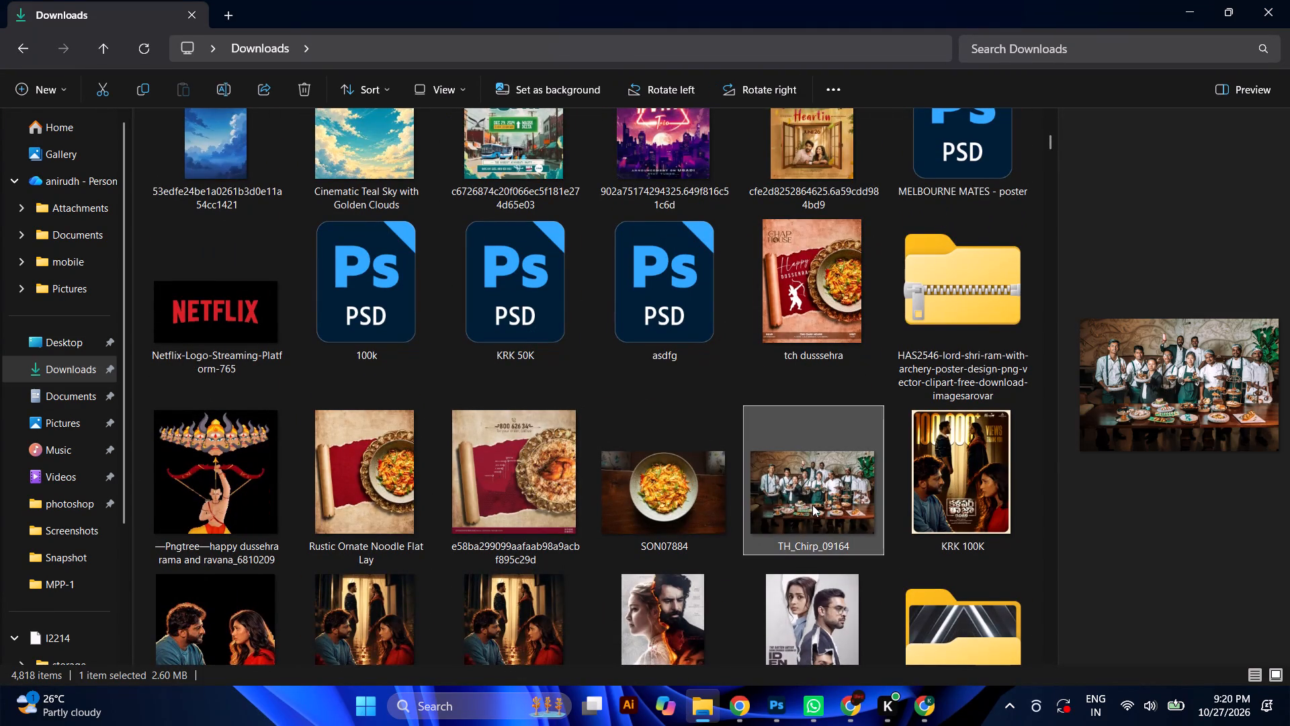
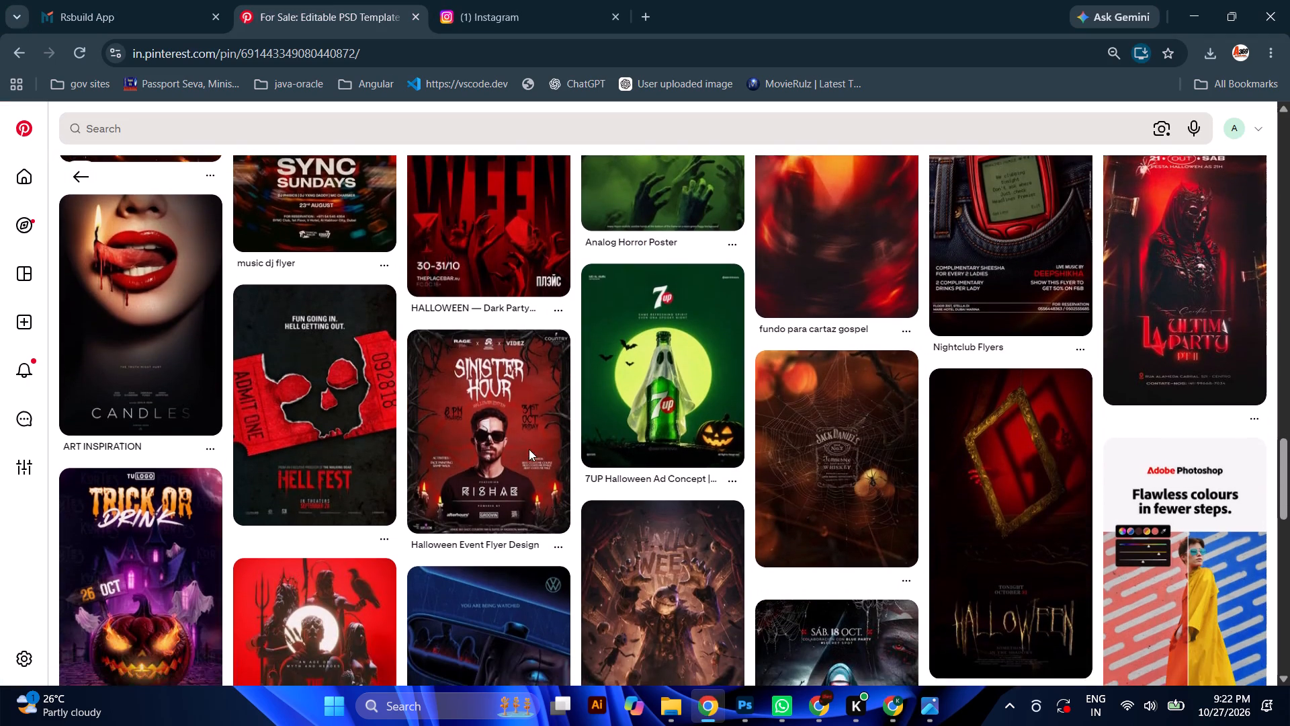
{"action": "scroll", "coordinate": [529, 449], "scroll_direction": "down", "scroll_amount": 9}
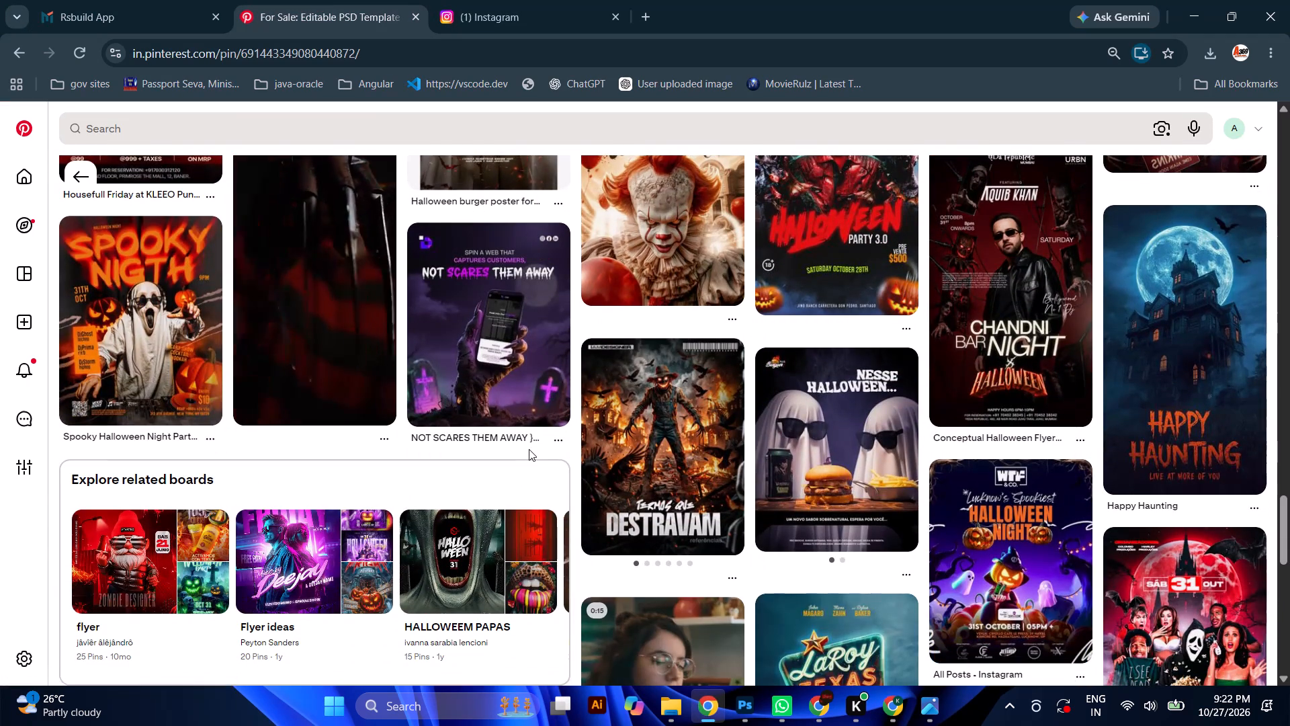
{"action": "scroll", "coordinate": [529, 449], "scroll_direction": "down", "scroll_amount": 1}
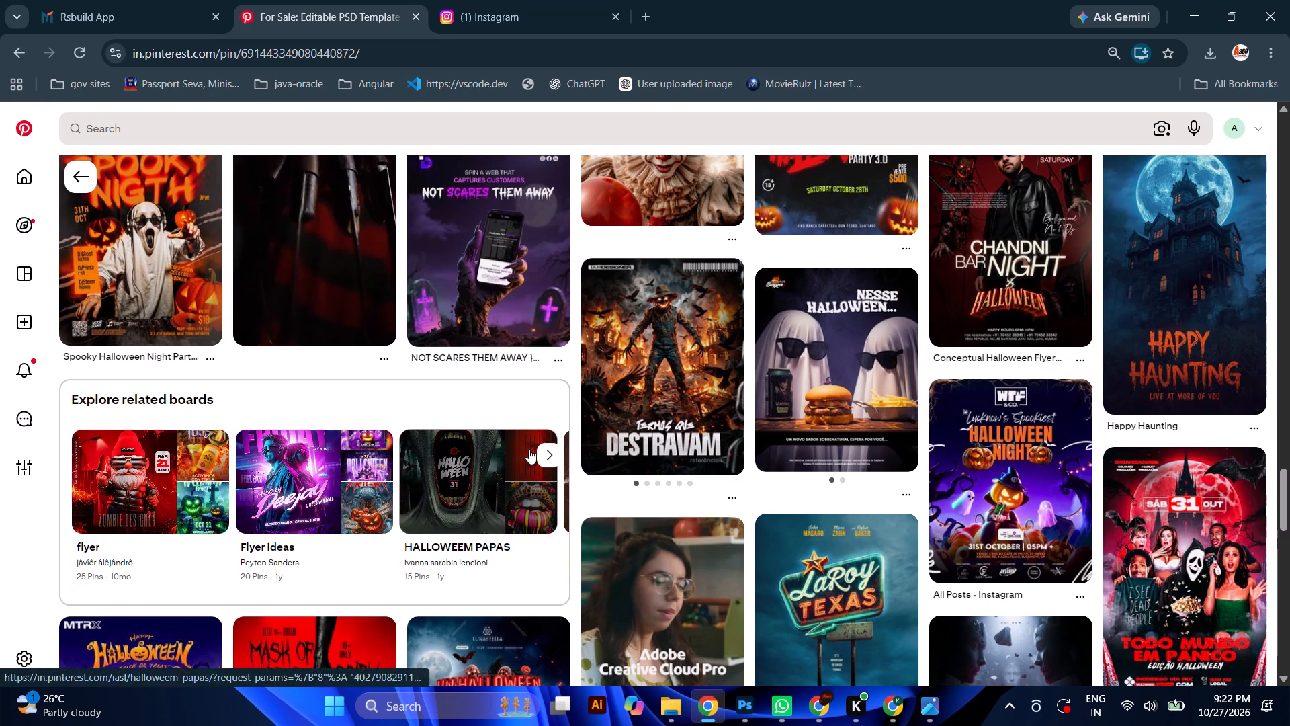
{"action": "scroll", "coordinate": [529, 449], "scroll_direction": "down", "scroll_amount": 1}
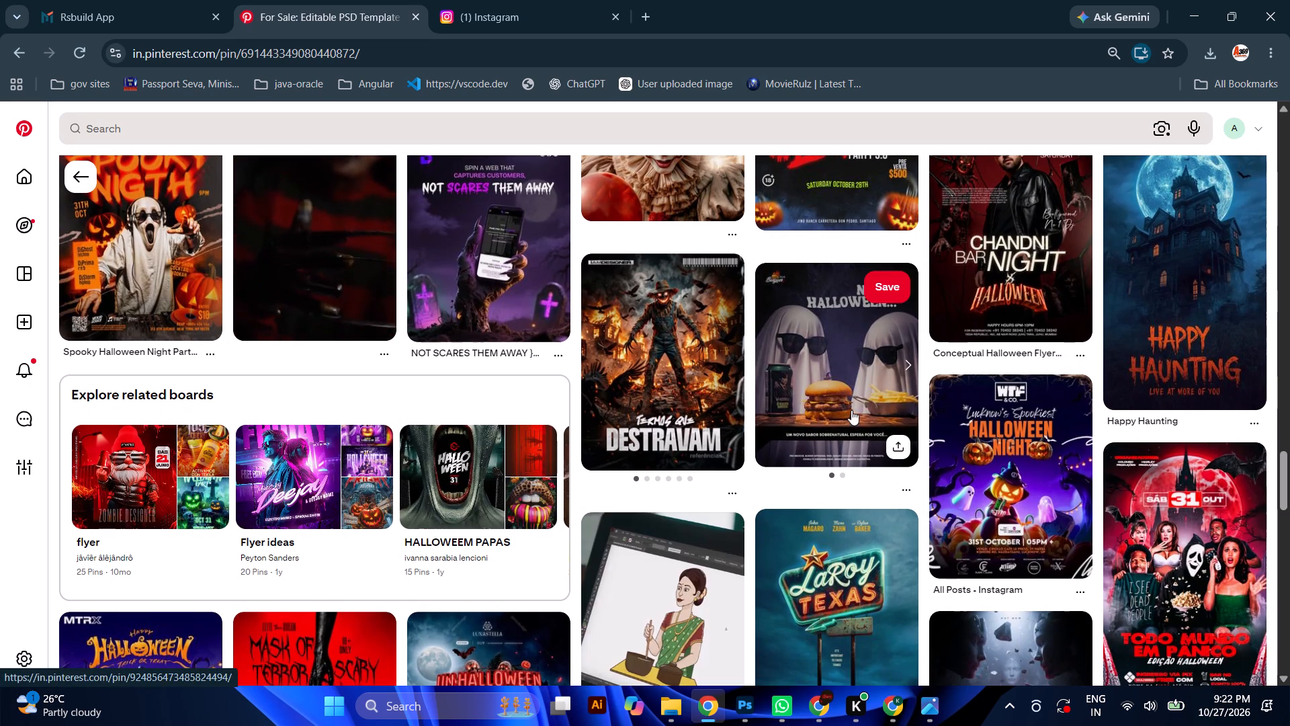
{"action": "scroll", "coordinate": [851, 410], "scroll_direction": "down", "scroll_amount": 5}
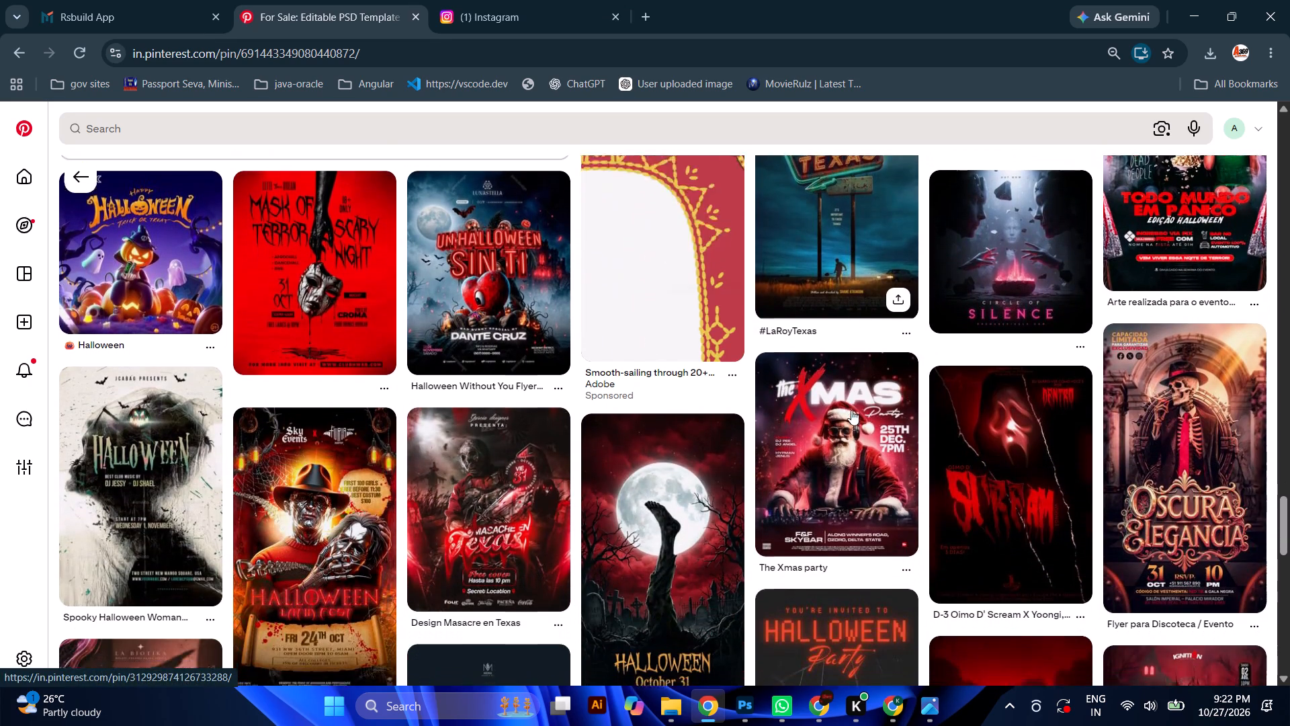
{"action": "scroll", "coordinate": [851, 410], "scroll_direction": "down", "scroll_amount": 1}
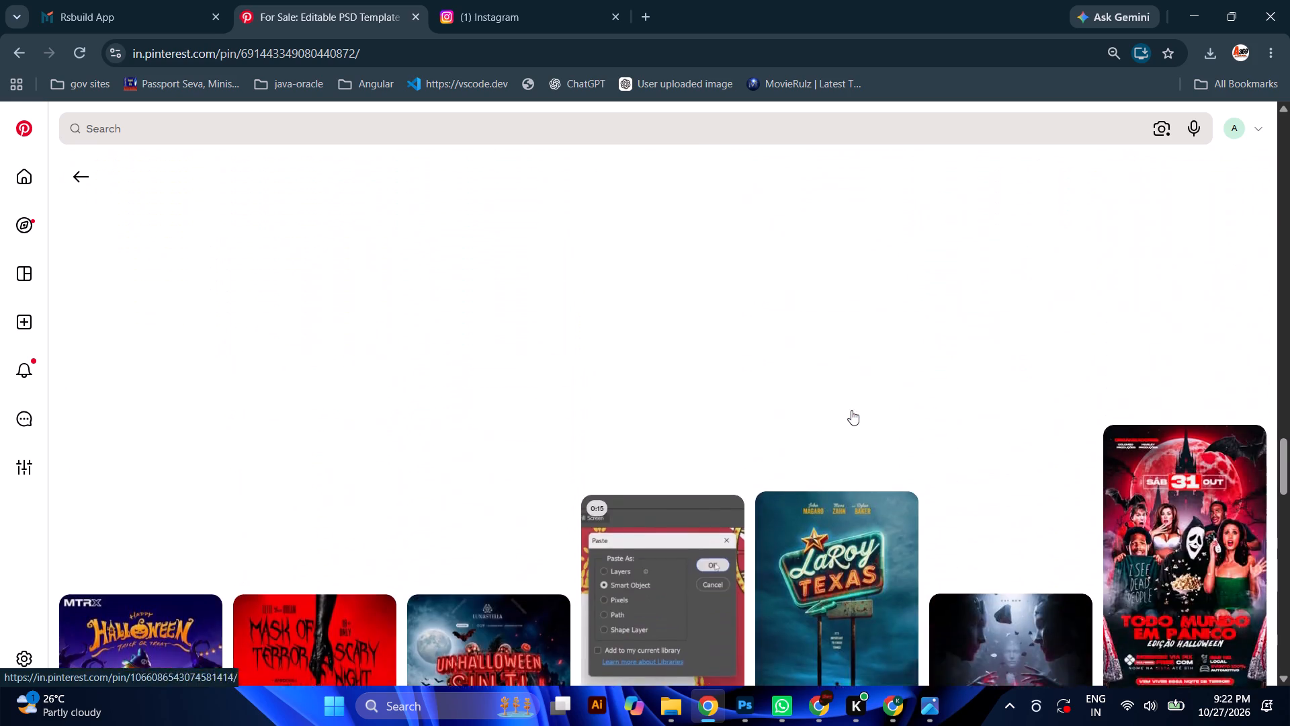
{"action": "scroll", "coordinate": [851, 410], "scroll_direction": "up", "scroll_amount": 1}
{"action": "left_click", "coordinate": [822, 474]}
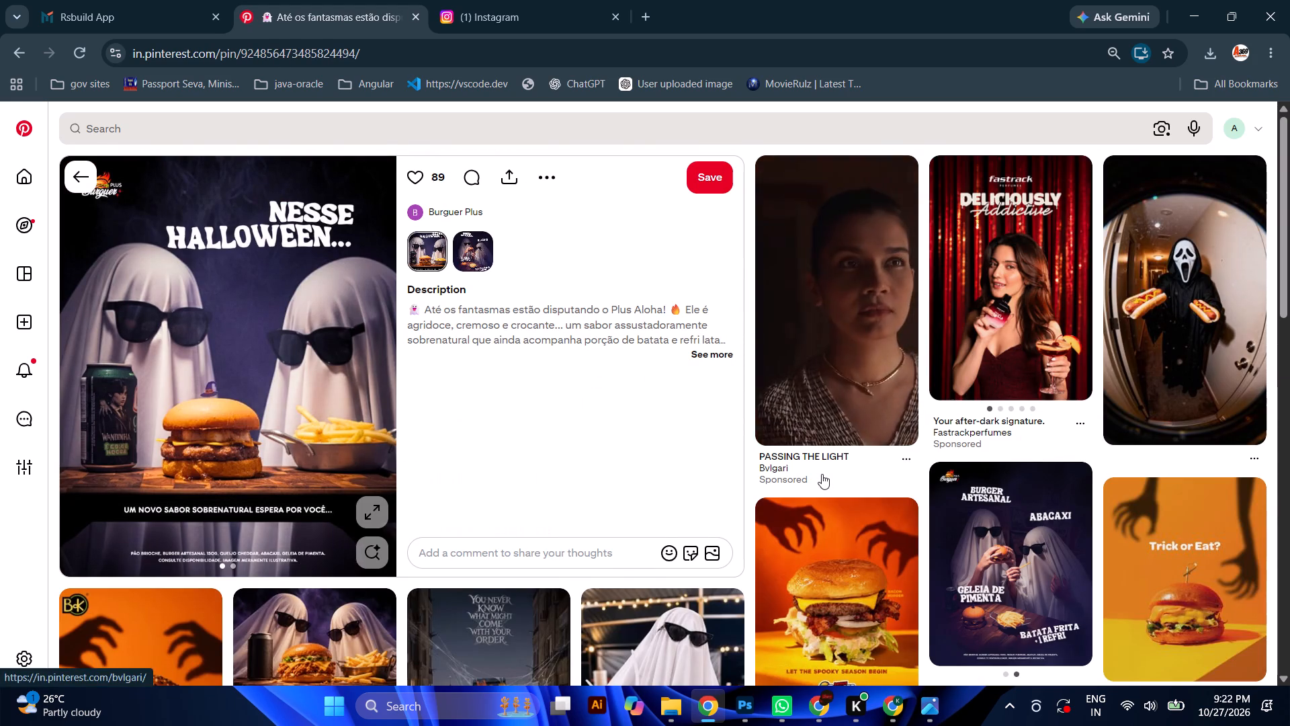
Examine the related pins under the ghost burger poster for Halloween food and restaurant advertising ideas.
{"action": "scroll", "coordinate": [822, 474], "scroll_direction": "down", "scroll_amount": 4}
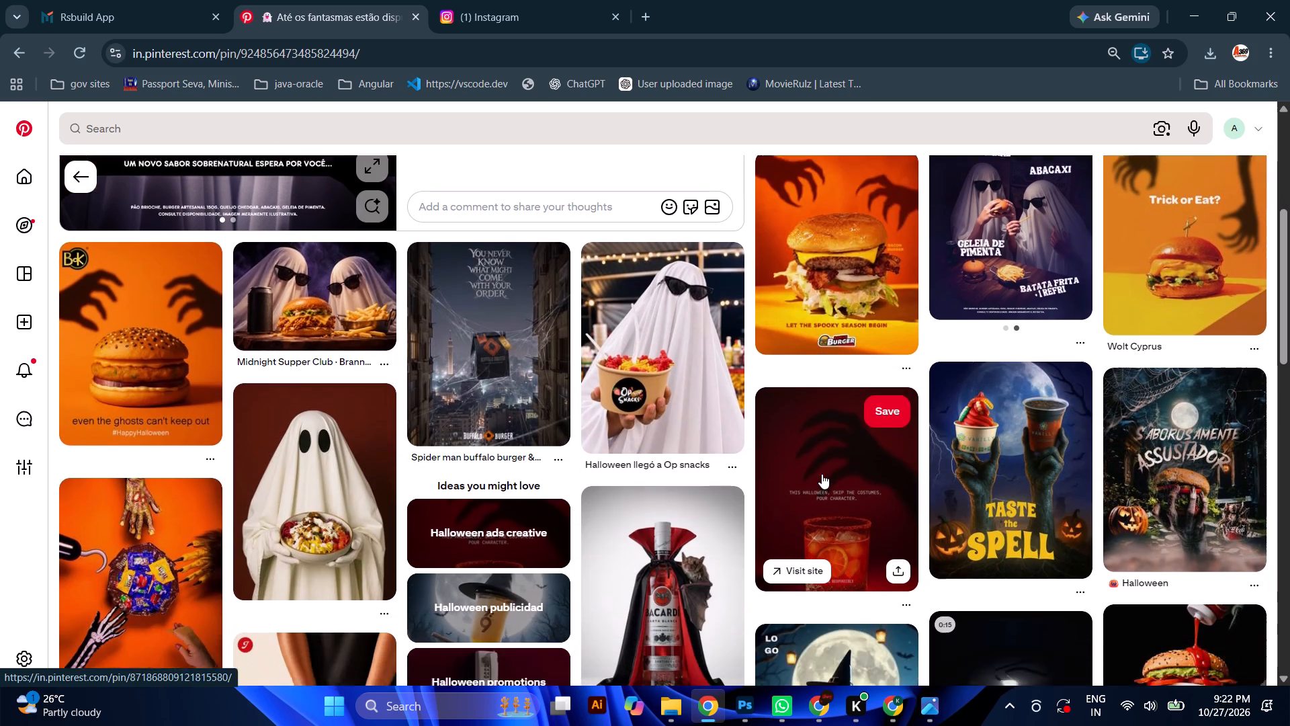
{"action": "scroll", "coordinate": [822, 474], "scroll_direction": "down", "scroll_amount": 4}
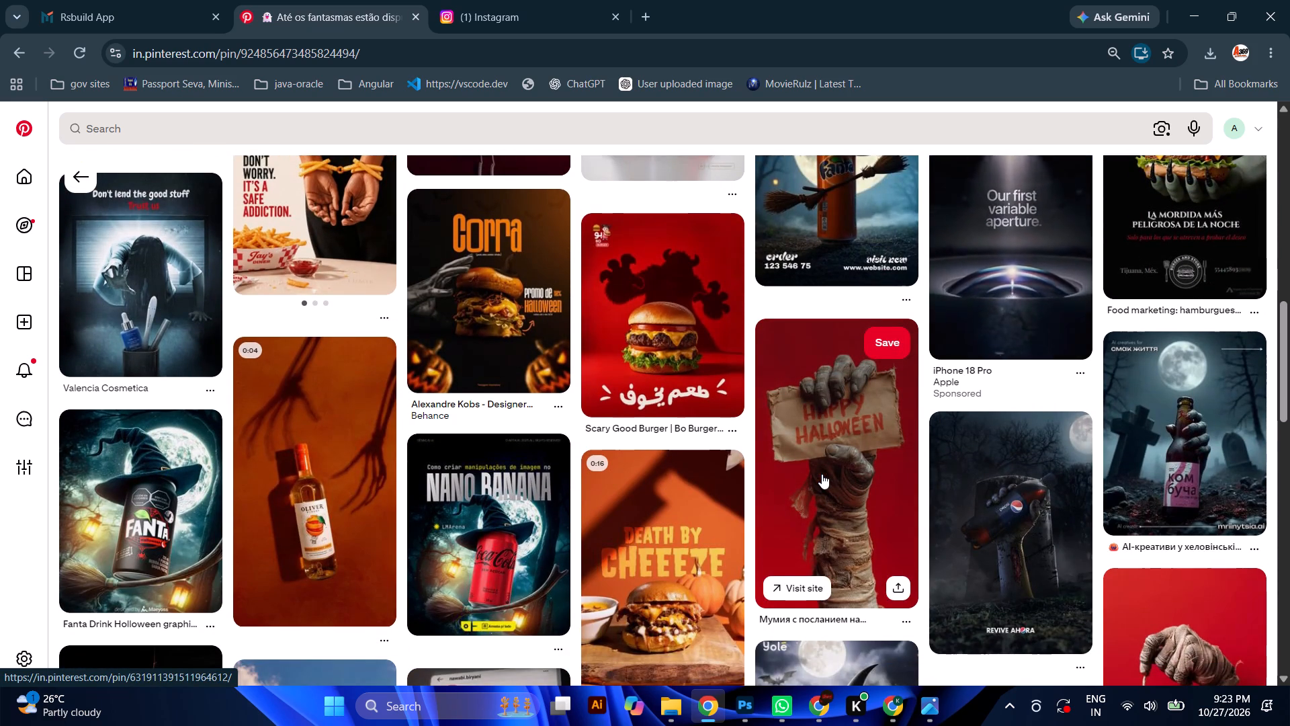
{"action": "scroll", "coordinate": [822, 474], "scroll_direction": "down", "scroll_amount": 3}
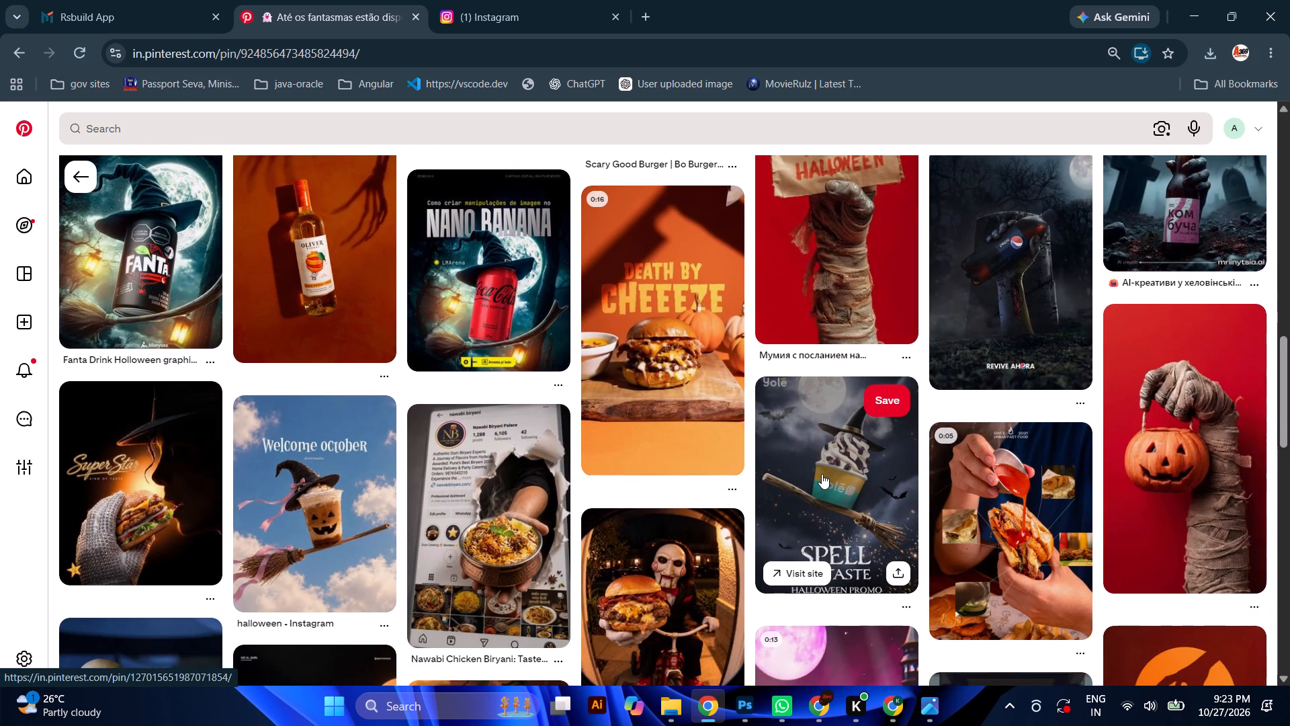
{"action": "scroll", "coordinate": [822, 474], "scroll_direction": "down", "scroll_amount": 2}
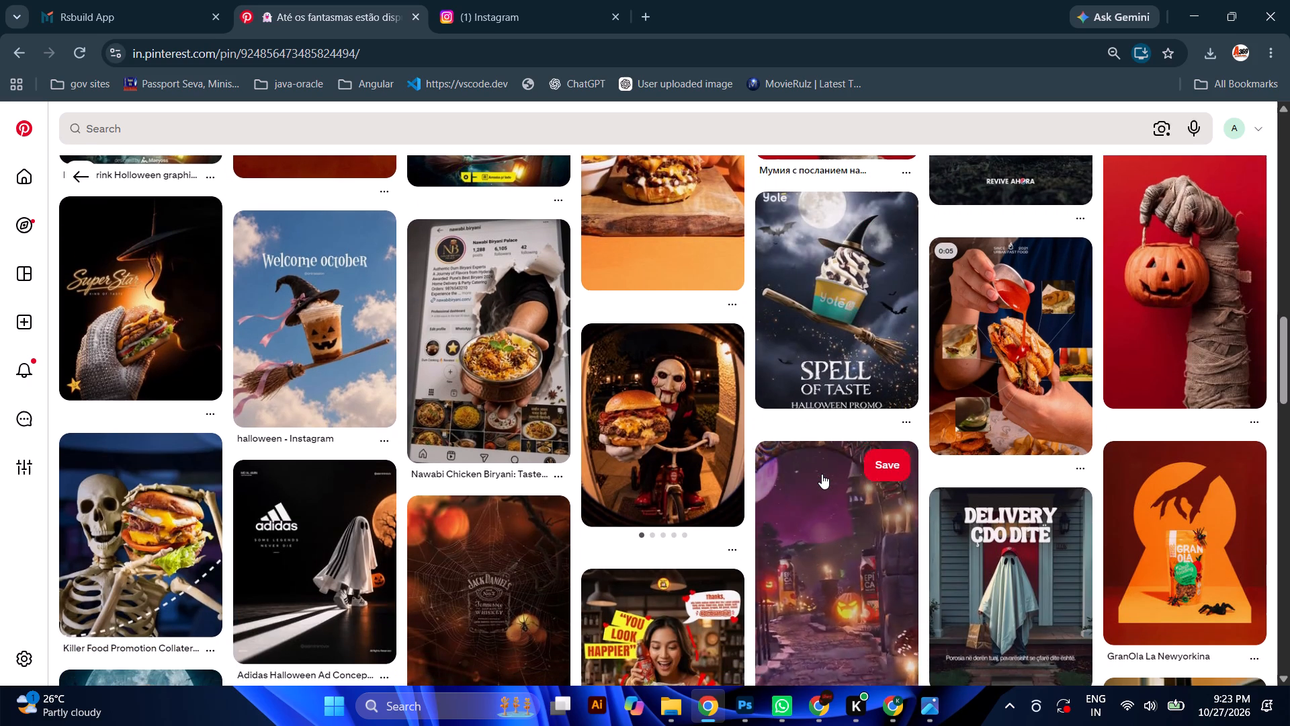
{"action": "scroll", "coordinate": [822, 474], "scroll_direction": "down", "scroll_amount": 4}
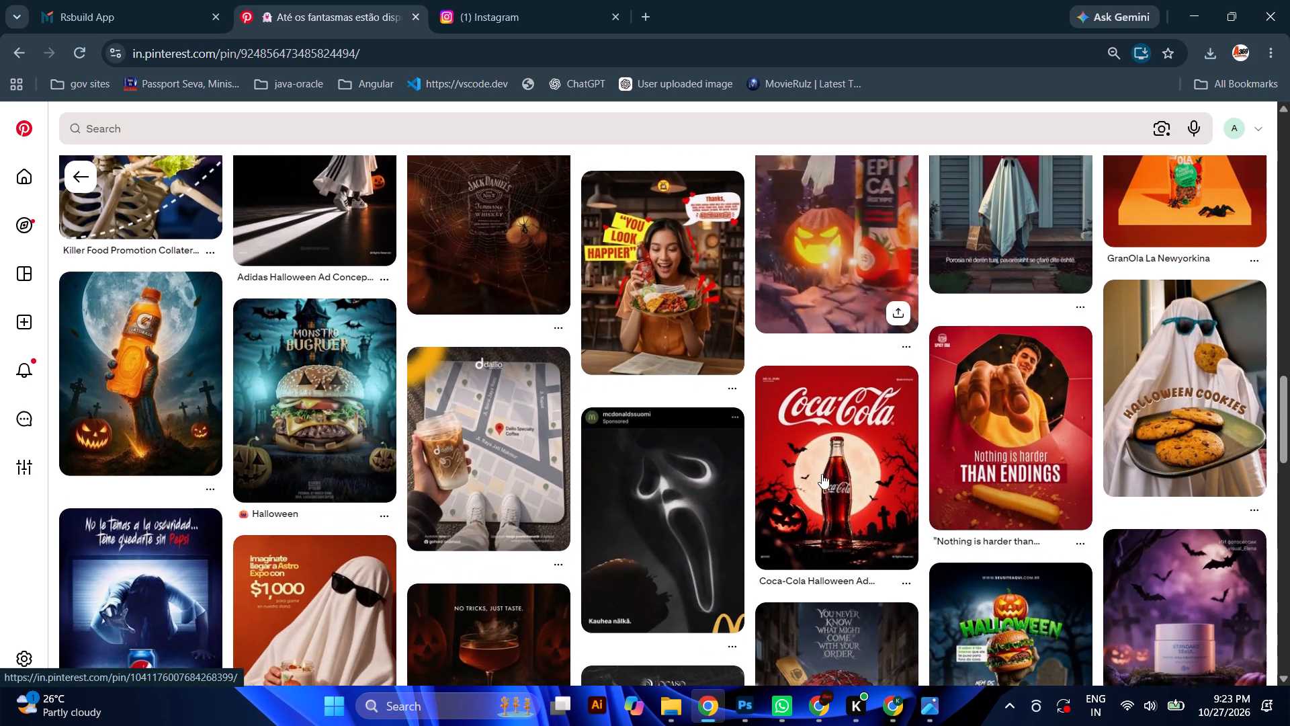
{"action": "scroll", "coordinate": [822, 474], "scroll_direction": "down", "scroll_amount": 6}
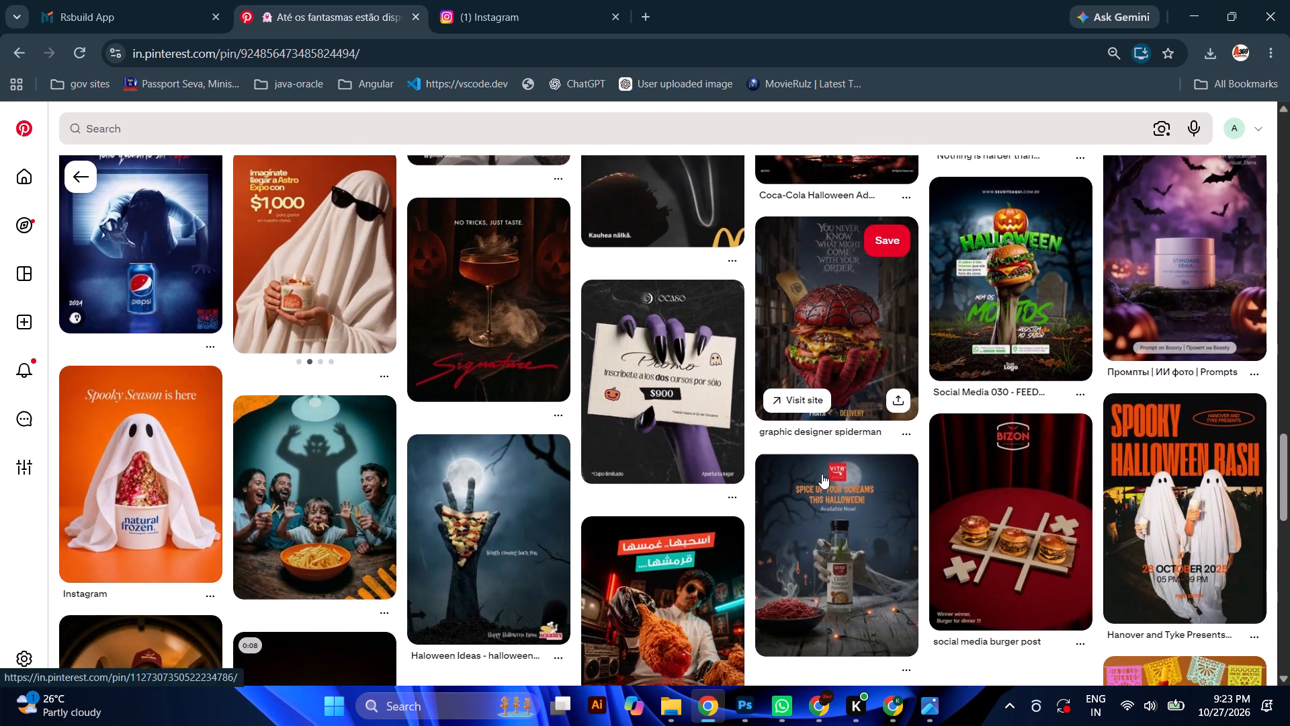
{"action": "scroll", "coordinate": [822, 474], "scroll_direction": "down", "scroll_amount": 3}
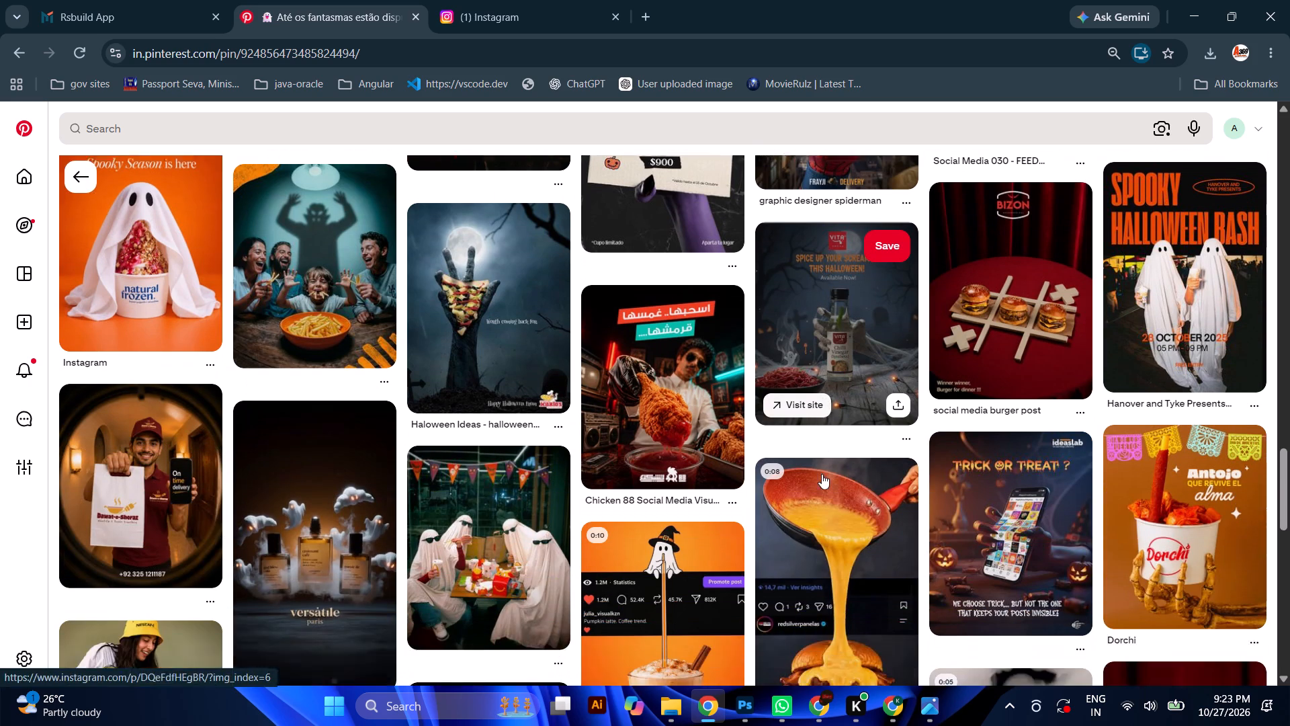
{"action": "scroll", "coordinate": [822, 474], "scroll_direction": "down", "scroll_amount": 2}
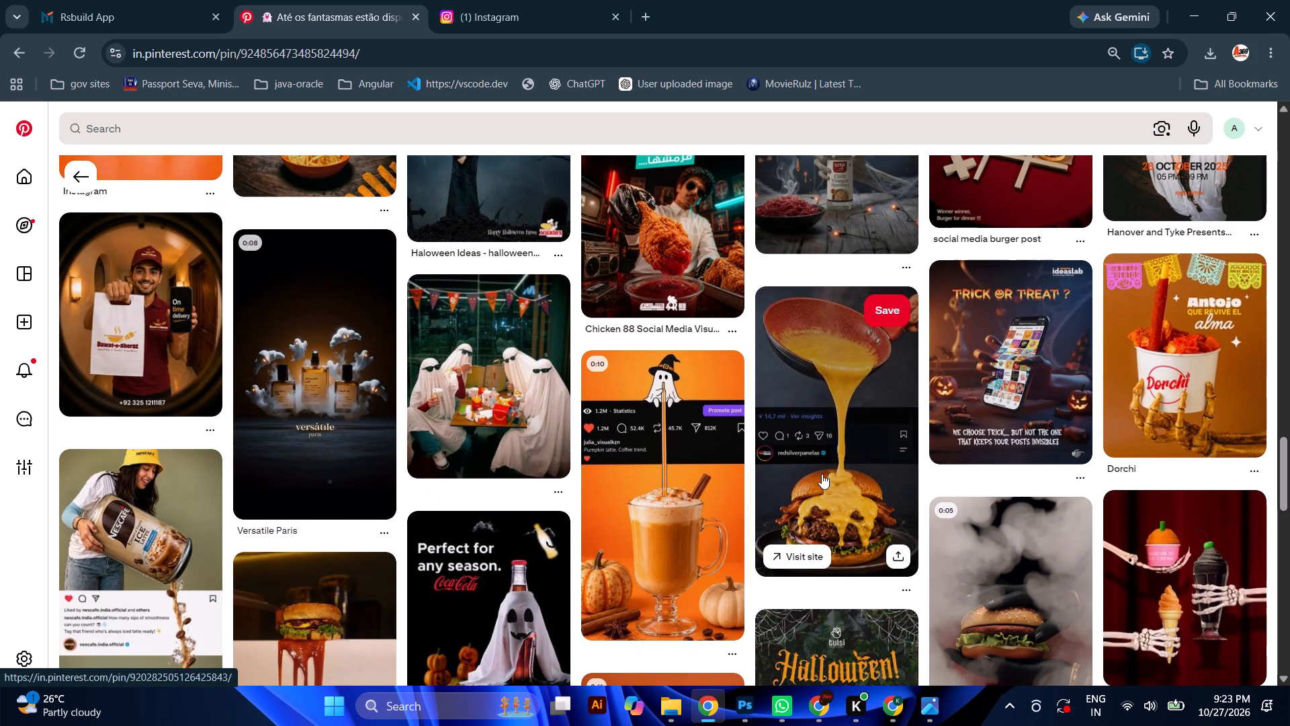
{"action": "scroll", "coordinate": [822, 474], "scroll_direction": "down", "scroll_amount": 1}
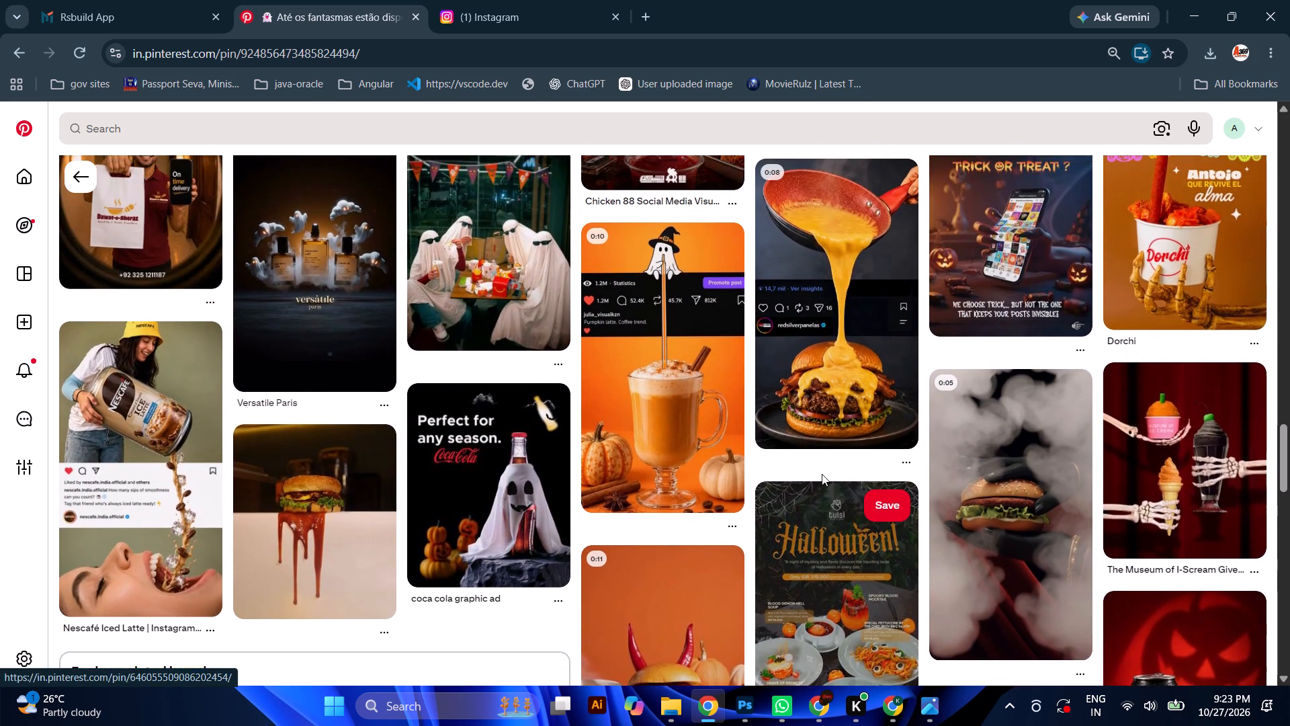
{"action": "scroll", "coordinate": [822, 474], "scroll_direction": "down", "scroll_amount": 2}
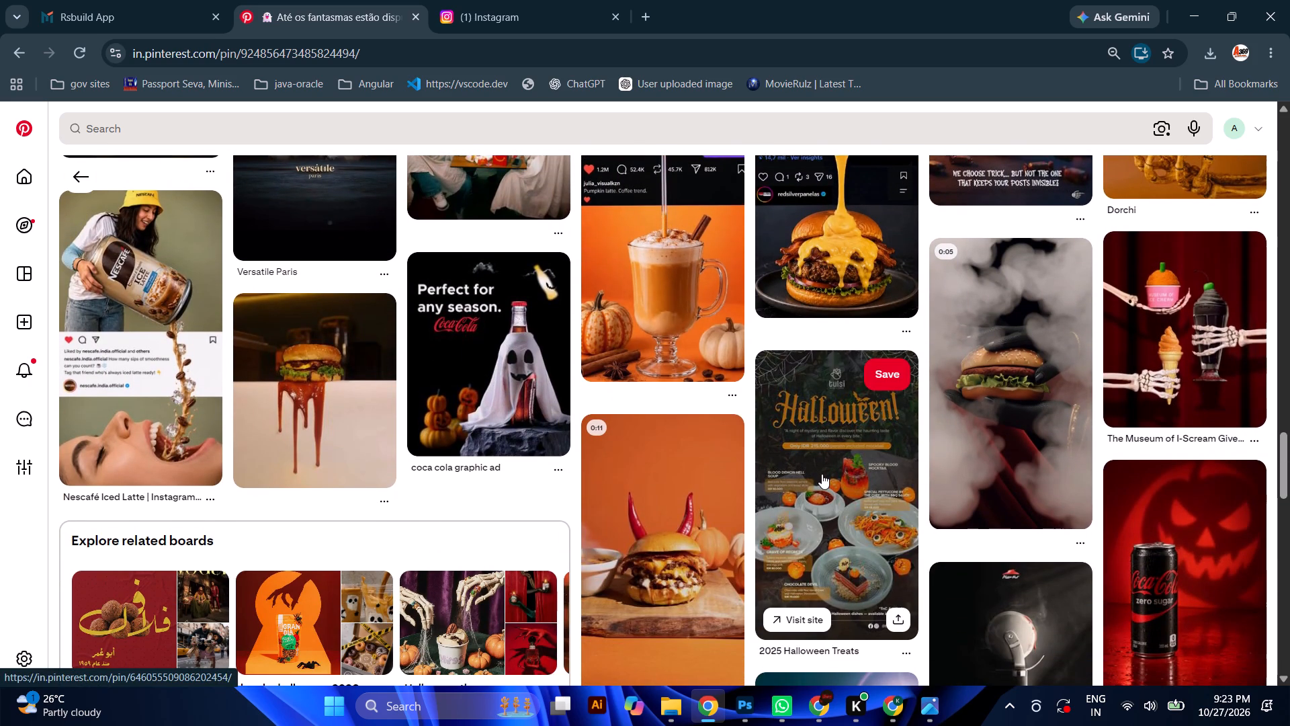
{"action": "scroll", "coordinate": [822, 474], "scroll_direction": "down", "scroll_amount": 2}
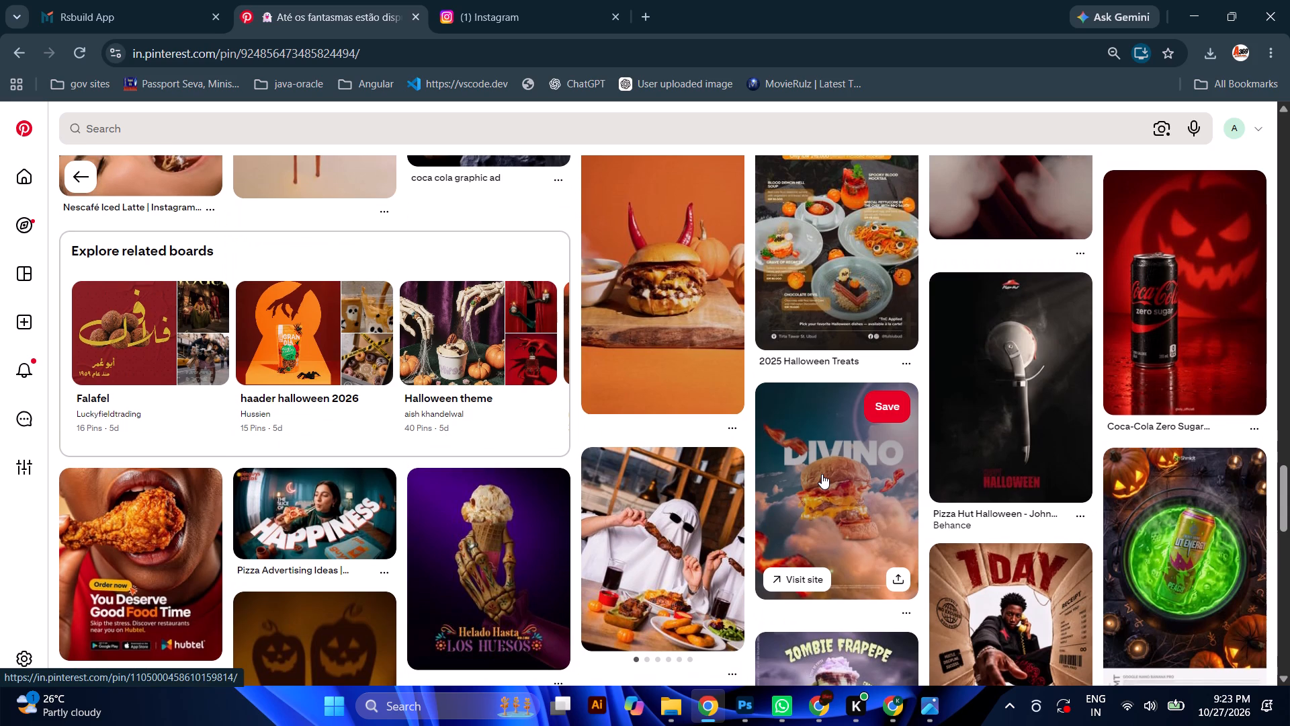
{"action": "scroll", "coordinate": [822, 474], "scroll_direction": "down", "scroll_amount": 1}
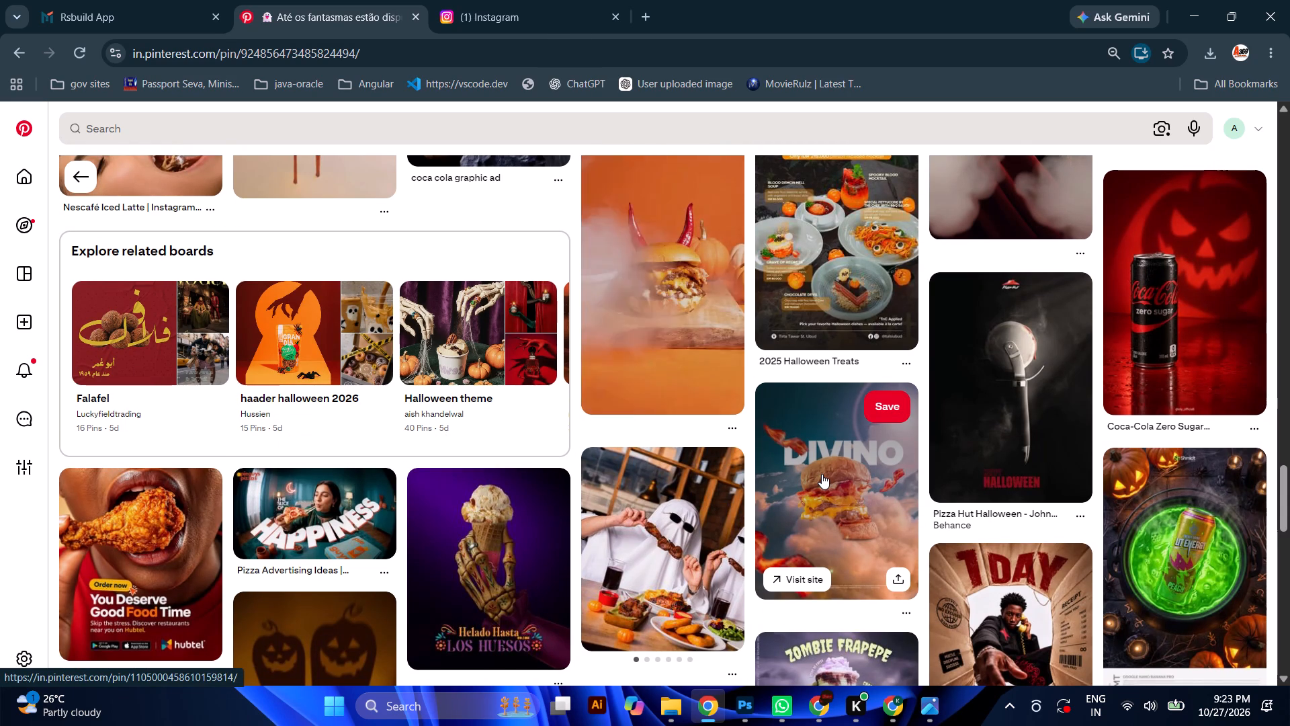
{"action": "scroll", "coordinate": [822, 474], "scroll_direction": "down", "scroll_amount": 3}
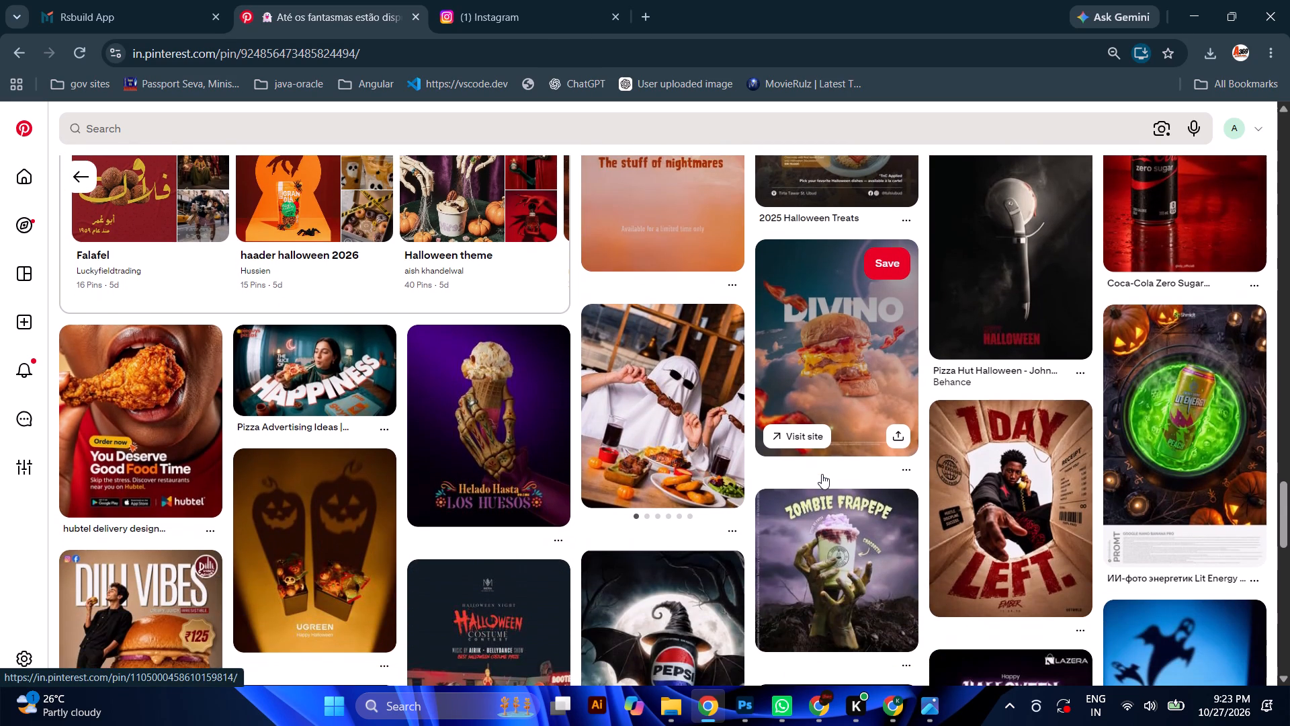
{"action": "scroll", "coordinate": [822, 474], "scroll_direction": "down", "scroll_amount": 2}
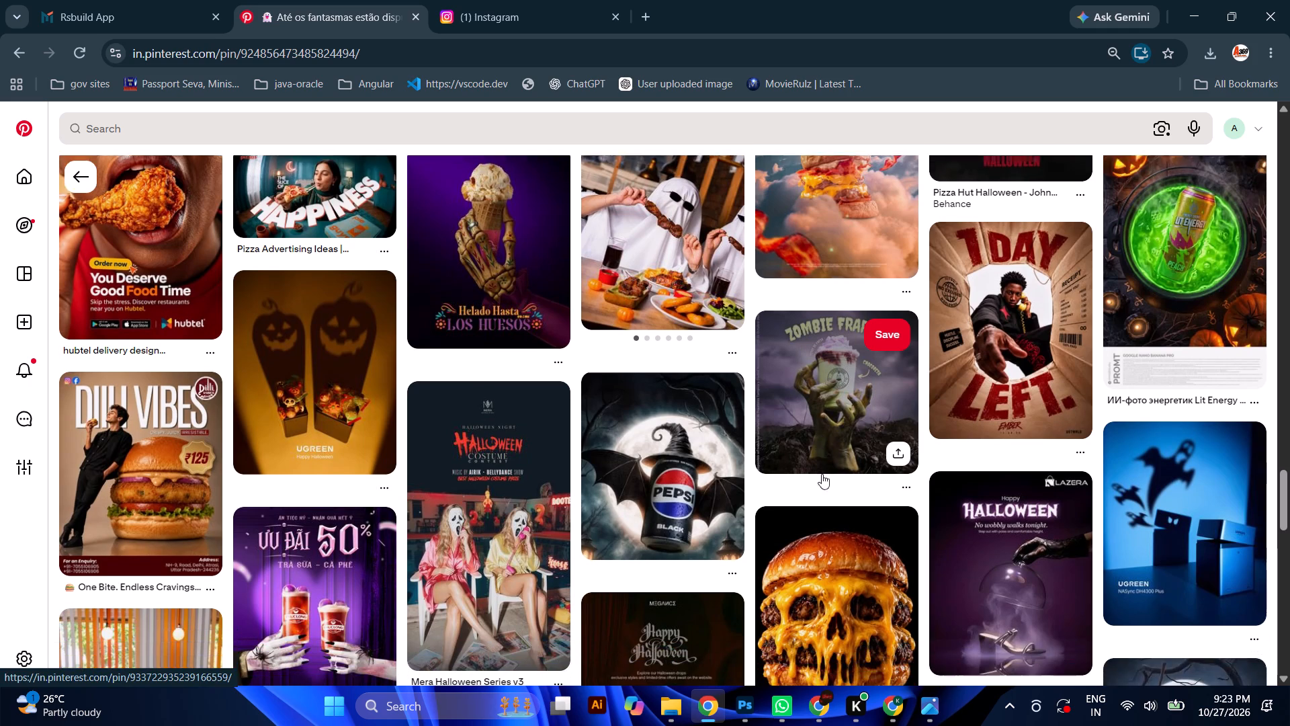
{"action": "scroll", "coordinate": [822, 474], "scroll_direction": "down", "scroll_amount": 2}
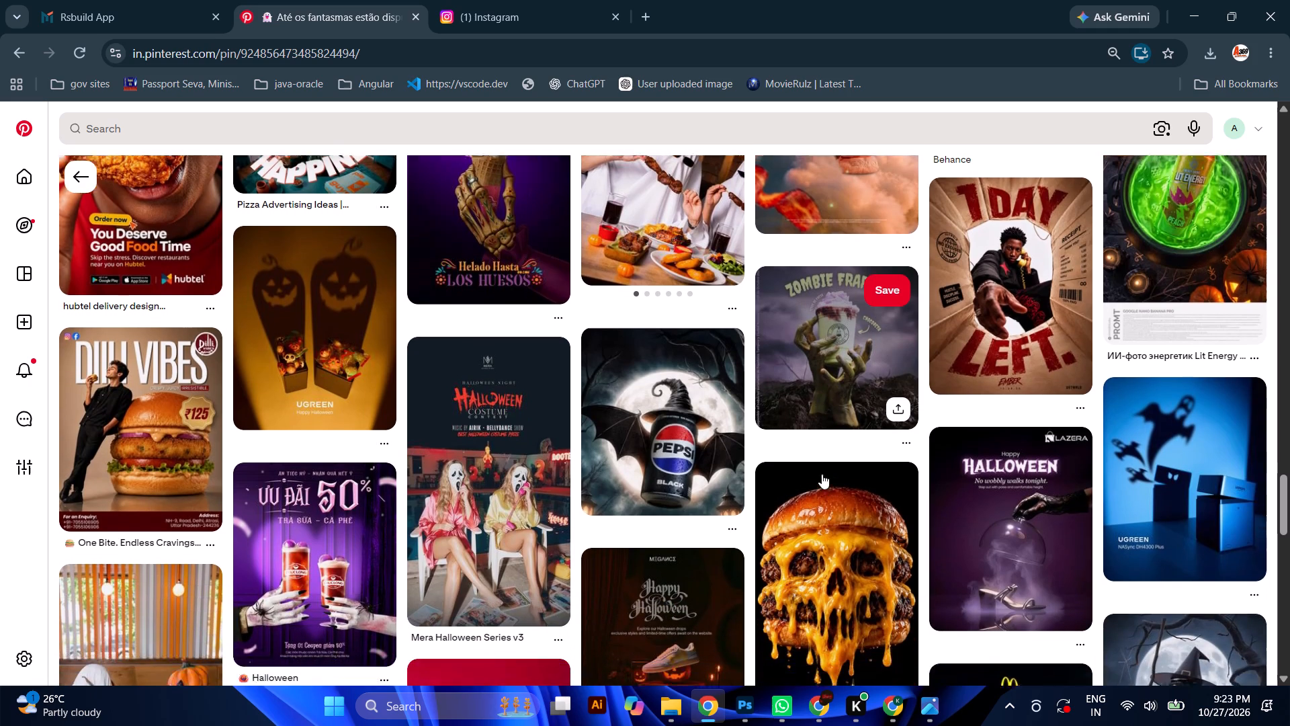
{"action": "scroll", "coordinate": [822, 474], "scroll_direction": "down", "scroll_amount": 1}
{"action": "scroll", "coordinate": [822, 474], "scroll_direction": "up", "scroll_amount": 8}
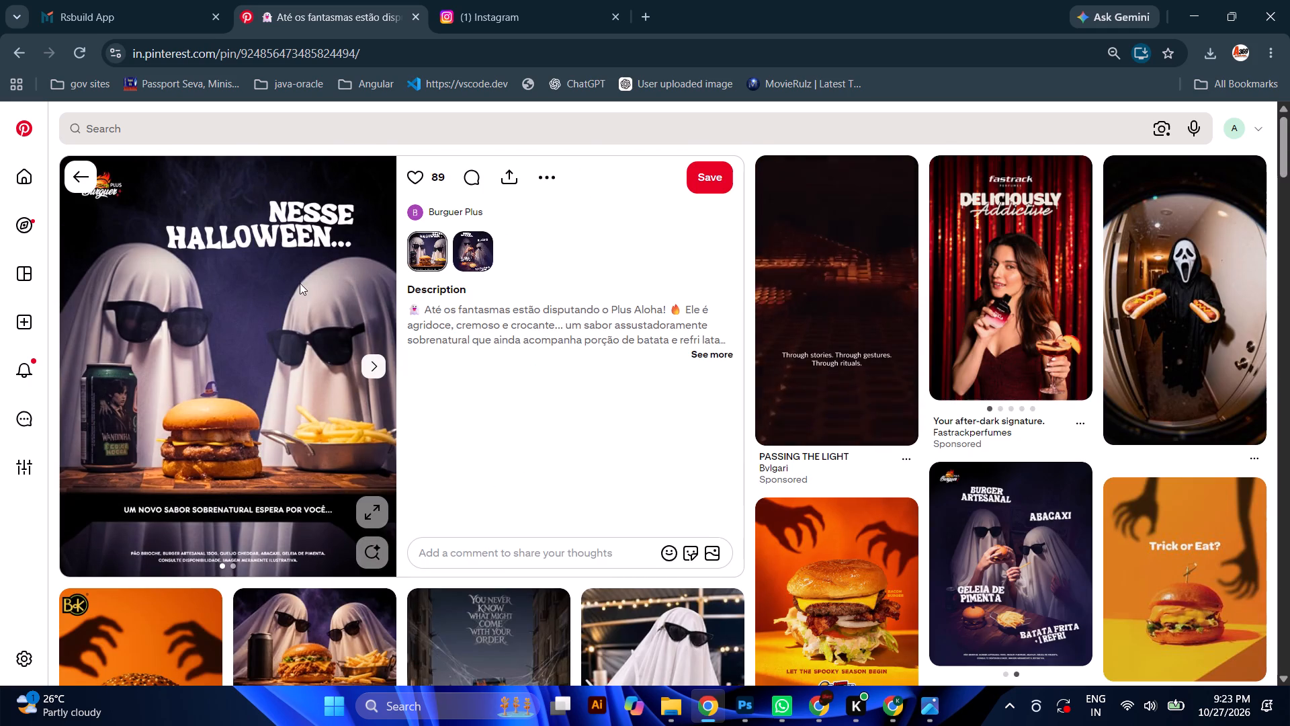
{"action": "right_click", "coordinate": [260, 294]}
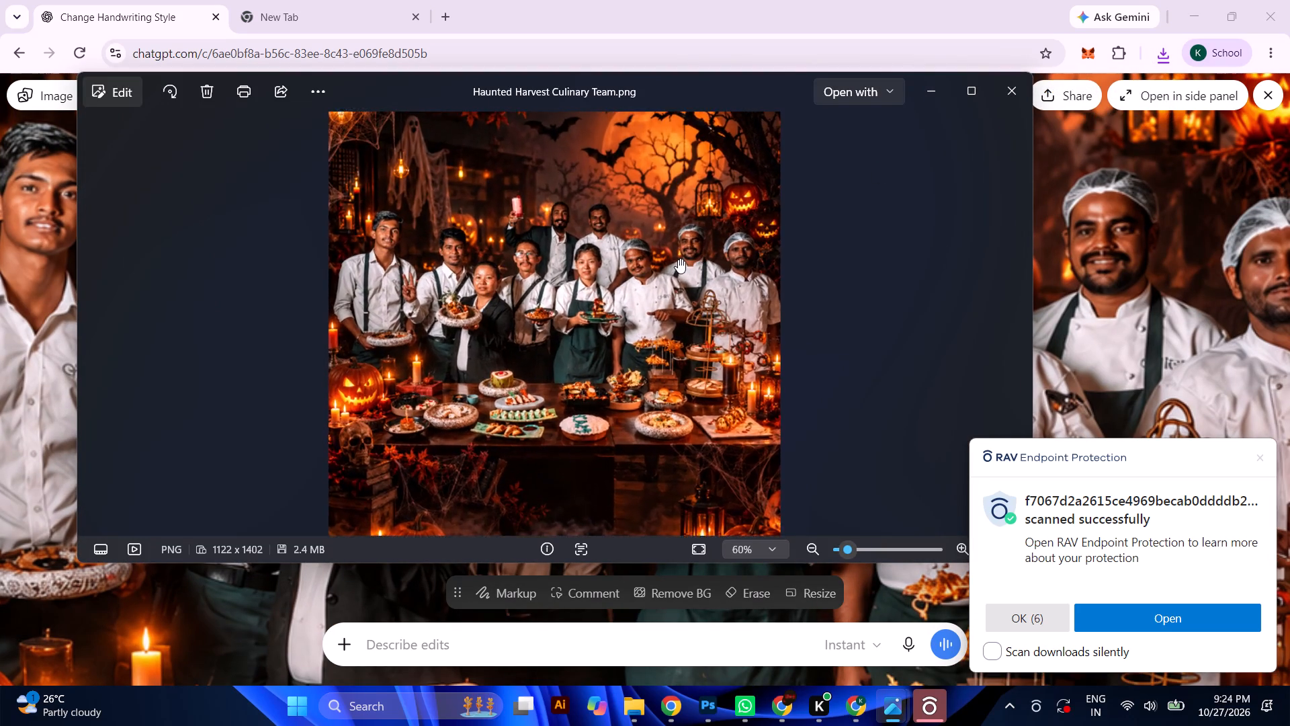
{"action": "scroll", "coordinate": [678, 259], "scroll_direction": "up", "scroll_amount": 15, "text": "ctrl"}
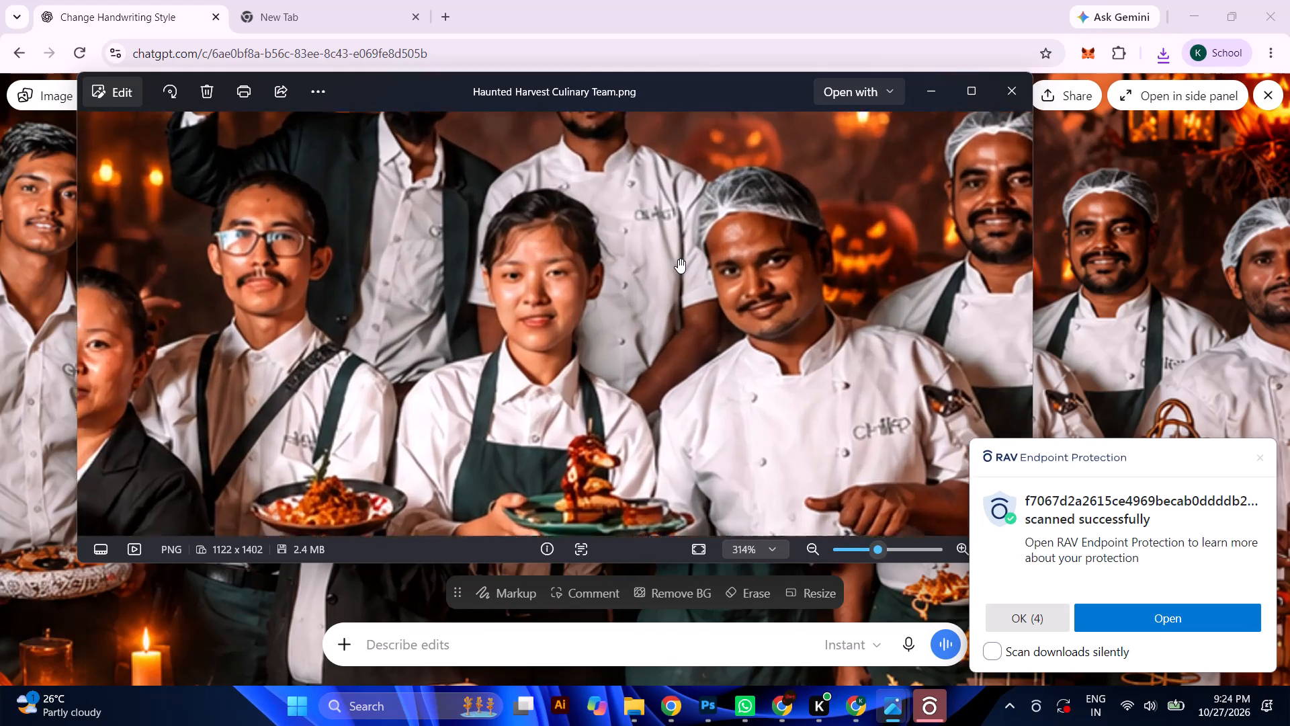
{"action": "scroll", "coordinate": [678, 259], "scroll_direction": "up", "scroll_amount": 1, "text": "ctrl"}
{"action": "key", "text": "Escape"}
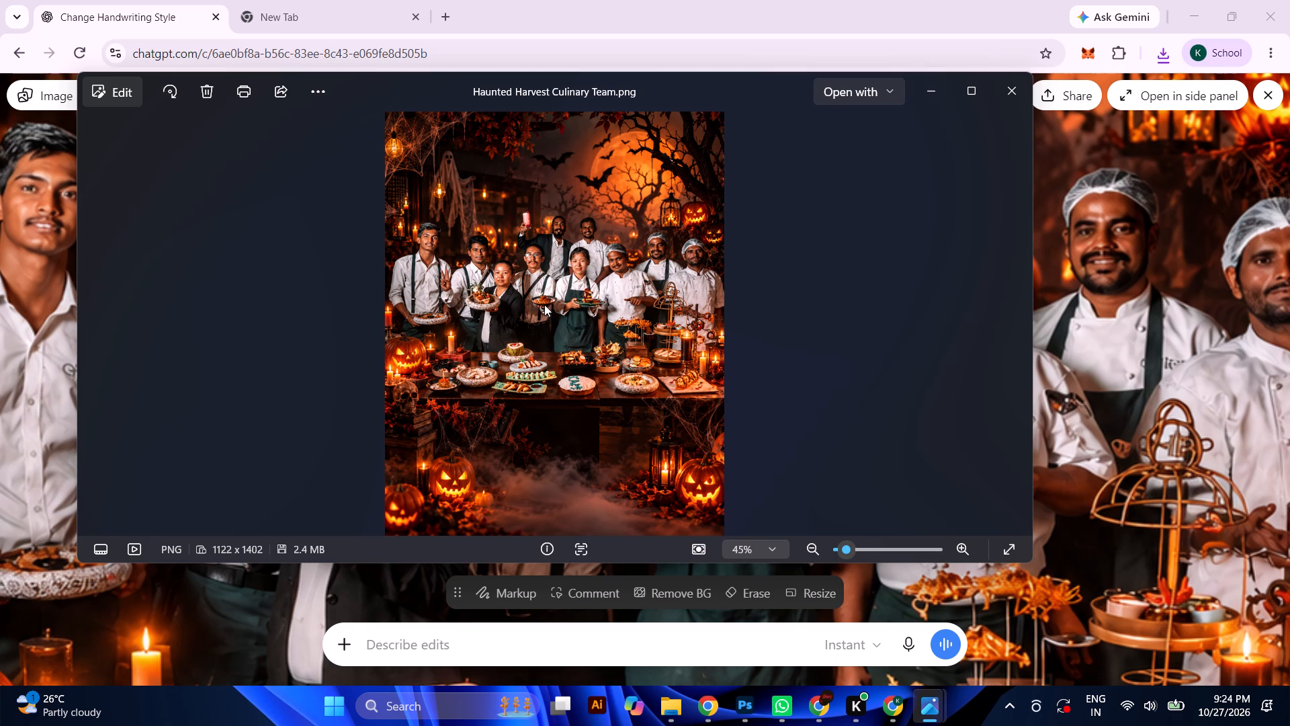
Switch to Photoshop and create a new 1080 x 1350 px RGB document at 300 ppi with a white background.
{"action": "left_click", "coordinate": [742, 718]}
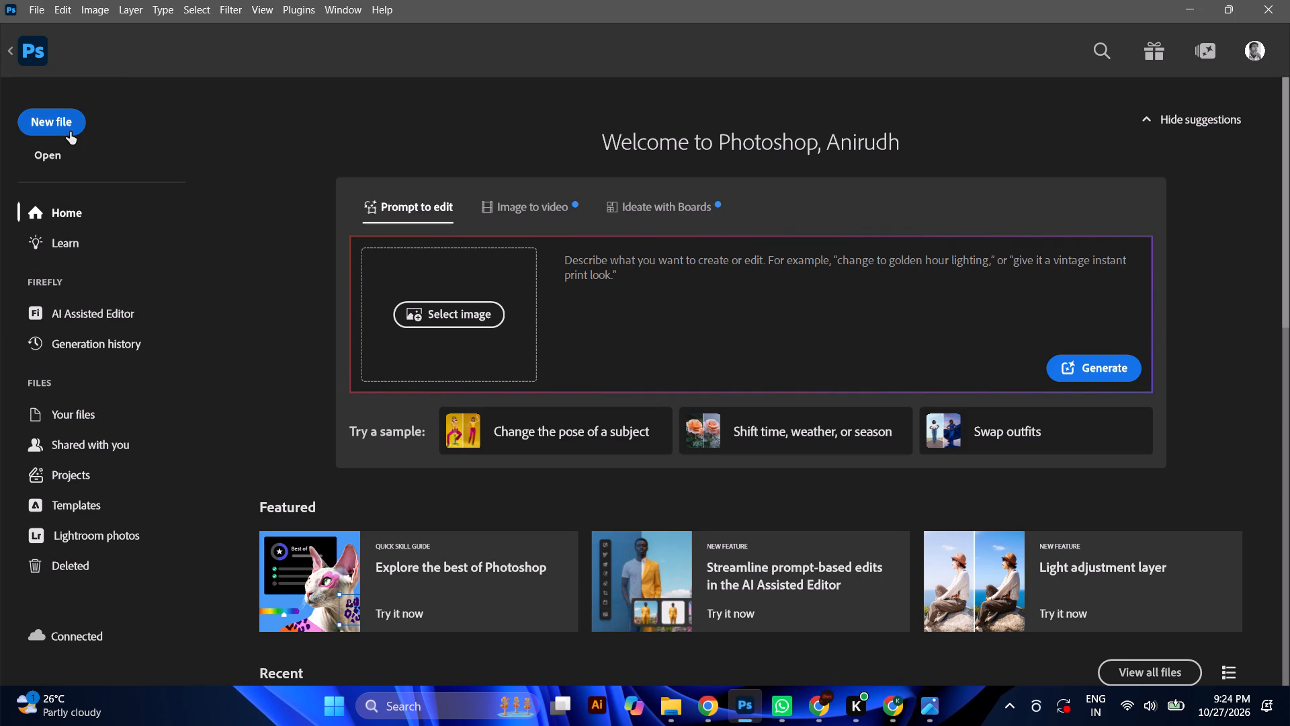
{"action": "left_click", "coordinate": [62, 131]}
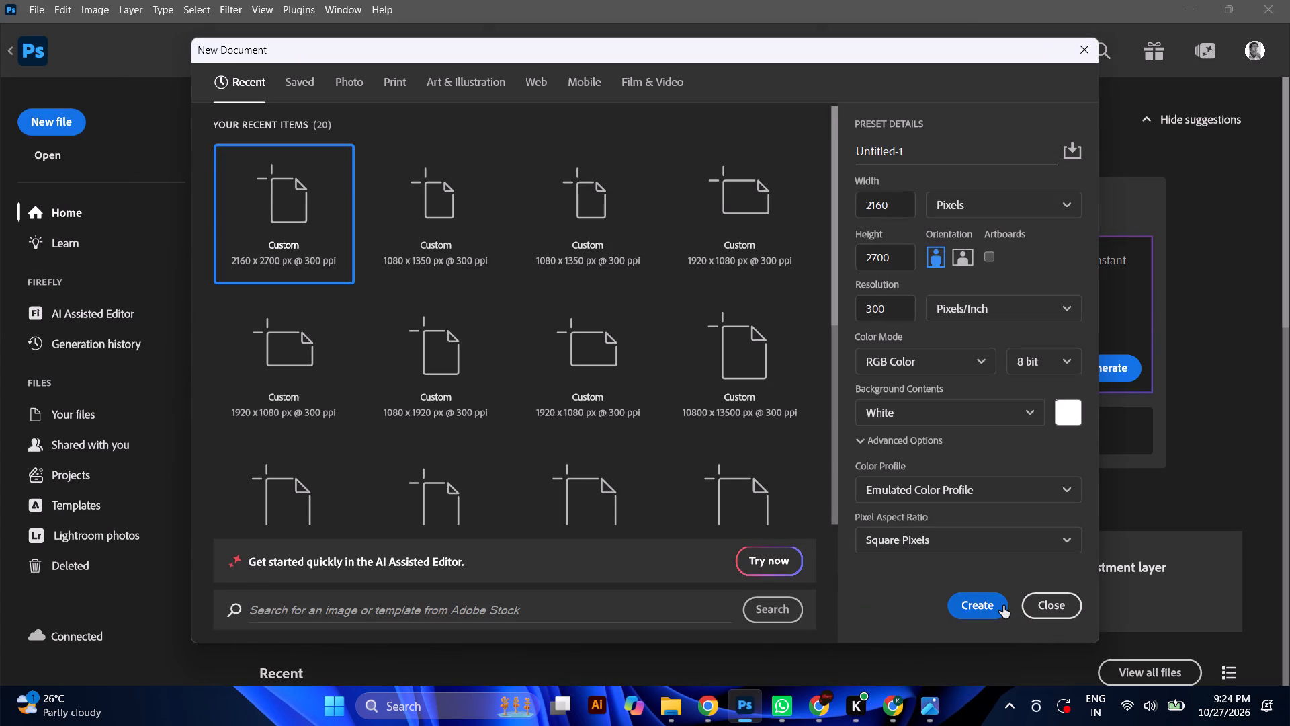
{"action": "left_click", "coordinate": [469, 208]}
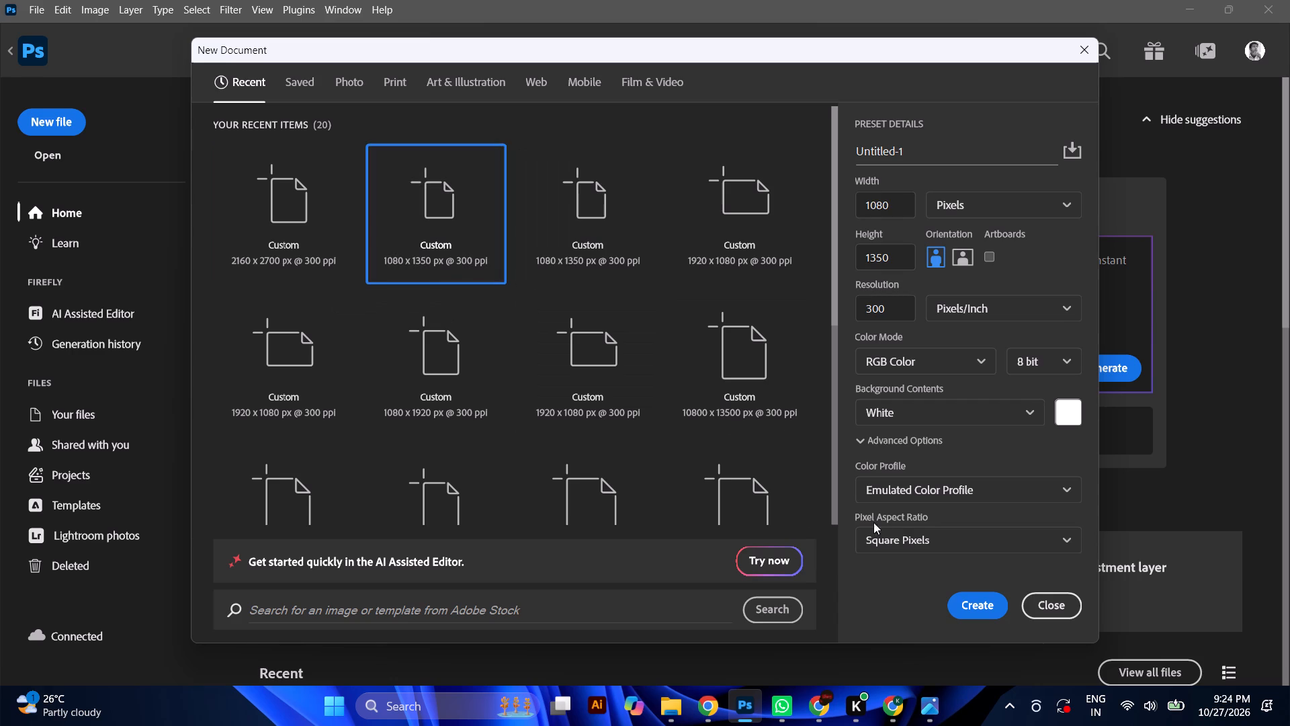
{"action": "left_click", "coordinate": [968, 614]}
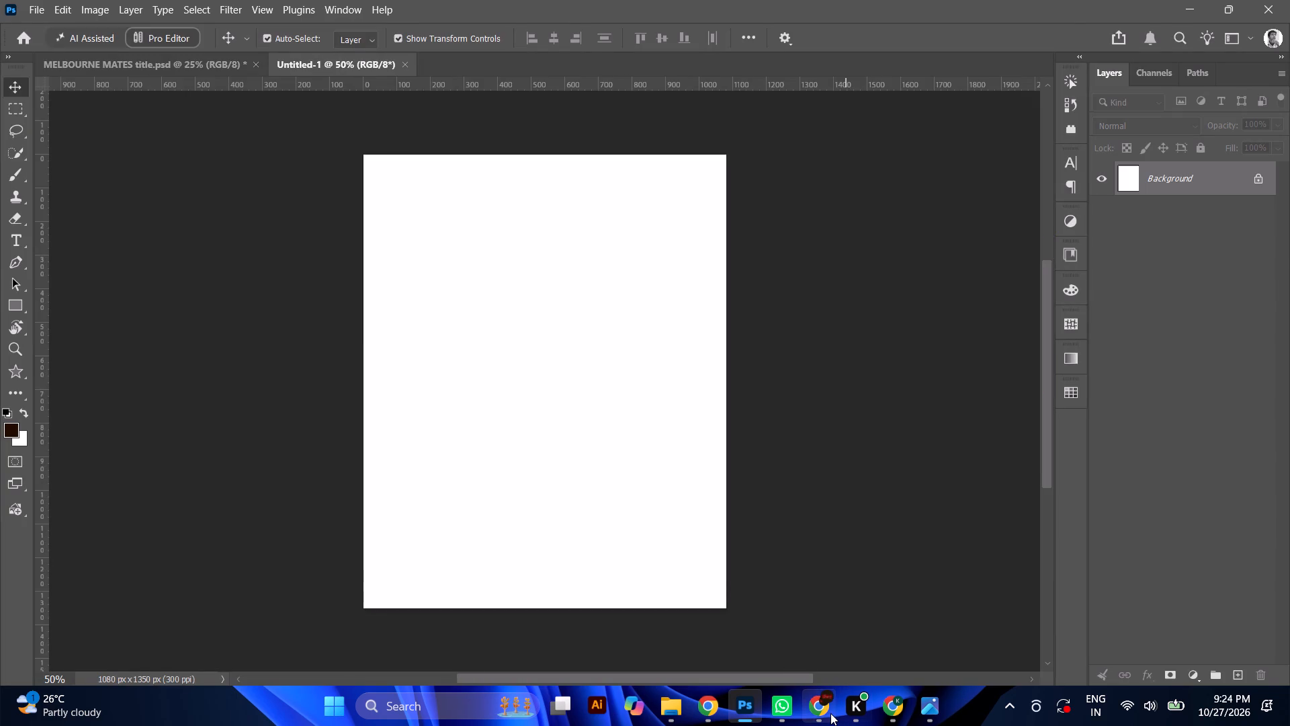
Bring the downloaded "Haunted Harvest Culinary Team" image from Chrome's recent downloads into the new Photoshop document.
{"action": "left_click", "coordinate": [830, 713]}
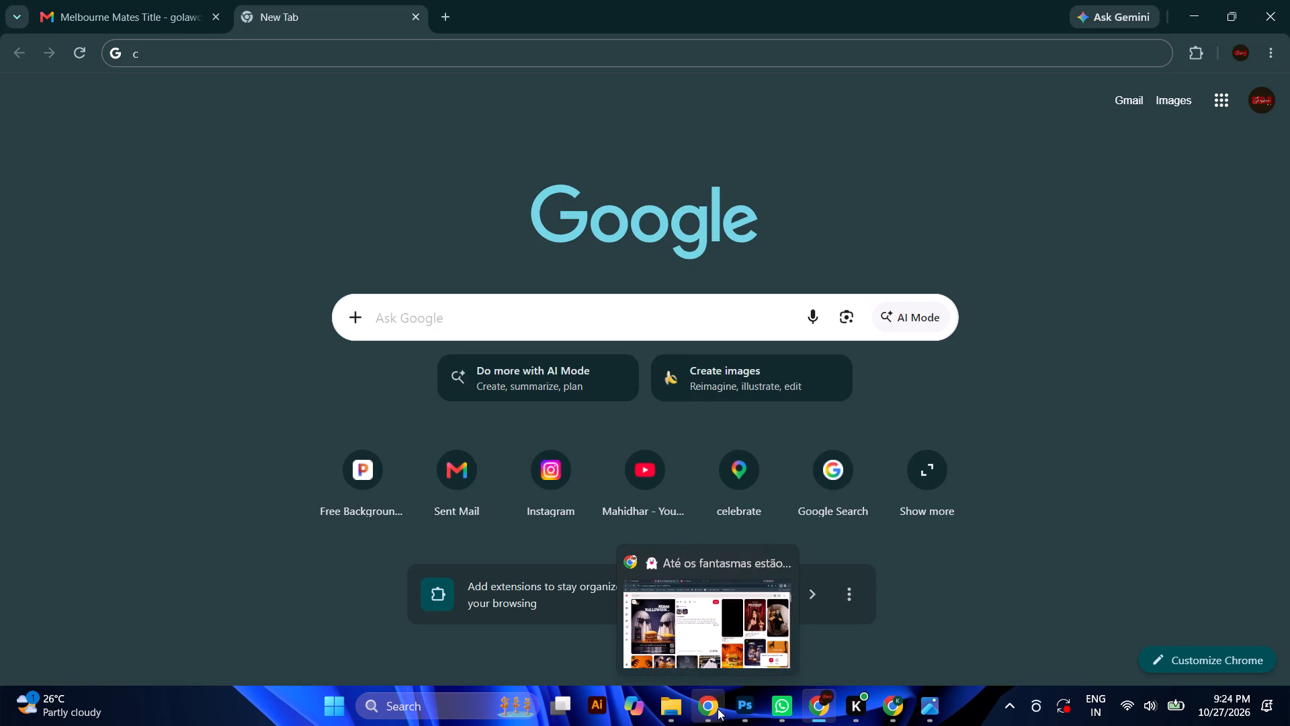
{"action": "left_click", "coordinate": [896, 709]}
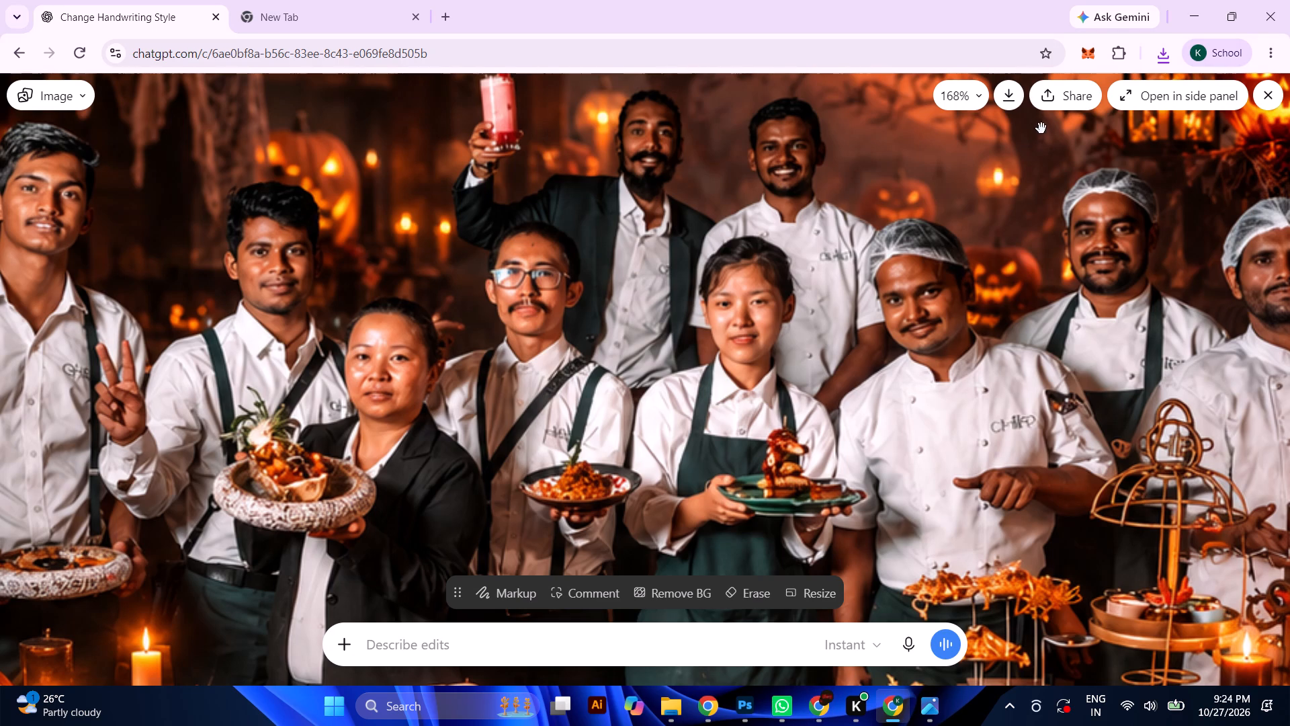
{"action": "left_click", "coordinate": [1167, 56]}
{"action": "left_click", "coordinate": [1005, 128]}
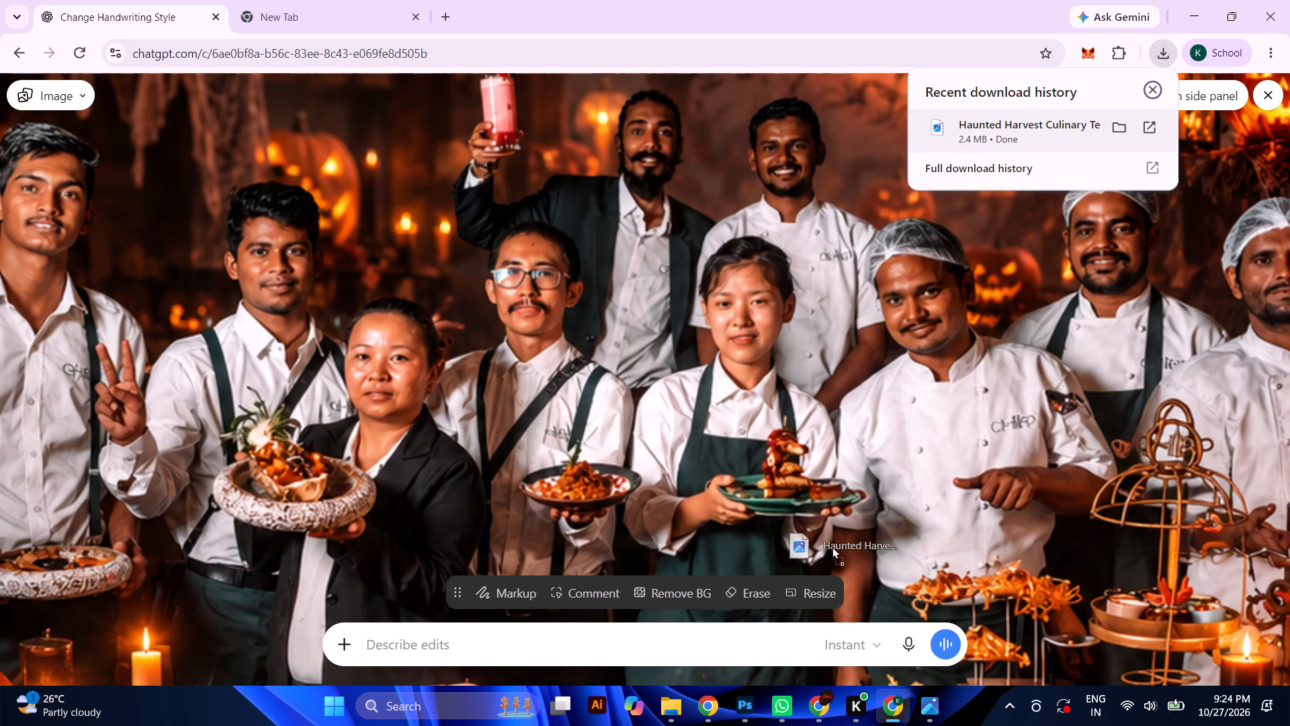
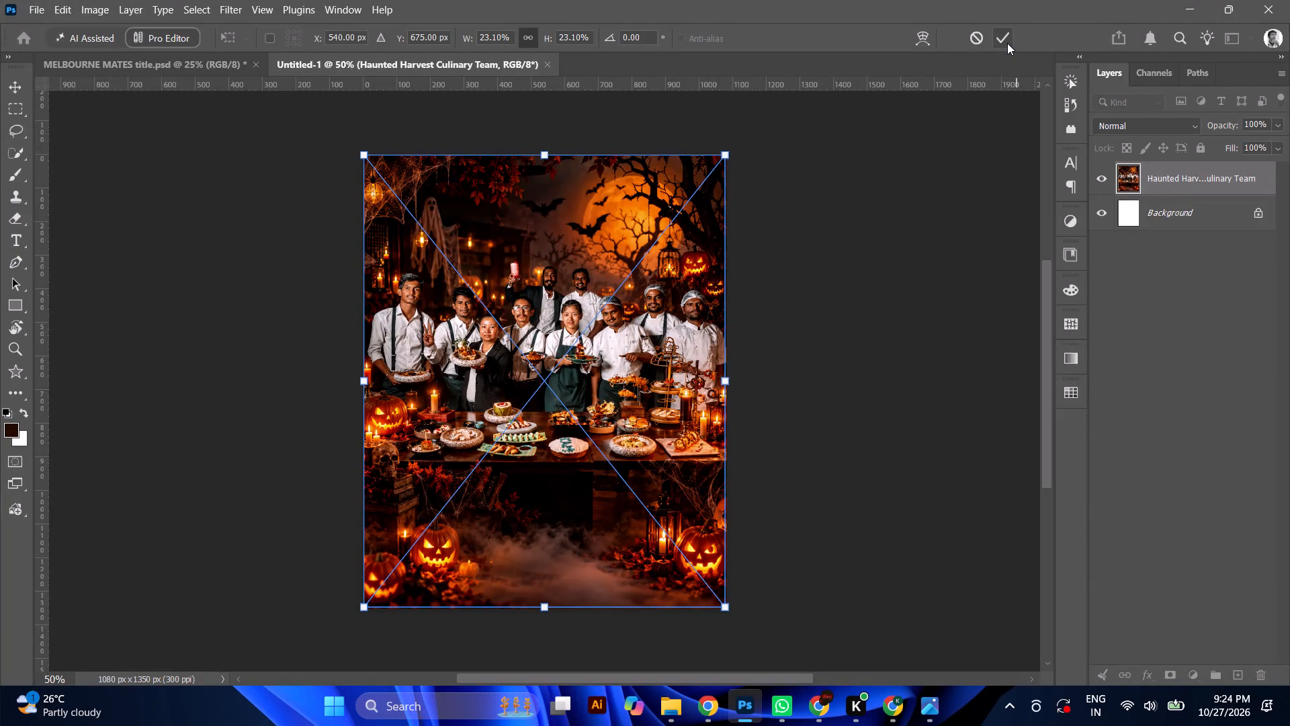
Commit the placed Haunted Harvest Culinary Team image at 23.10% scale, covering the whole canvas.
{"action": "left_click", "coordinate": [1007, 43]}
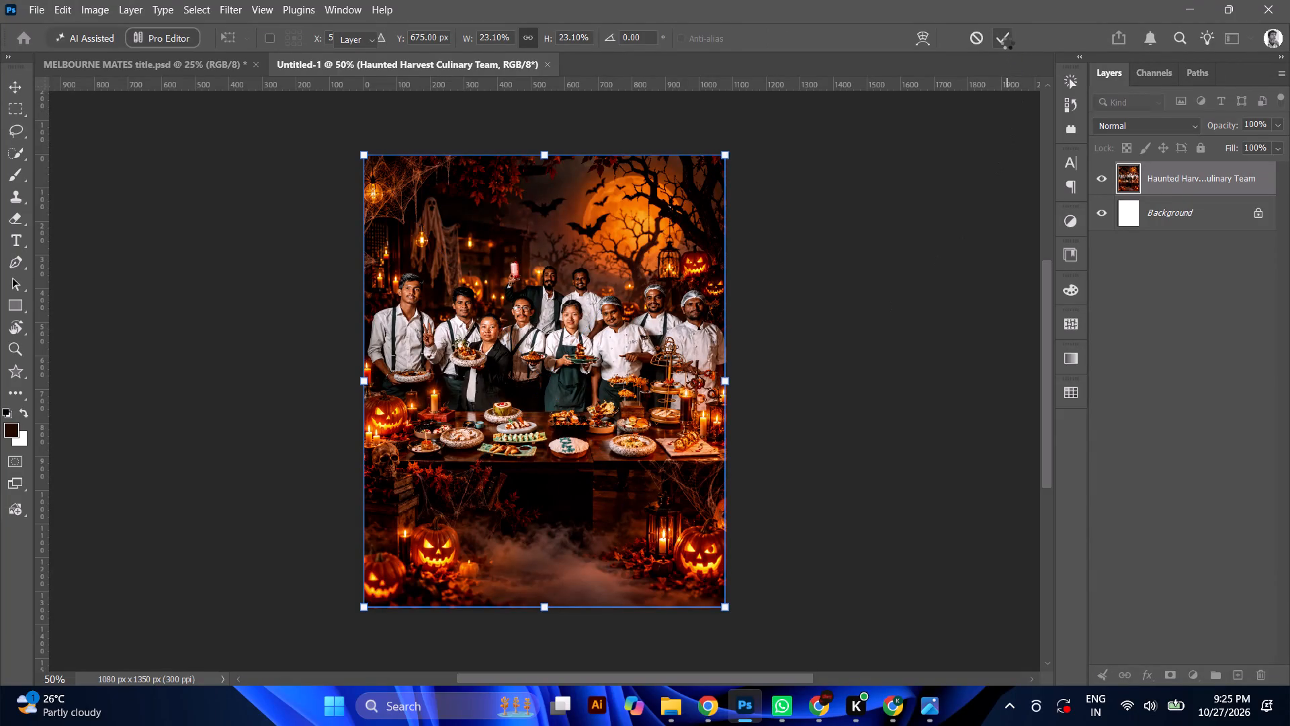
Examine the placed Halloween staff image up close and as a whole, checking the faces, dishes, and spooky background.
{"action": "key", "text": "ctrl+plus"}
{"action": "key", "text": "ctrl+plus"}
{"action": "key", "text": "ctrl+plus"}
{"action": "key", "text": "ctrl+minus"}
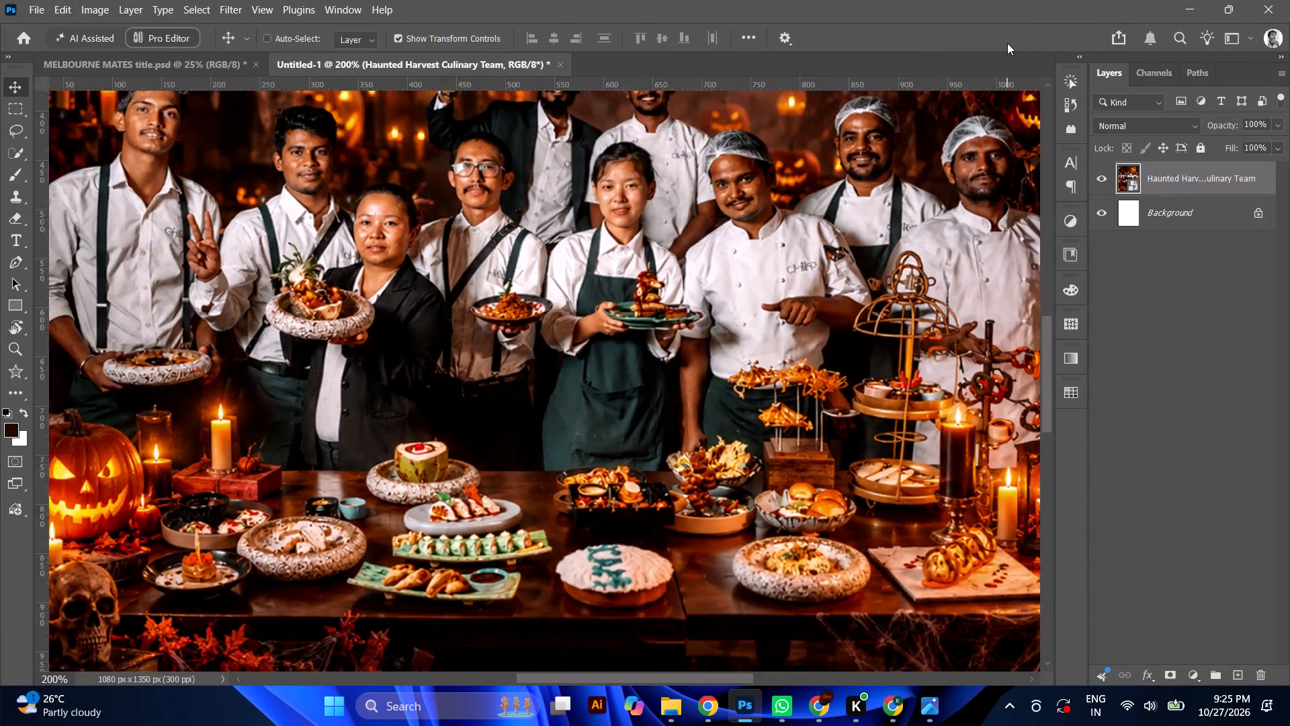
{"action": "key", "text": "ctrl+minus"}
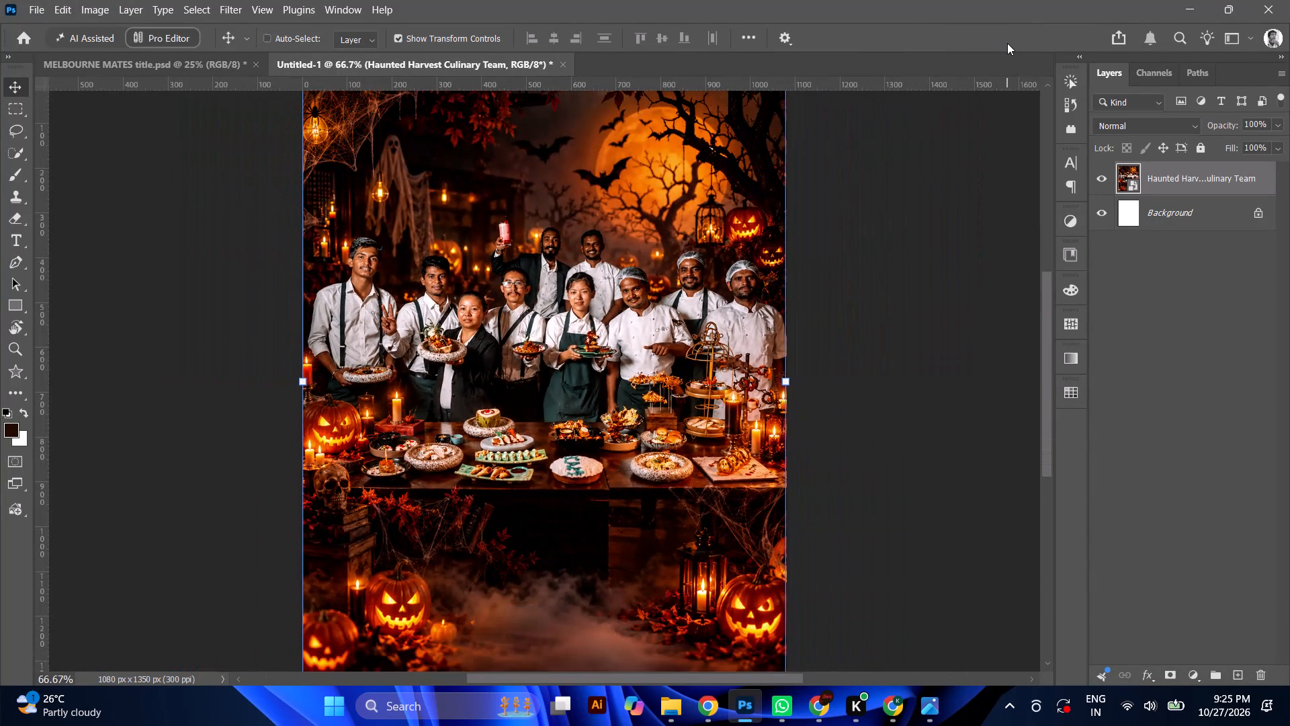
{"action": "key", "text": "ctrl+minus"}
{"action": "key", "text": "ctrl+plus"}
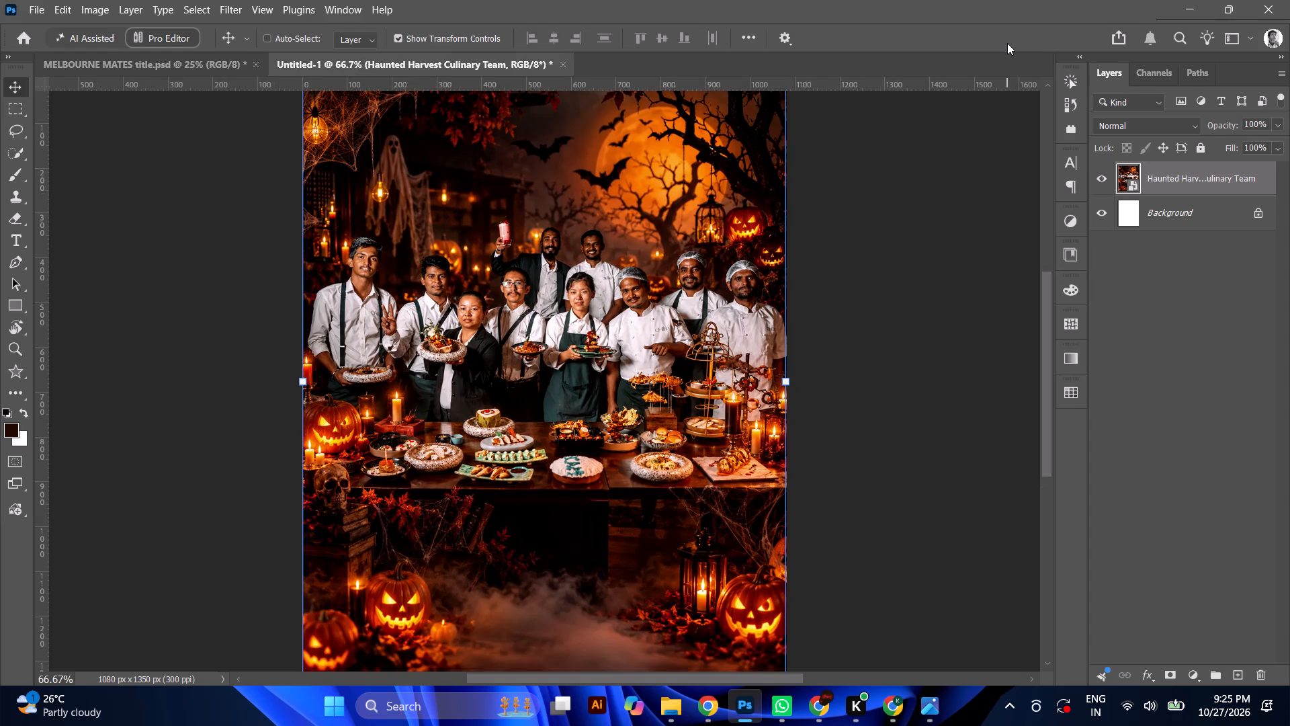
{"action": "key", "text": "ctrl+plus"}
{"action": "key", "text": "ctrl+plus"}
{"action": "key", "text": "ctrl+minus"}
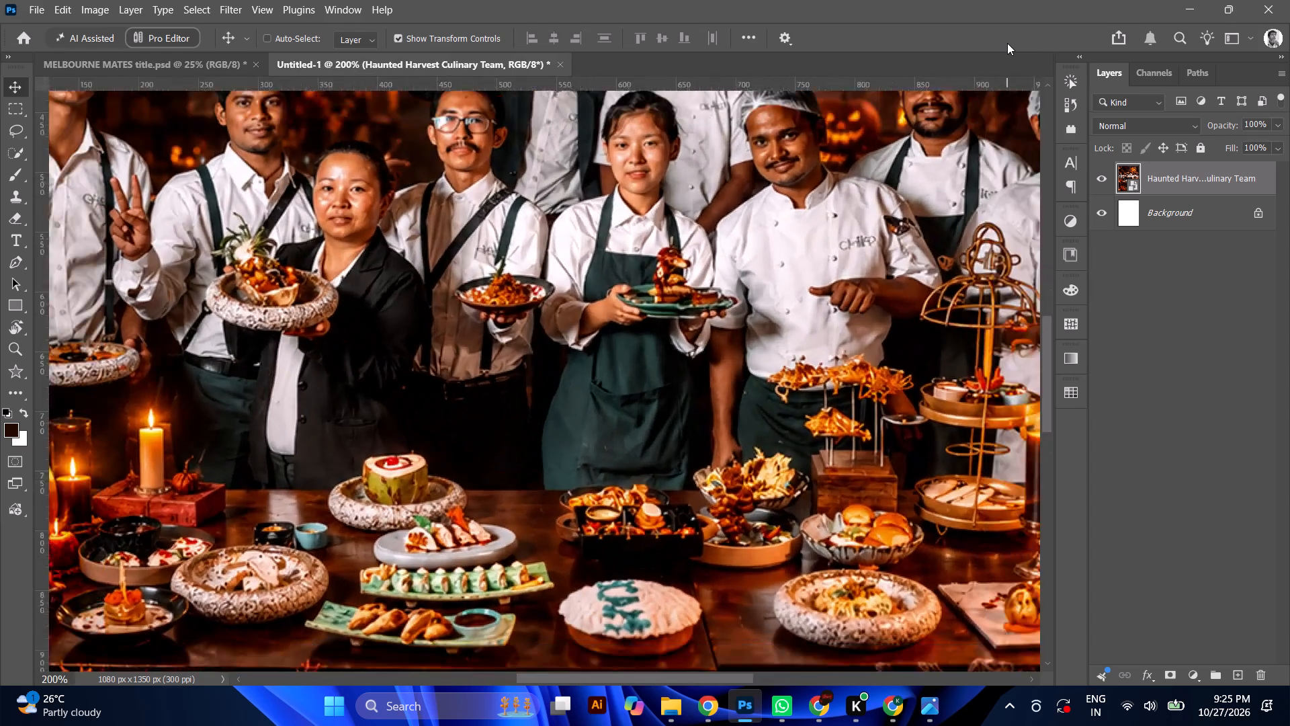
{"action": "key", "text": "ctrl+minus"}
{"action": "key", "text": "ctrl+minus"}
{"action": "key", "text": "ctrl+plus"}
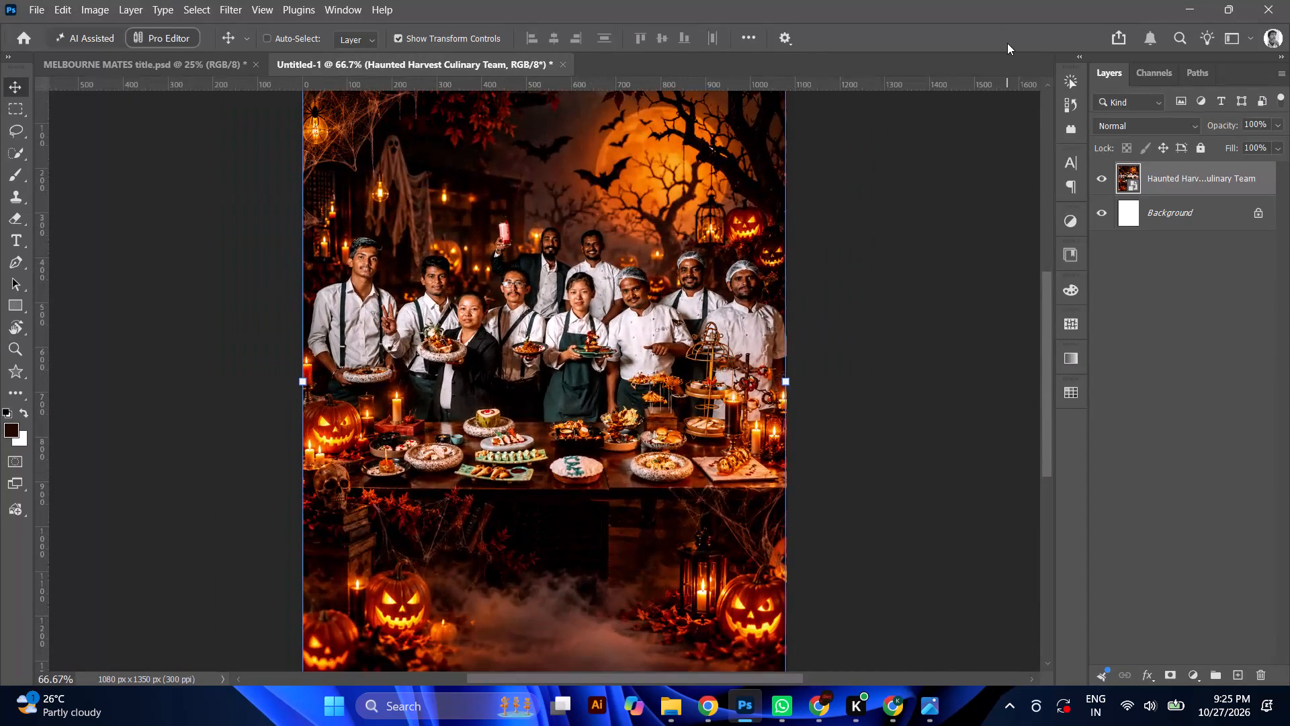
{"action": "key", "text": "ctrl+plus"}
{"action": "key", "text": "ctrl+plus"}
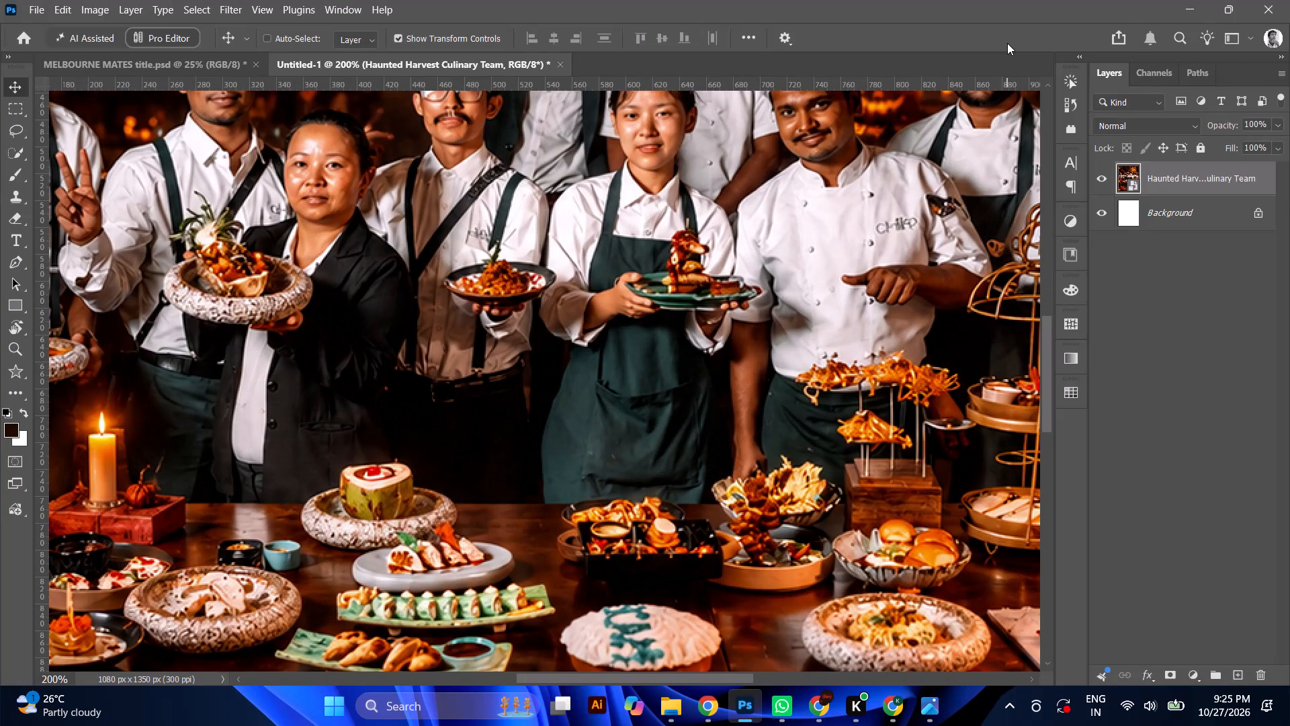
{"action": "scroll", "coordinate": [926, 233], "scroll_direction": "up", "scroll_amount": 2}
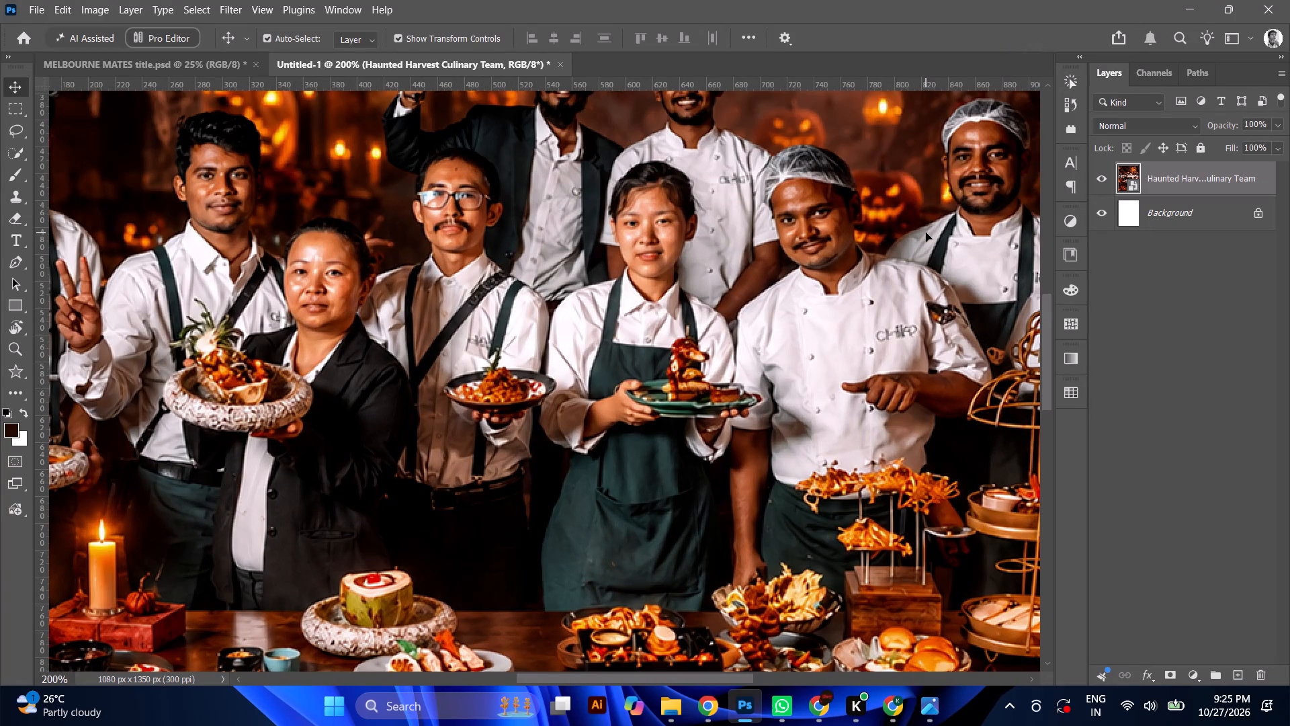
{"action": "scroll", "coordinate": [926, 233], "scroll_direction": "up", "scroll_amount": 3}
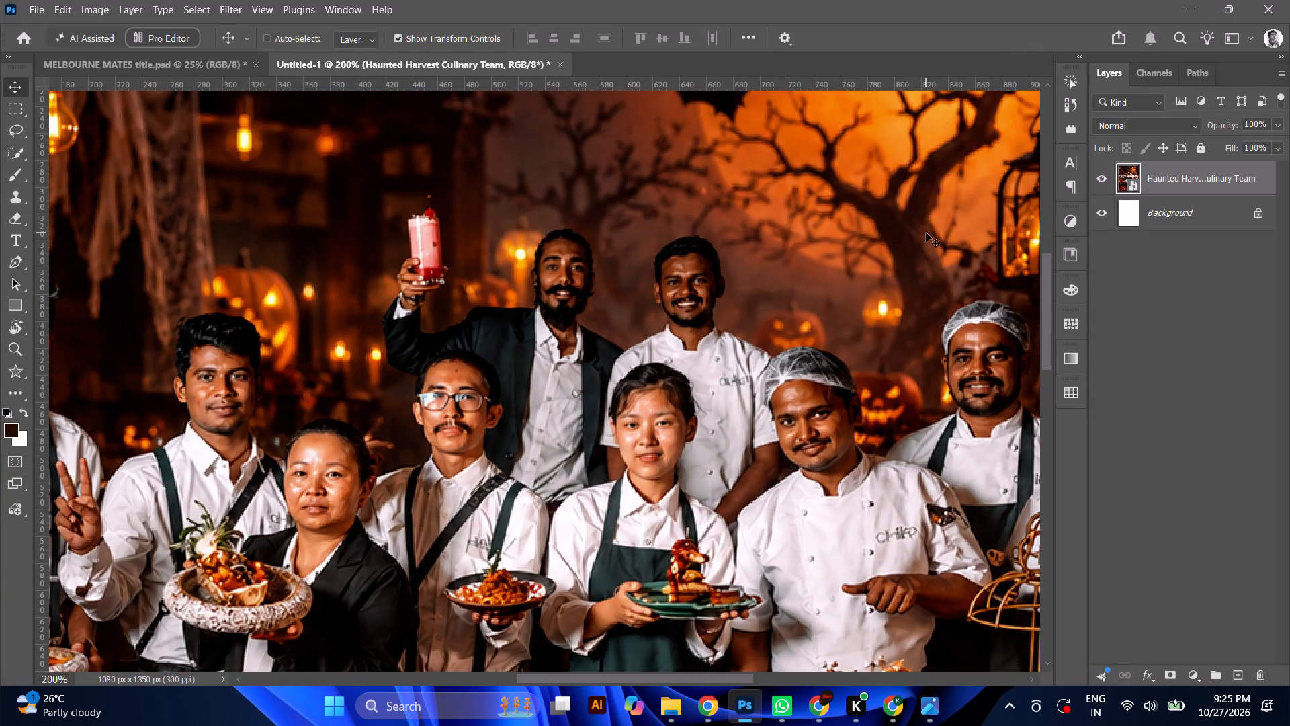
{"action": "key", "text": "ctrl+plus"}
{"action": "key", "text": "ctrl+minus"}
{"action": "key", "text": "ctrl+minus"}
{"action": "key", "text": "ctrl+minus"}
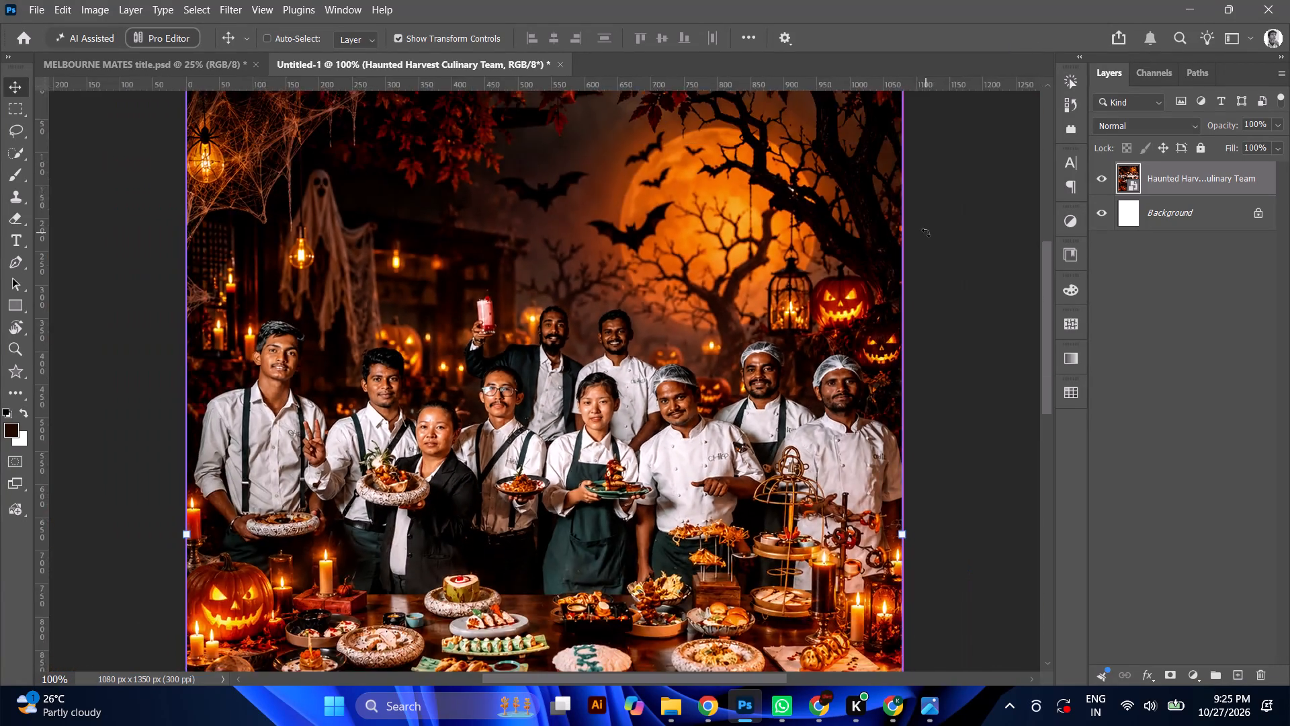
{"action": "scroll", "coordinate": [926, 233], "scroll_direction": "down", "scroll_amount": 2}
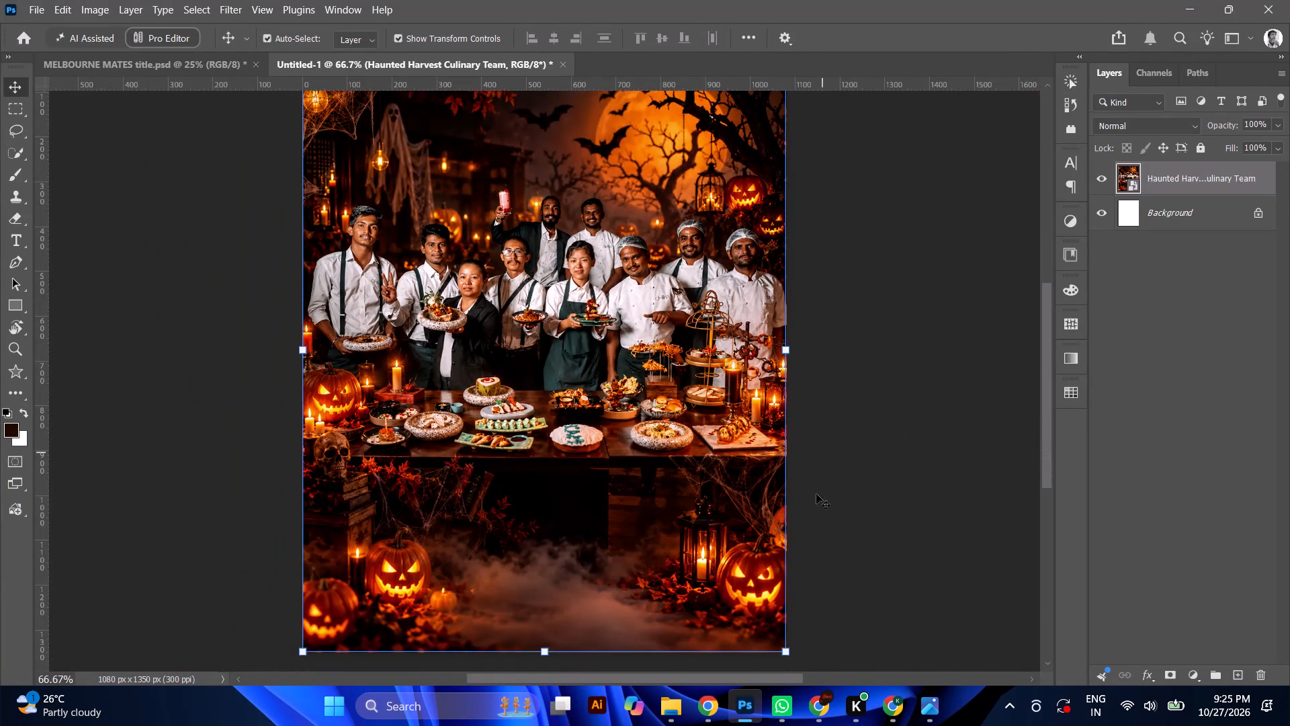
Switch to Chrome and browse the related Halloween food ads on the open Pinterest pin for poster design references.
{"action": "left_click", "coordinate": [708, 723]}
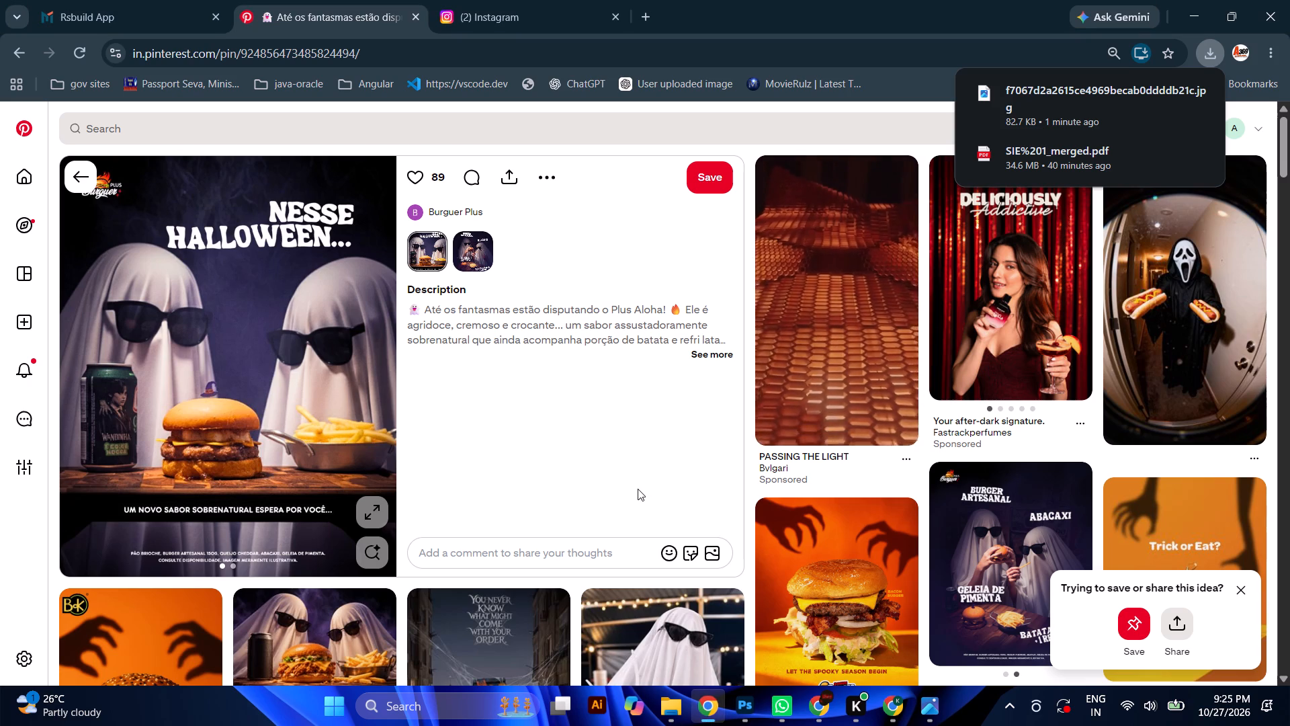
{"action": "scroll", "coordinate": [638, 489], "scroll_direction": "down", "scroll_amount": 5}
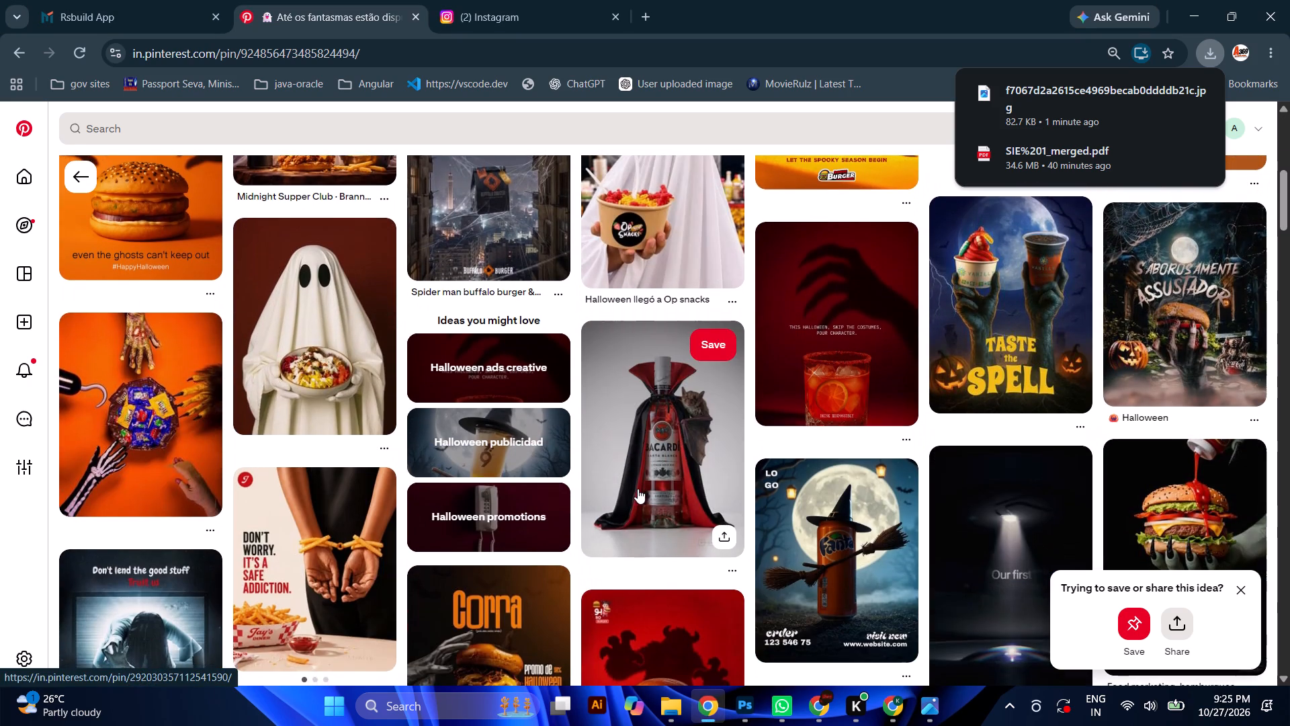
{"action": "scroll", "coordinate": [638, 489], "scroll_direction": "up", "scroll_amount": 7}
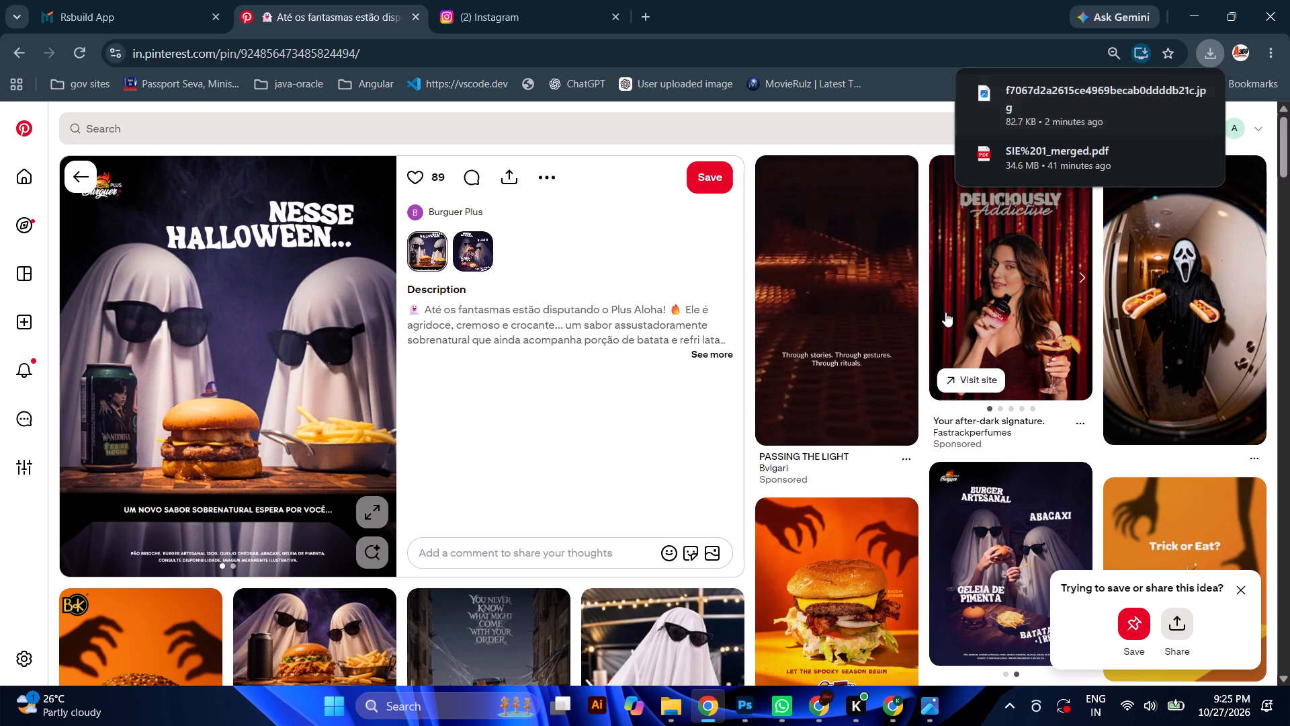
{"action": "scroll", "coordinate": [886, 411], "scroll_direction": "down", "scroll_amount": 5}
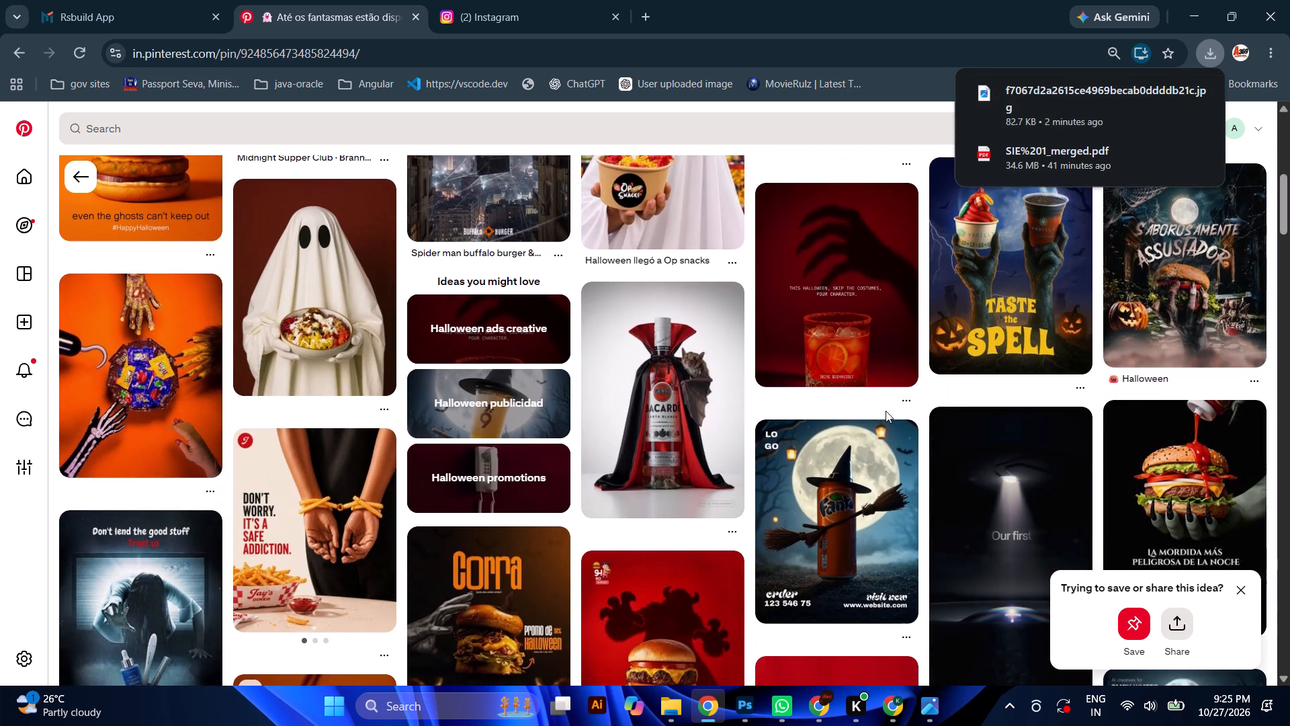
{"action": "scroll", "coordinate": [886, 411], "scroll_direction": "down", "scroll_amount": 4}
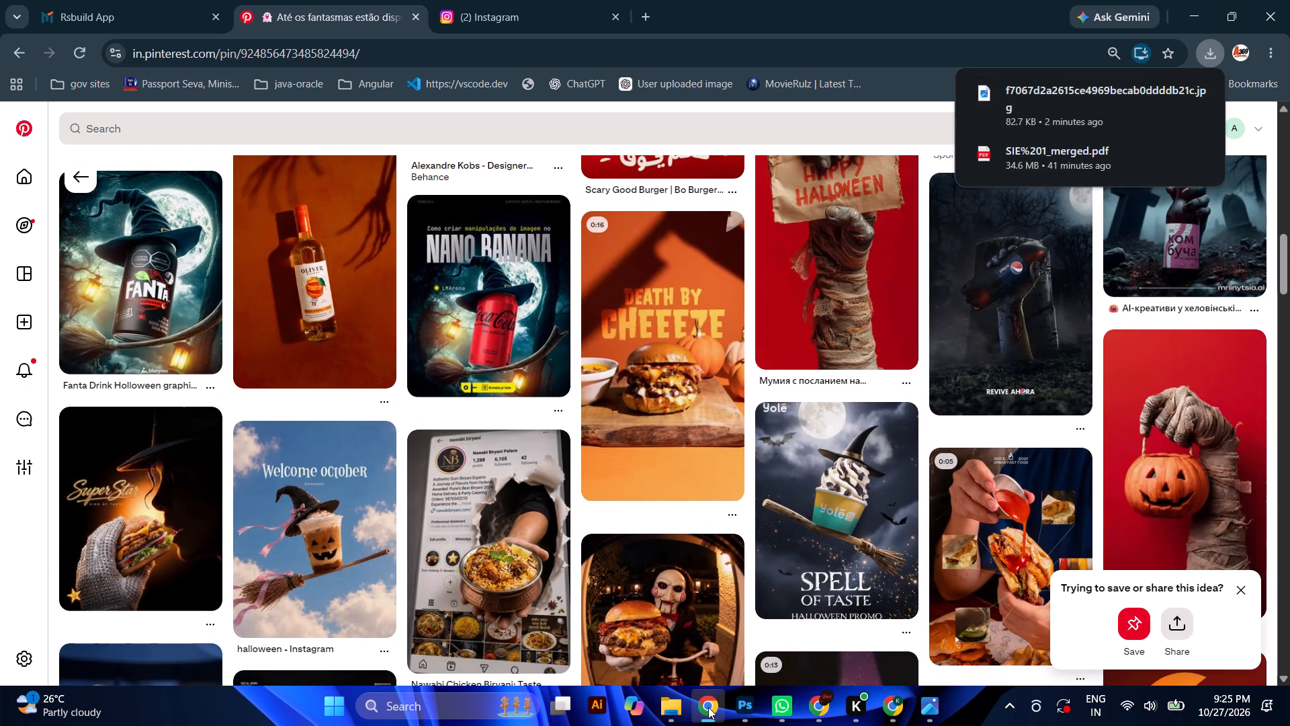
Open a new browser tab beside the Instagram one.
{"action": "left_click", "coordinate": [653, 22]}
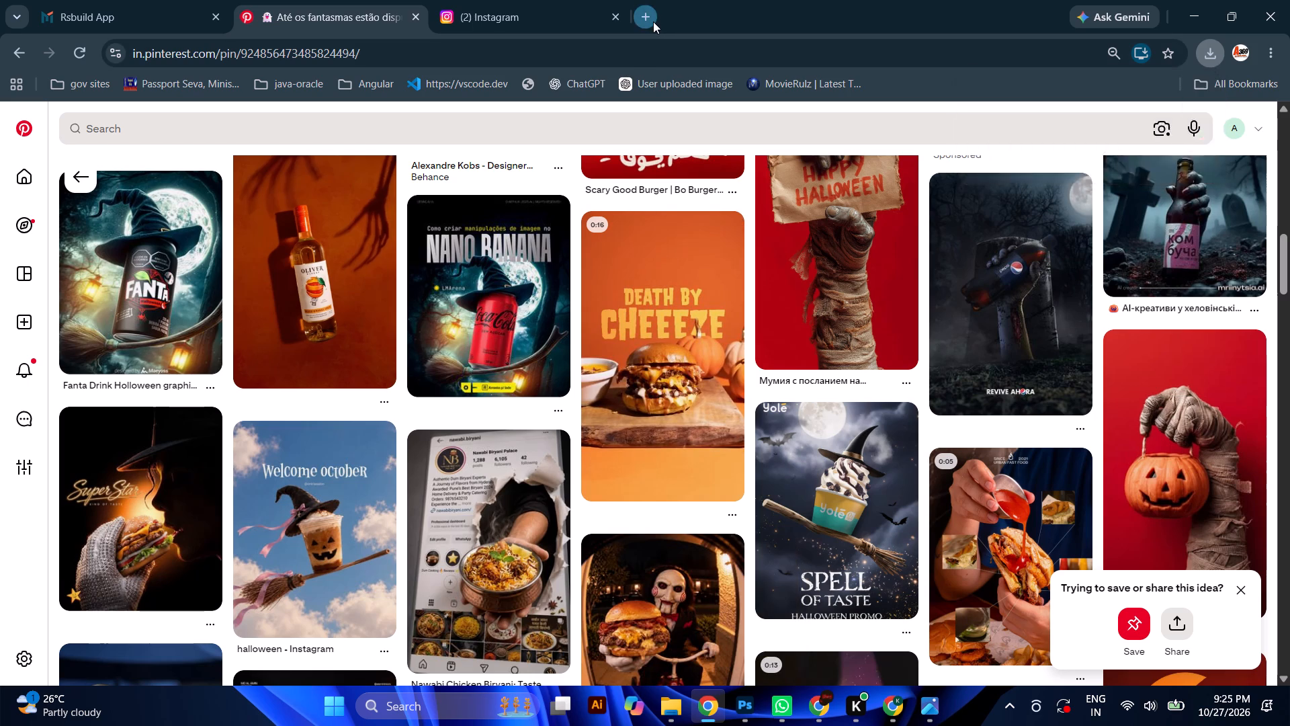
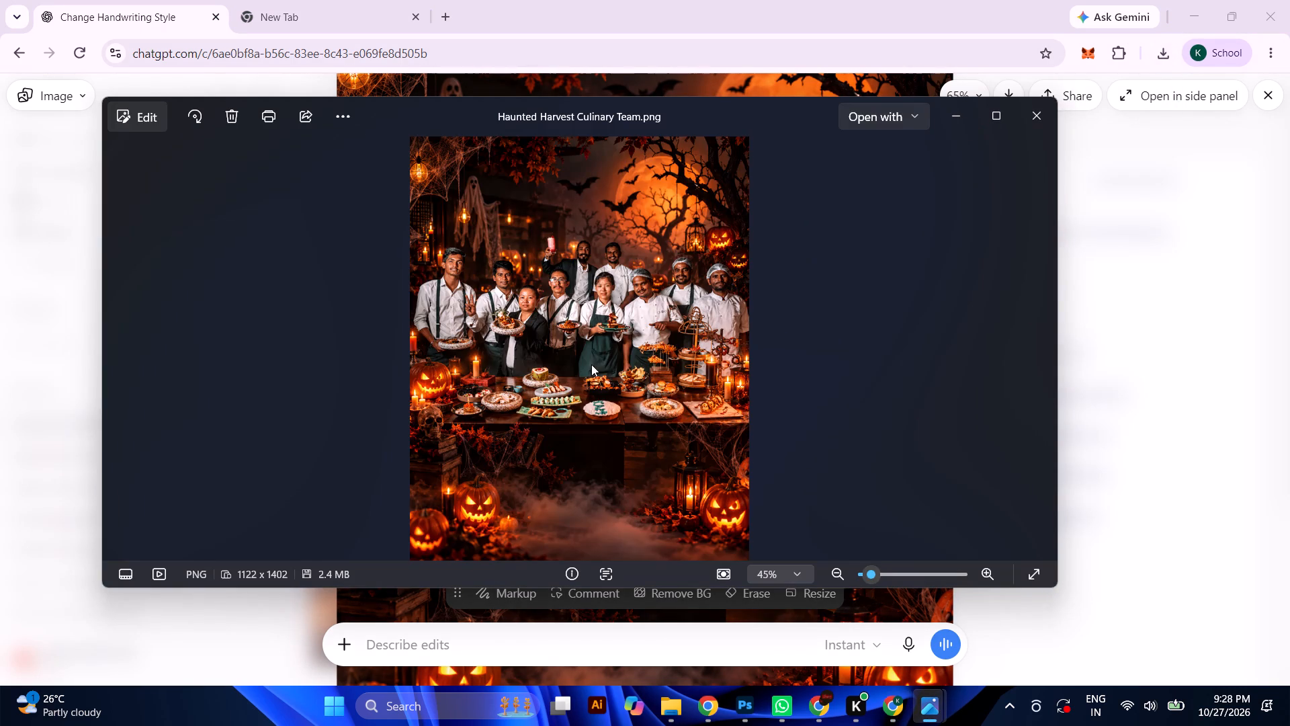
{"action": "scroll", "coordinate": [591, 364], "scroll_direction": "up", "scroll_amount": 11, "text": "ctrl"}
{"action": "right_click", "coordinate": [591, 364]}
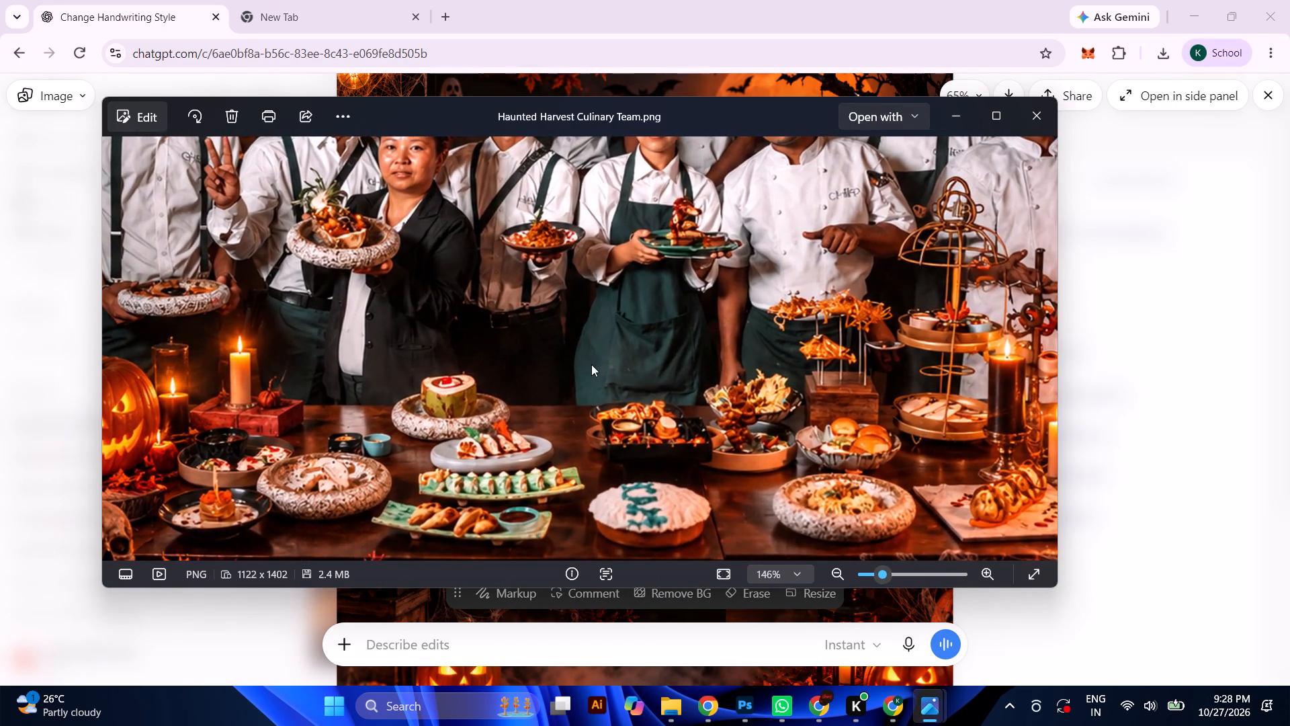
{"action": "double_click", "coordinate": [591, 364]}
{"action": "left_click_drag", "start_coordinate": [591, 364], "coordinate": [595, 446]}
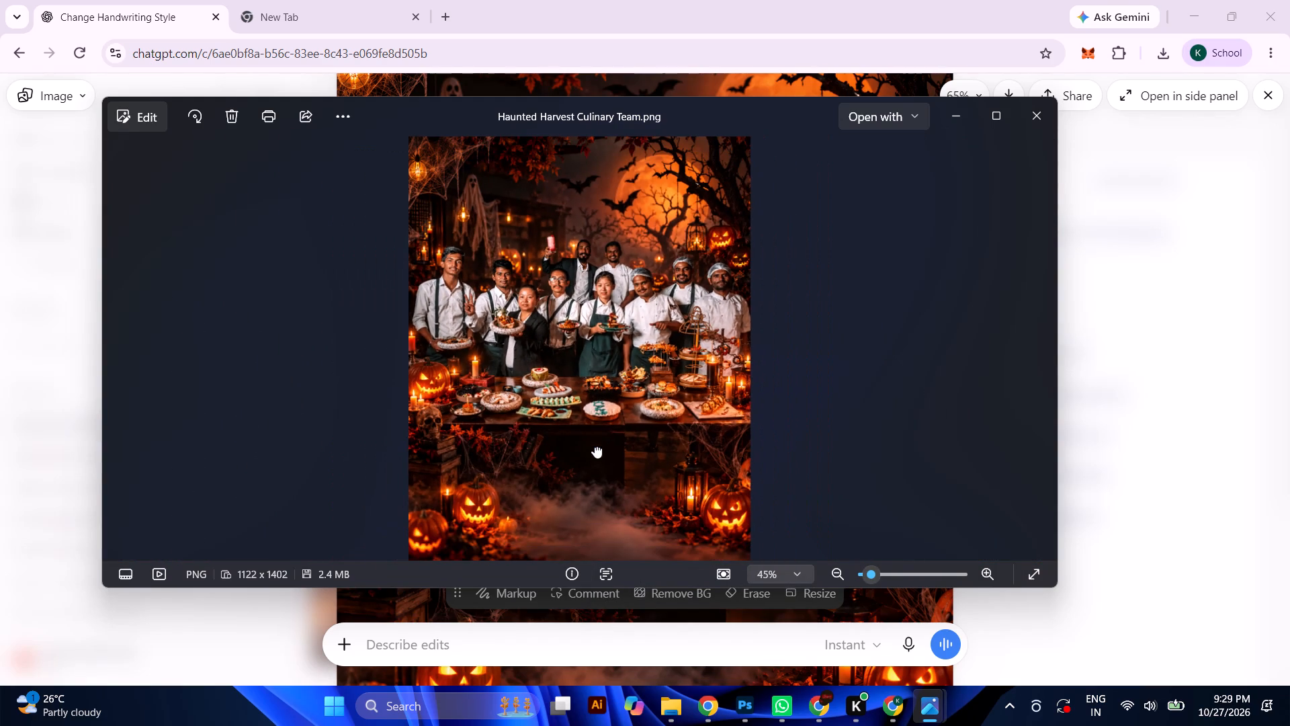
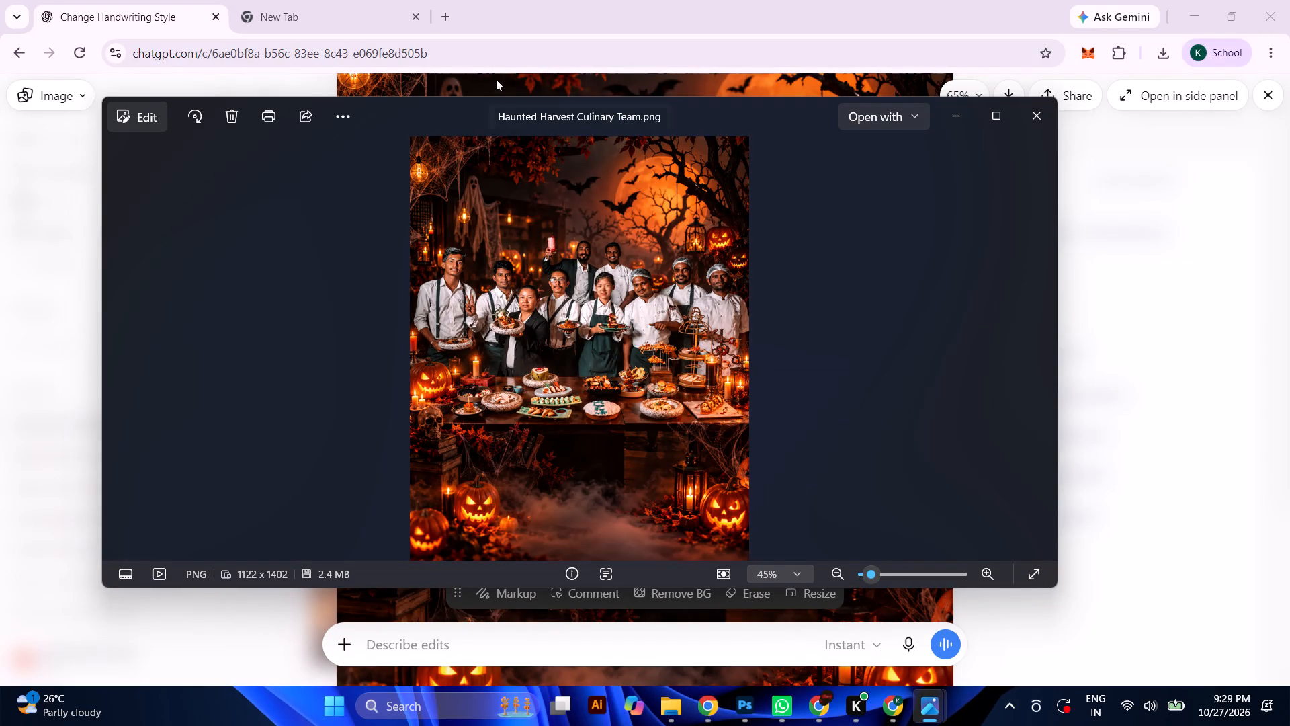
Switch to the other Chrome window, open the Grid Story folder in Google Drive and look through its photos.
{"action": "left_click", "coordinate": [712, 723]}
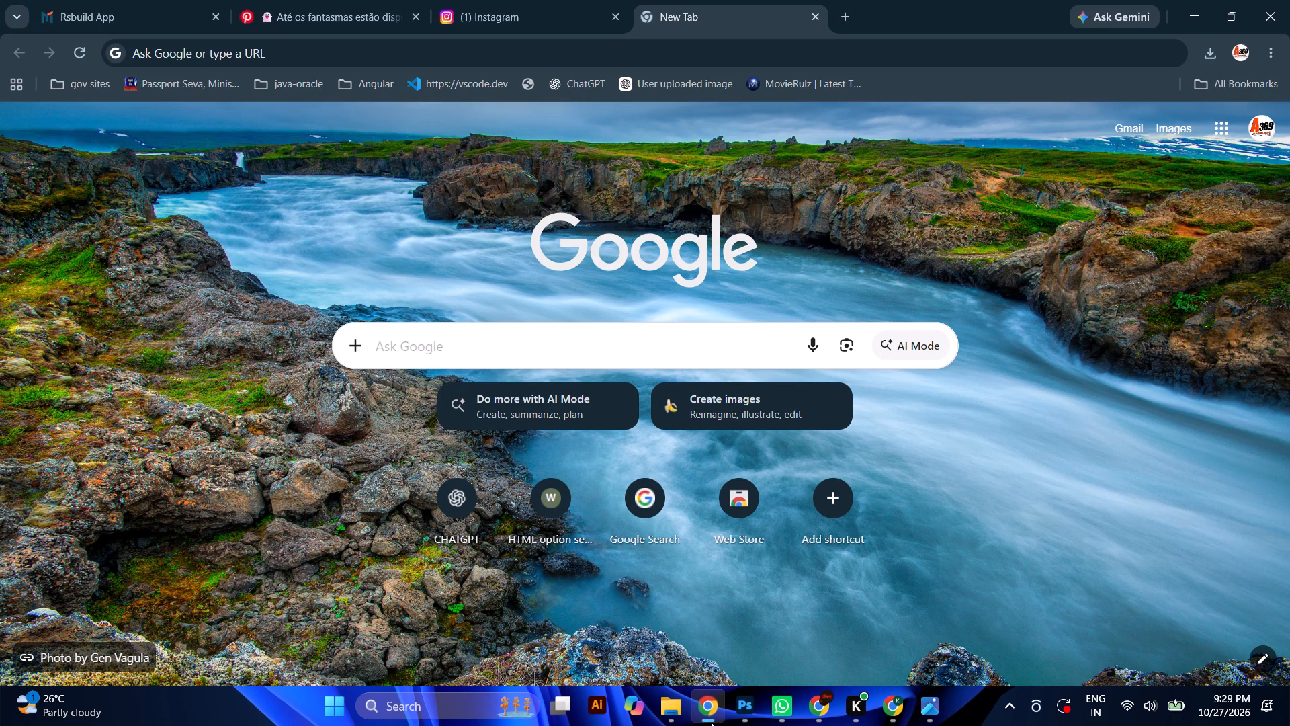
{"action": "left_click", "coordinate": [664, 61]}
{"action": "type", "text": "drive"}
{"action": "key", "text": "Return"}
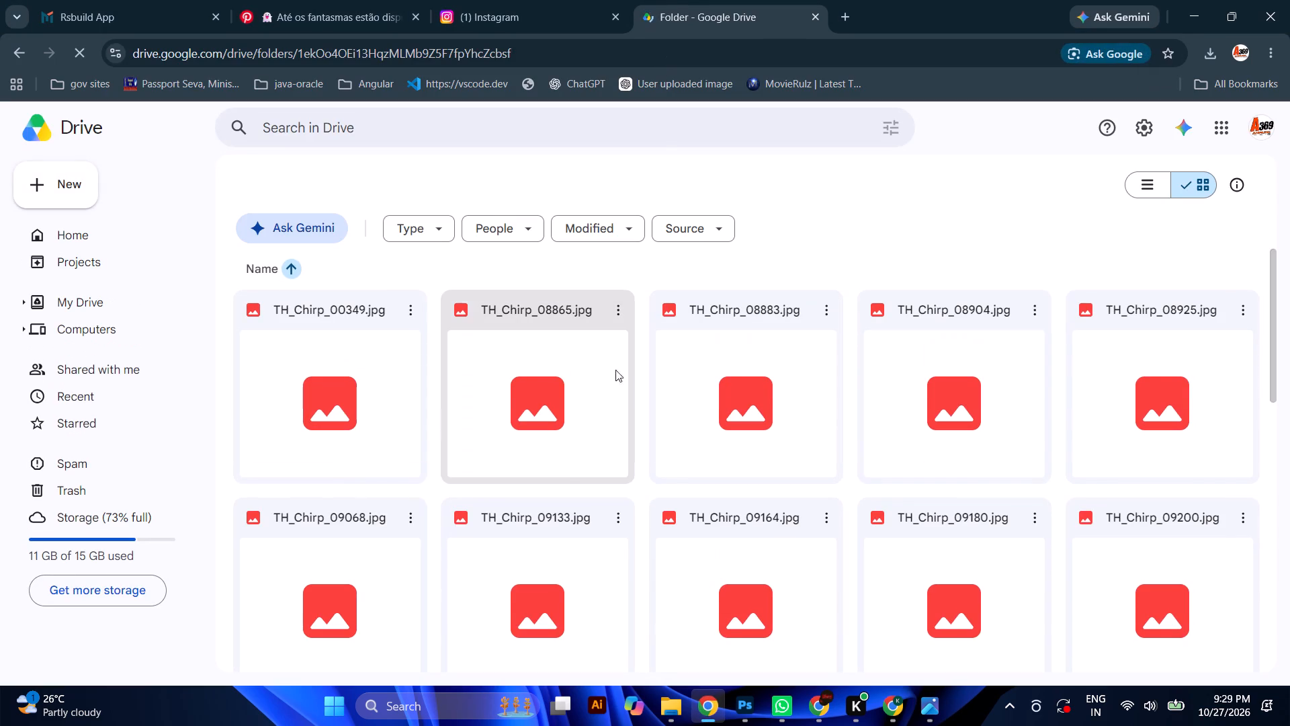
{"action": "scroll", "coordinate": [575, 465], "scroll_direction": "down", "scroll_amount": 1}
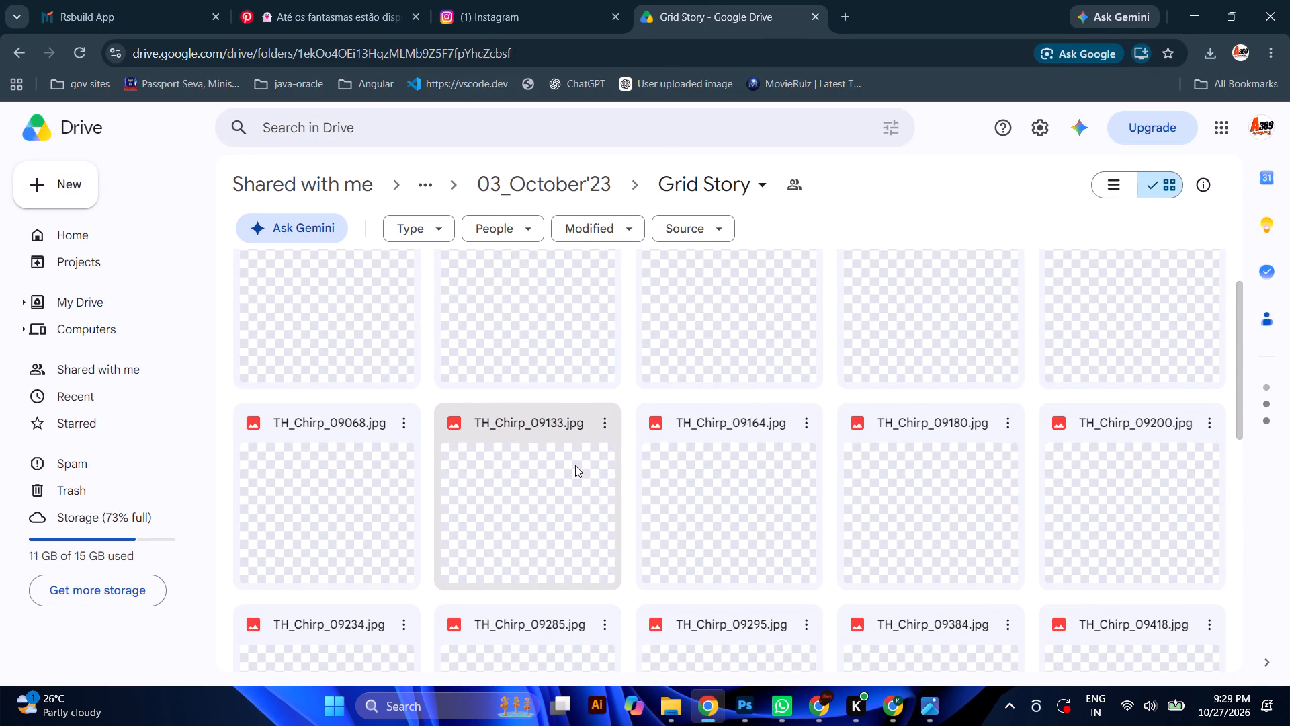
{"action": "scroll", "coordinate": [575, 465], "scroll_direction": "down", "scroll_amount": 3}
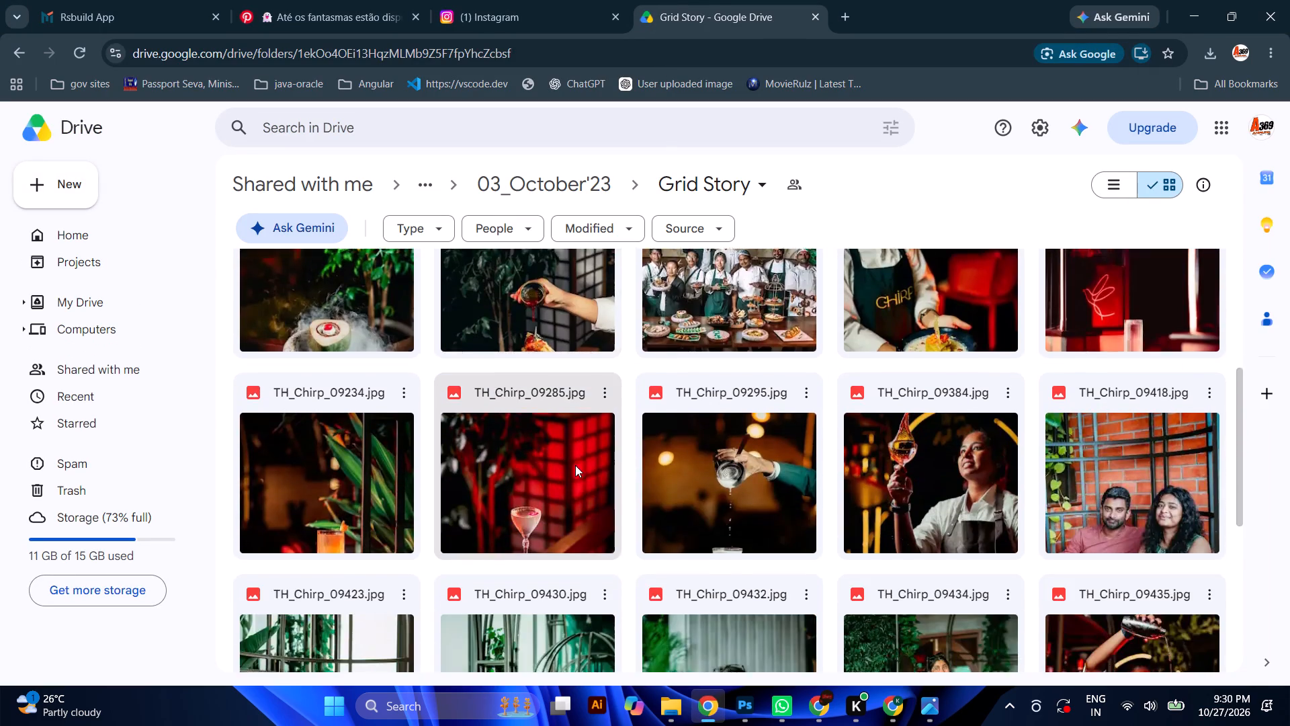
{"action": "scroll", "coordinate": [575, 465], "scroll_direction": "down", "scroll_amount": 5}
{"action": "scroll", "coordinate": [575, 465], "scroll_direction": "up", "scroll_amount": 6}
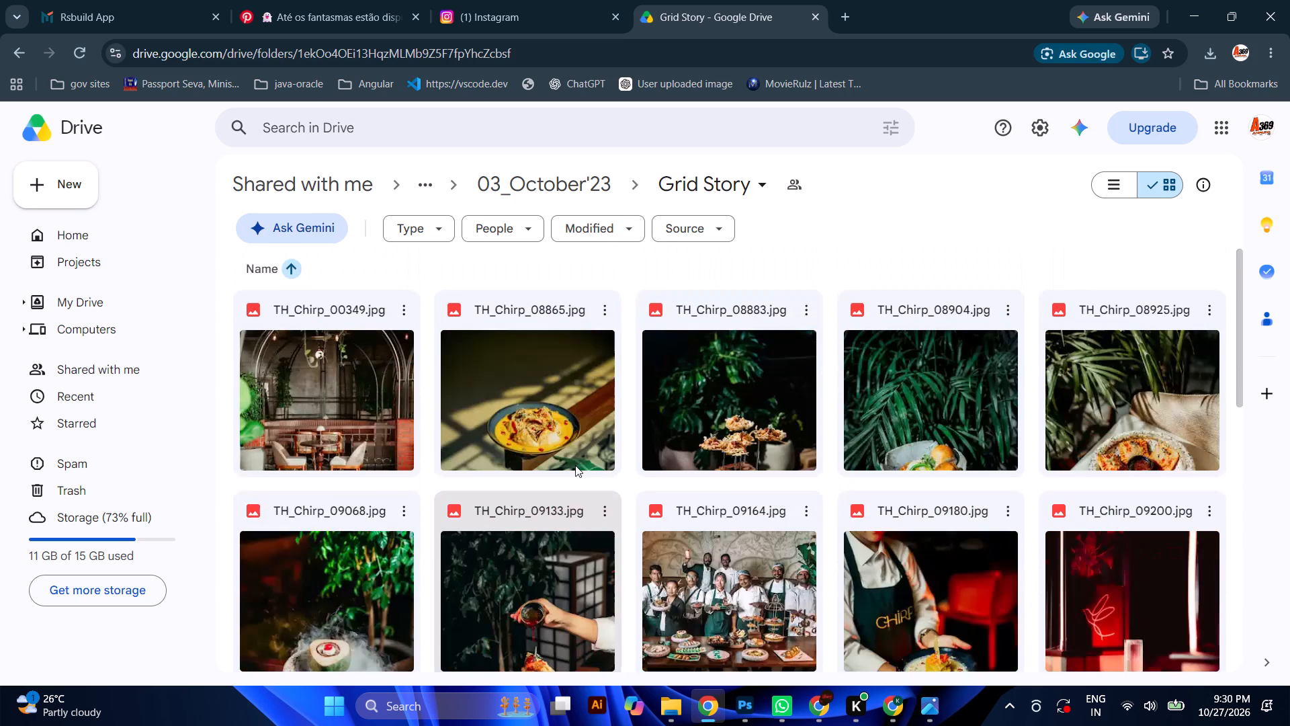
{"action": "scroll", "coordinate": [575, 465], "scroll_direction": "up", "scroll_amount": 3}
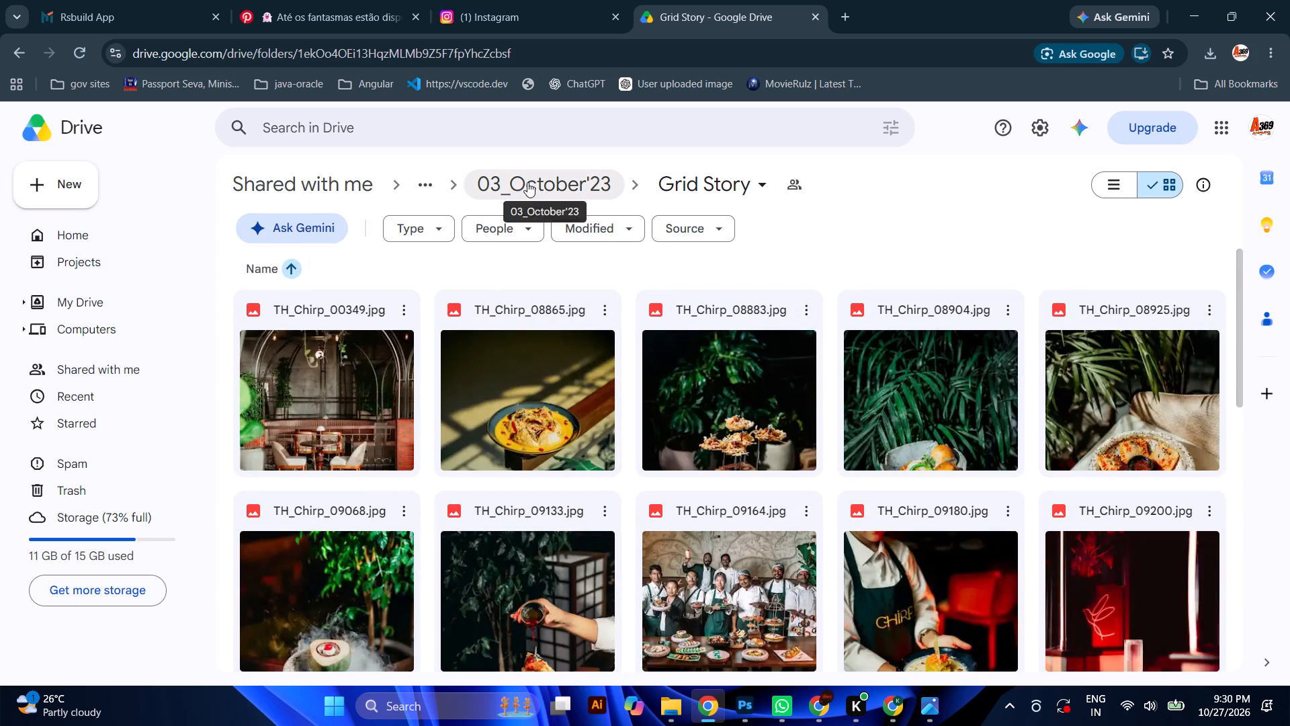
Look through the restaurant photos in the To be shared and Shared folders of 03_October'23.
{"action": "left_click", "coordinate": [527, 182]}
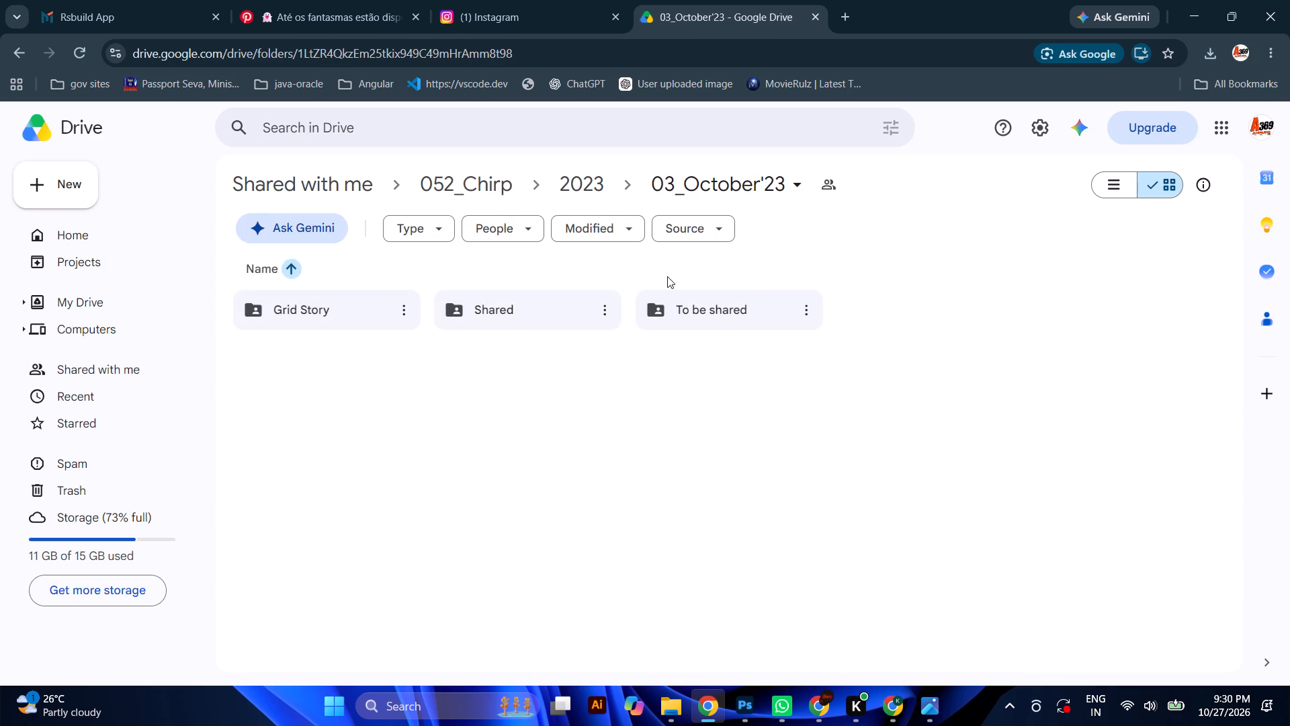
{"action": "double_click", "coordinate": [682, 312]}
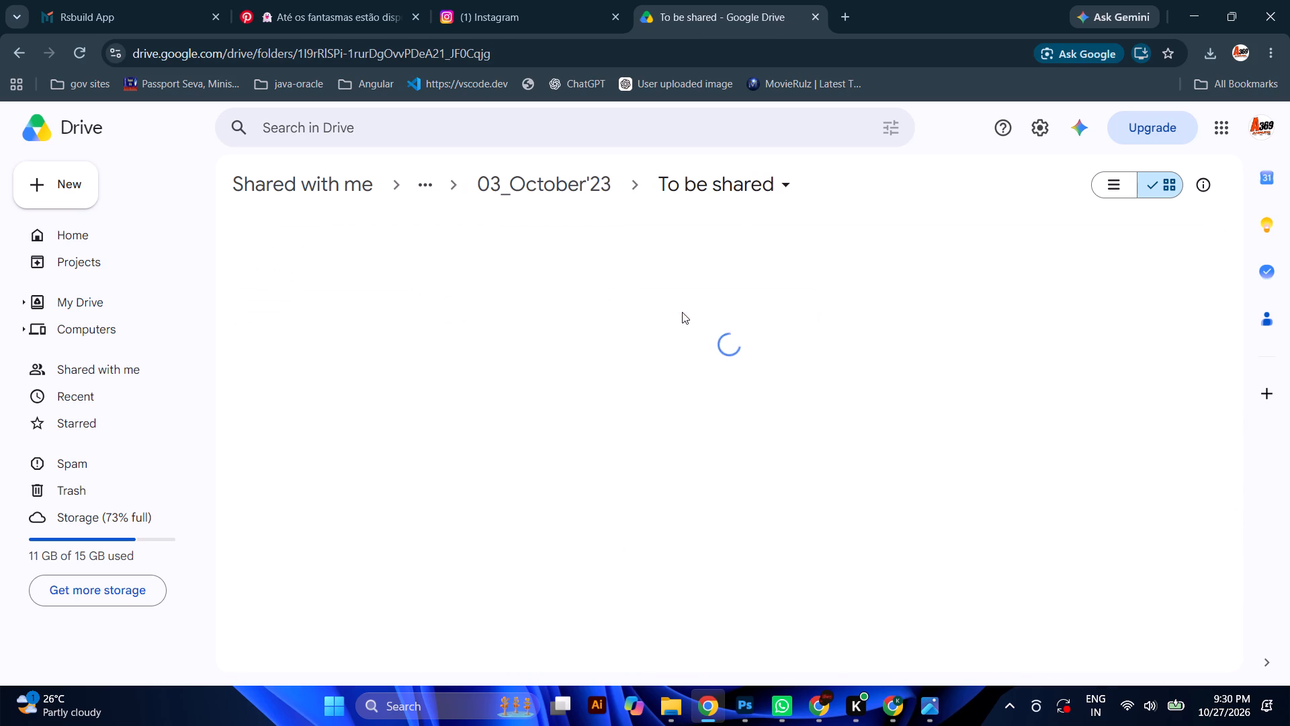
{"action": "scroll", "coordinate": [752, 503], "scroll_direction": "down", "scroll_amount": 4}
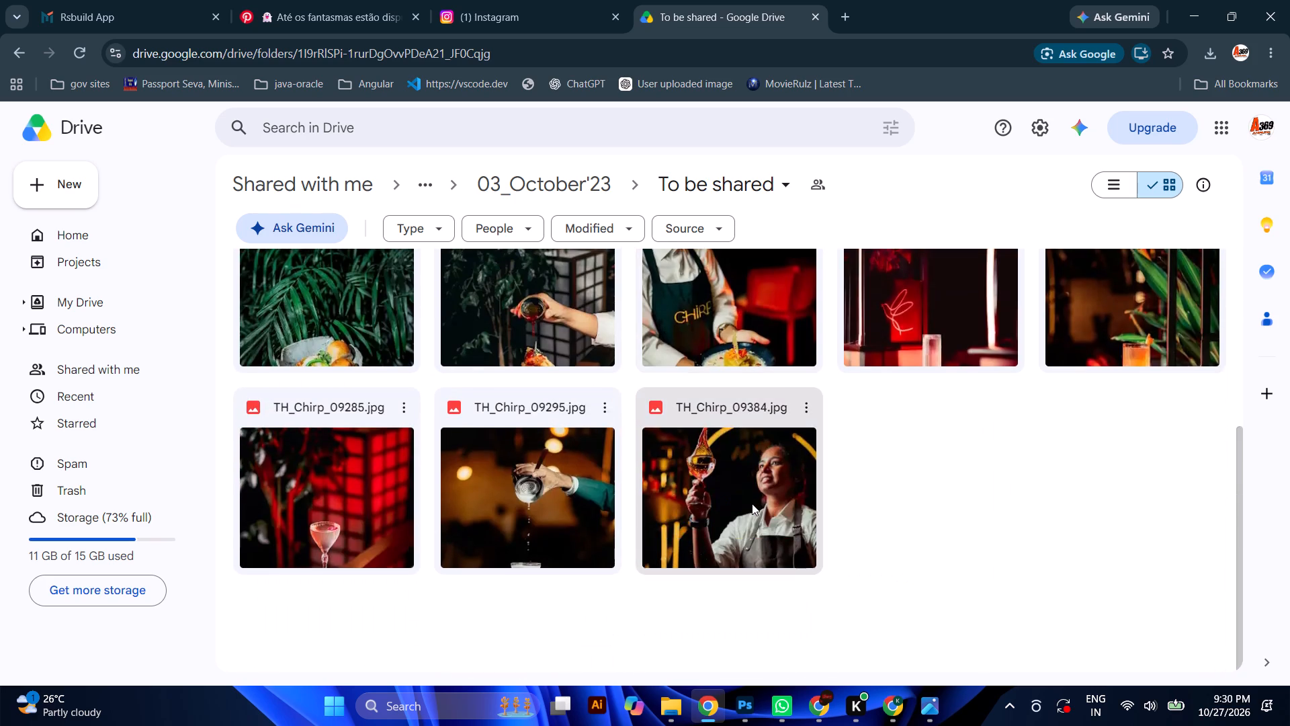
{"action": "scroll", "coordinate": [752, 503], "scroll_direction": "down", "scroll_amount": 1}
{"action": "scroll", "coordinate": [752, 503], "scroll_direction": "up", "scroll_amount": 3}
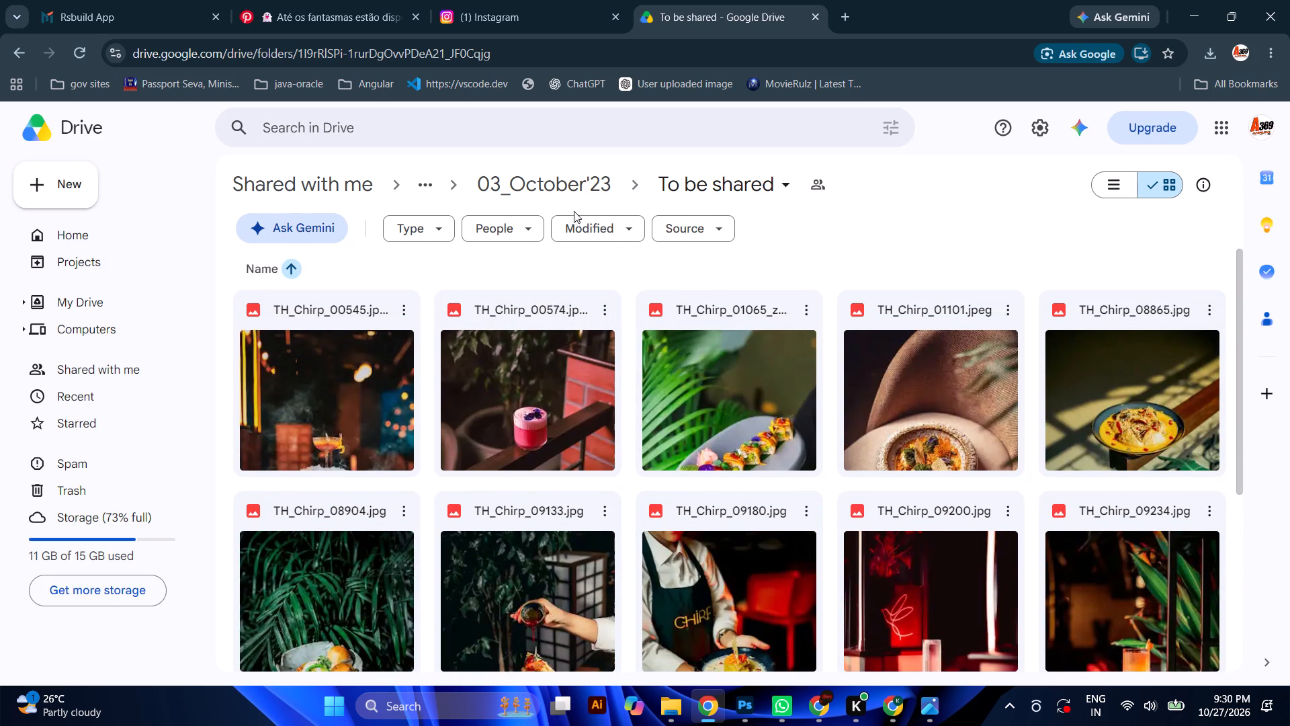
{"action": "left_click", "coordinate": [563, 191]}
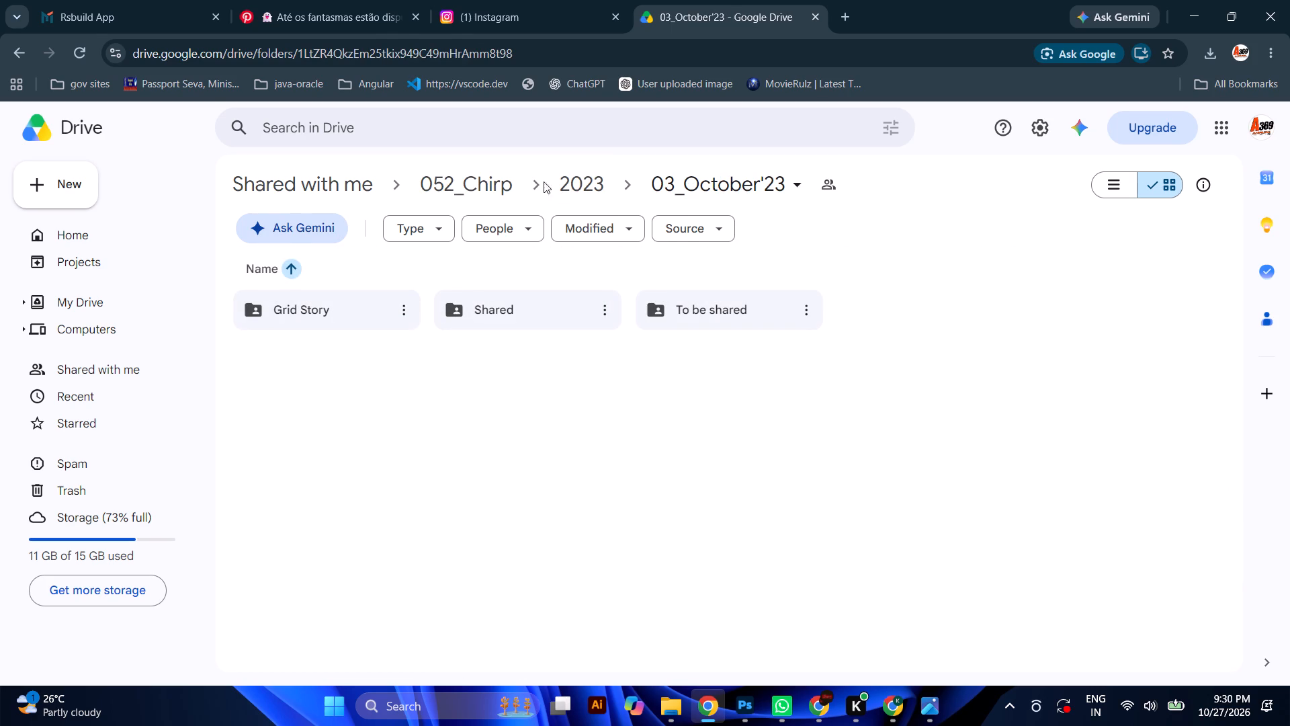
{"action": "left_click", "coordinate": [515, 298]}
{"action": "double_click", "coordinate": [515, 298]}
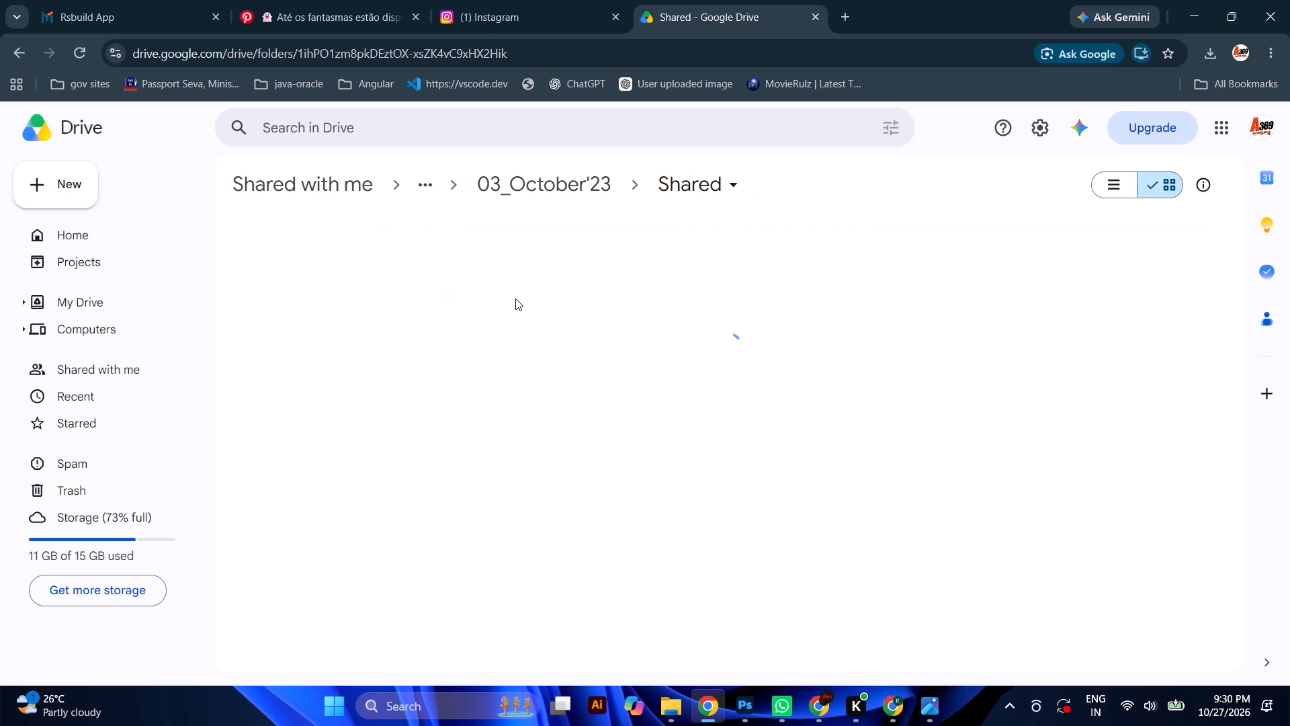
{"action": "scroll", "coordinate": [575, 383], "scroll_direction": "down", "scroll_amount": 2}
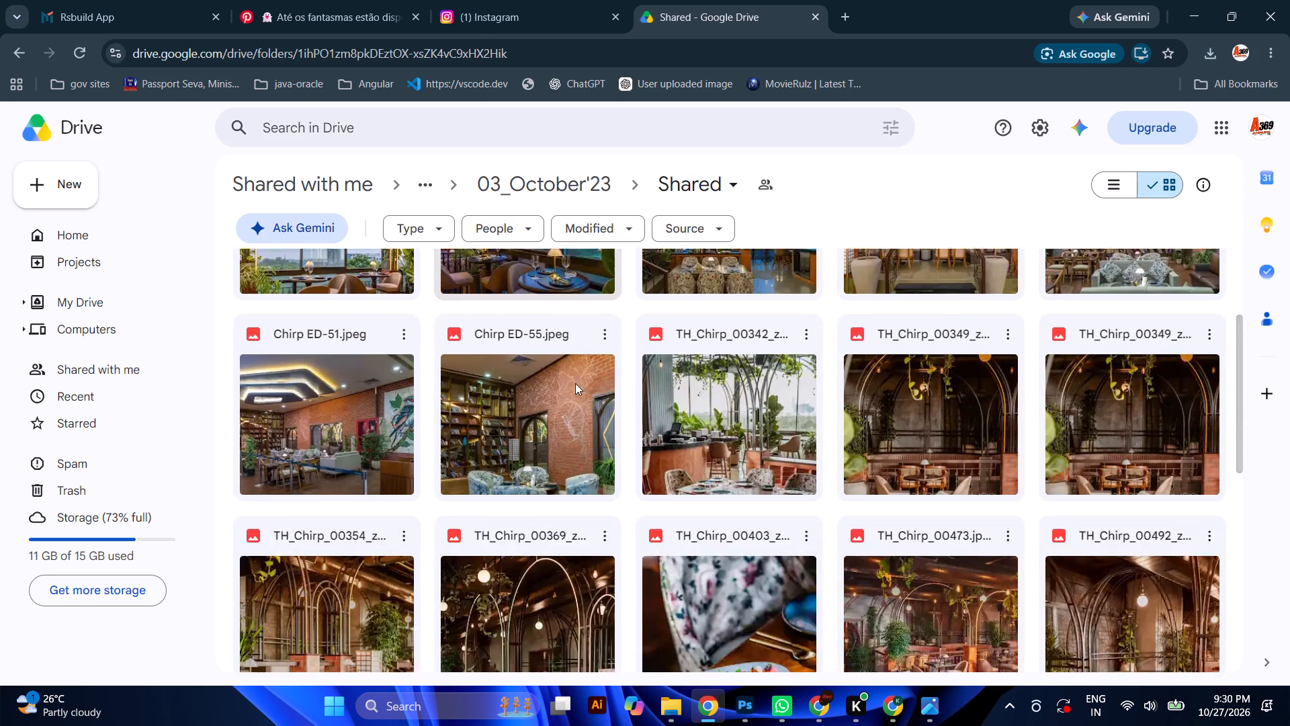
{"action": "scroll", "coordinate": [575, 383], "scroll_direction": "down", "scroll_amount": 7}
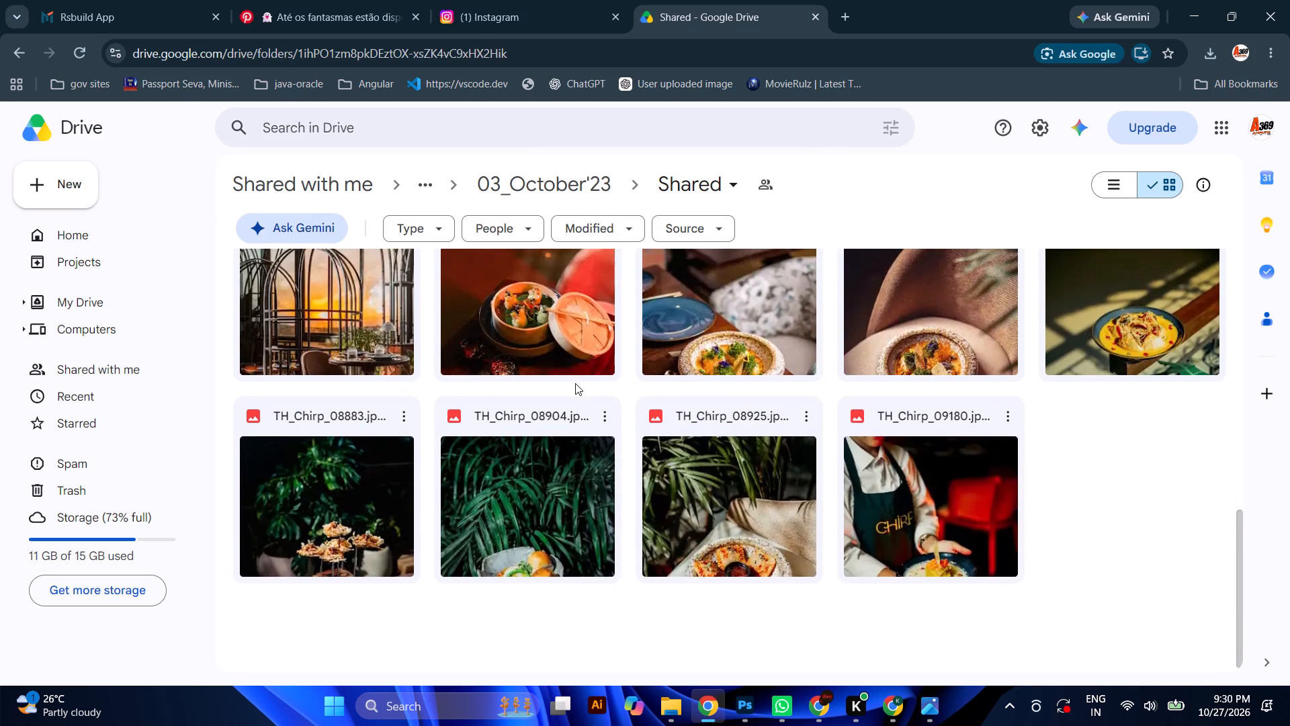
Return to the Grid Story folder of 03_October'23 and look over its photos again.
{"action": "left_click", "coordinate": [552, 195]}
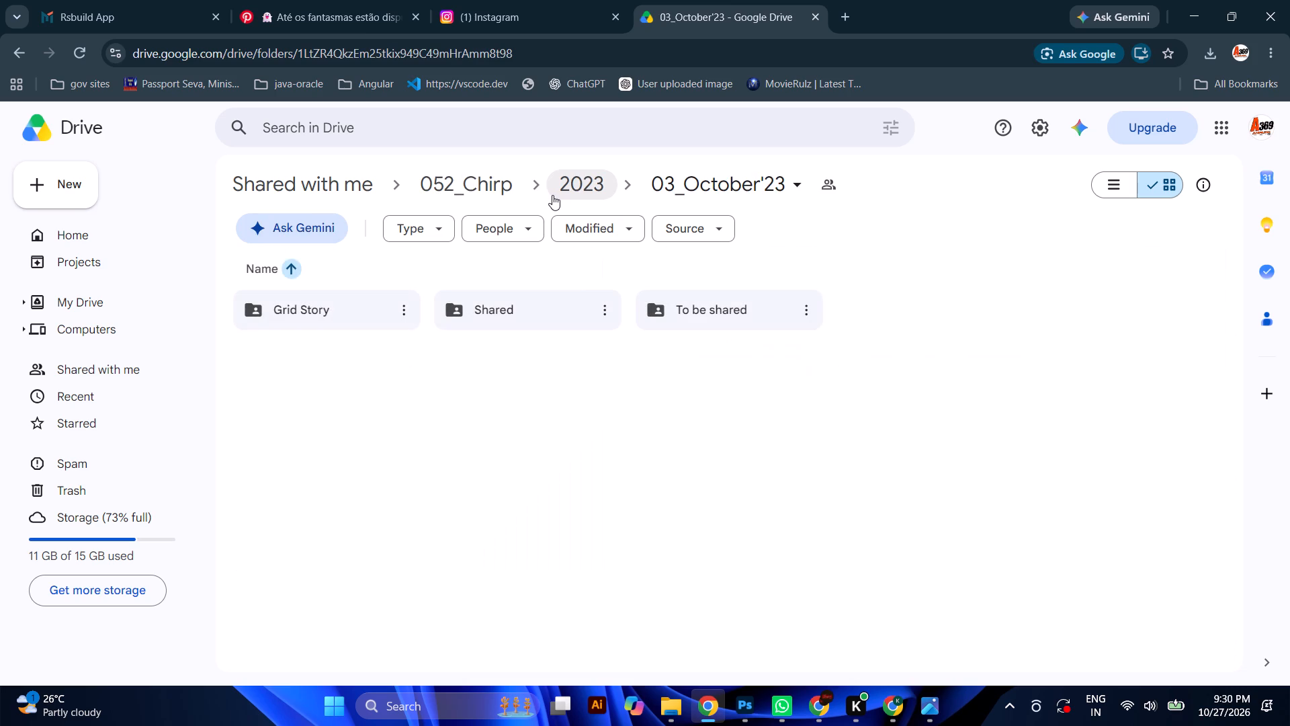
{"action": "left_click", "coordinate": [353, 294]}
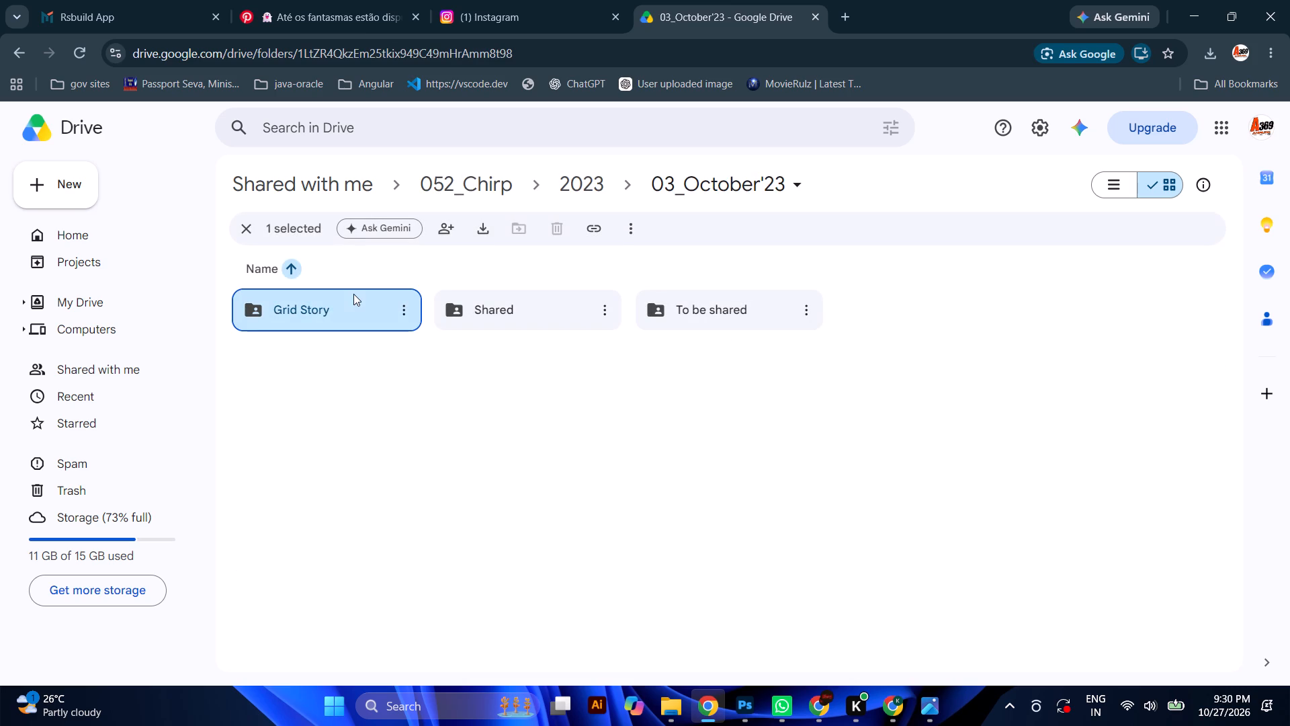
{"action": "double_click", "coordinate": [351, 296]}
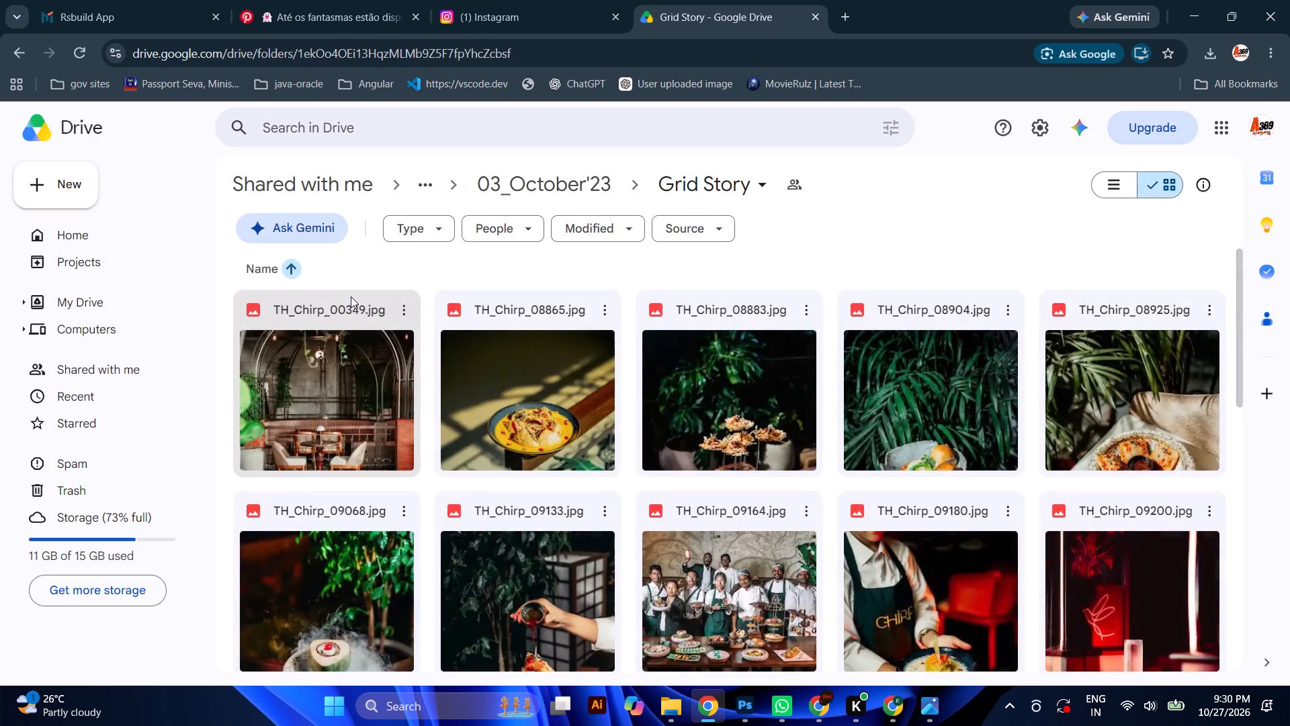
{"action": "scroll", "coordinate": [519, 406], "scroll_direction": "down", "scroll_amount": 5}
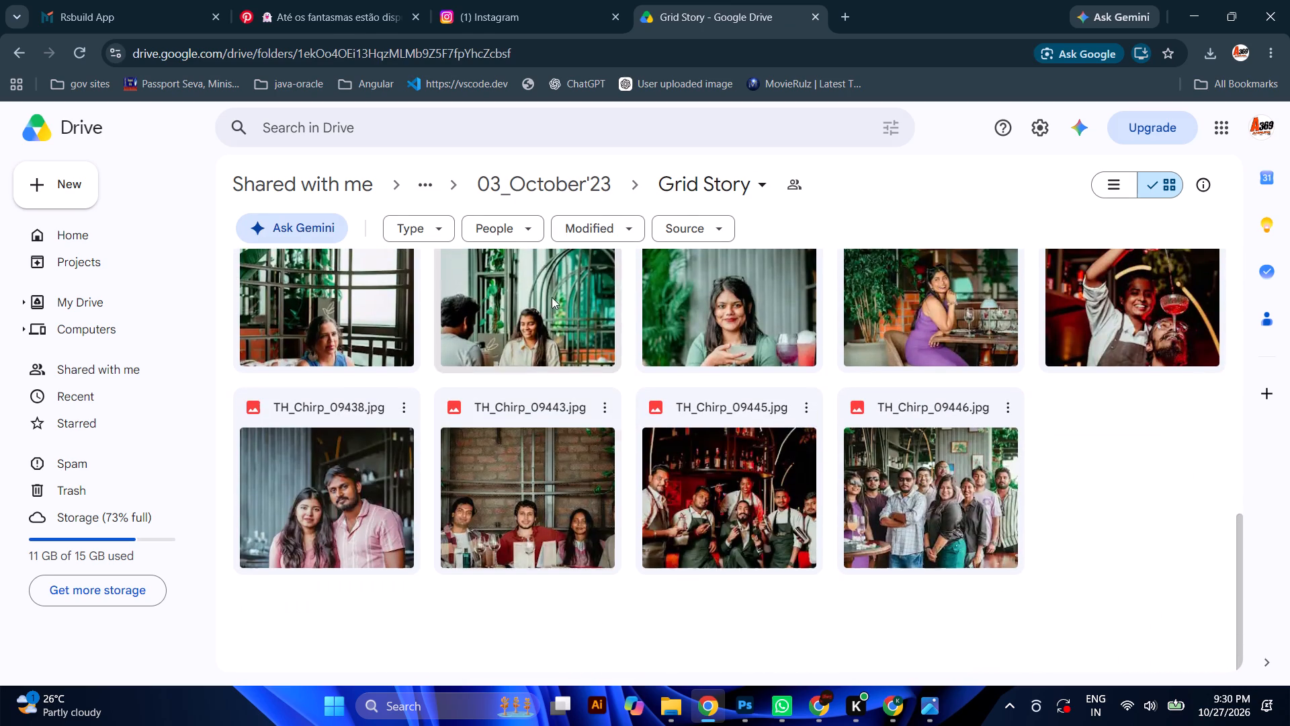
Go up to the 2023 folder and open the Food folder inside 04_Nov'23 > Shared.
{"action": "left_click", "coordinate": [548, 194]}
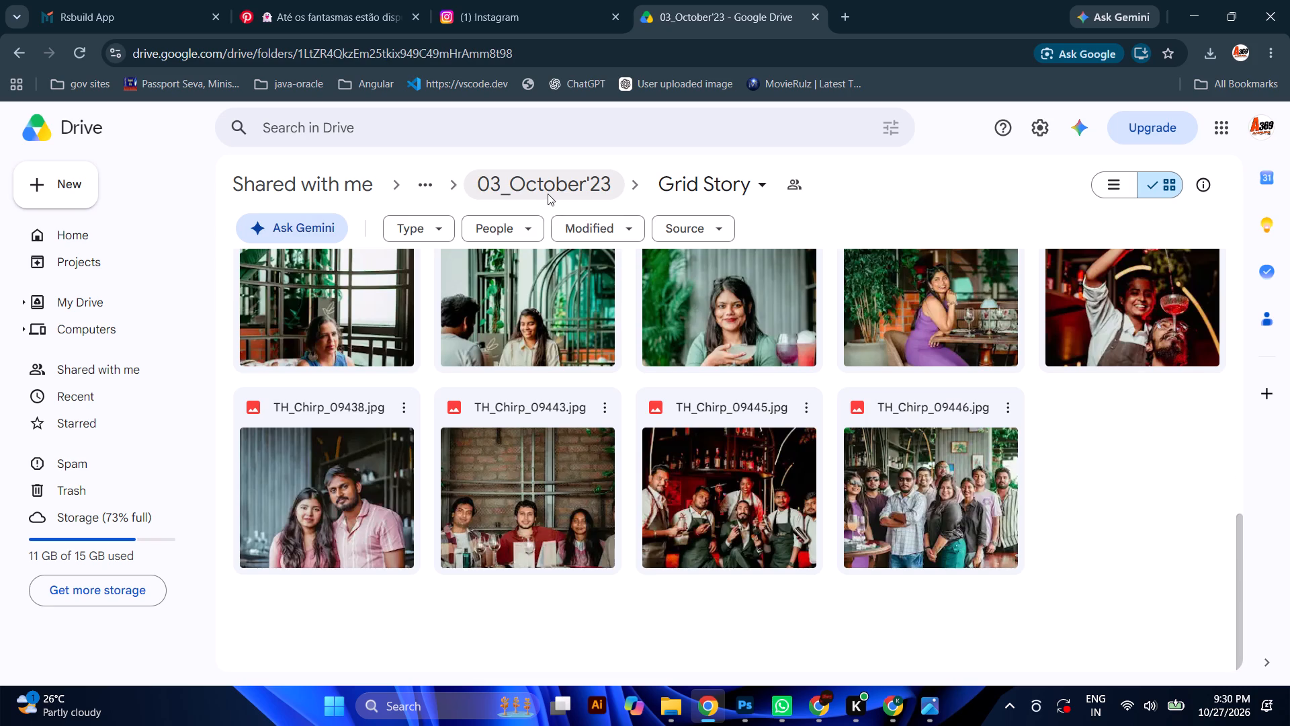
{"action": "left_click", "coordinate": [577, 190]}
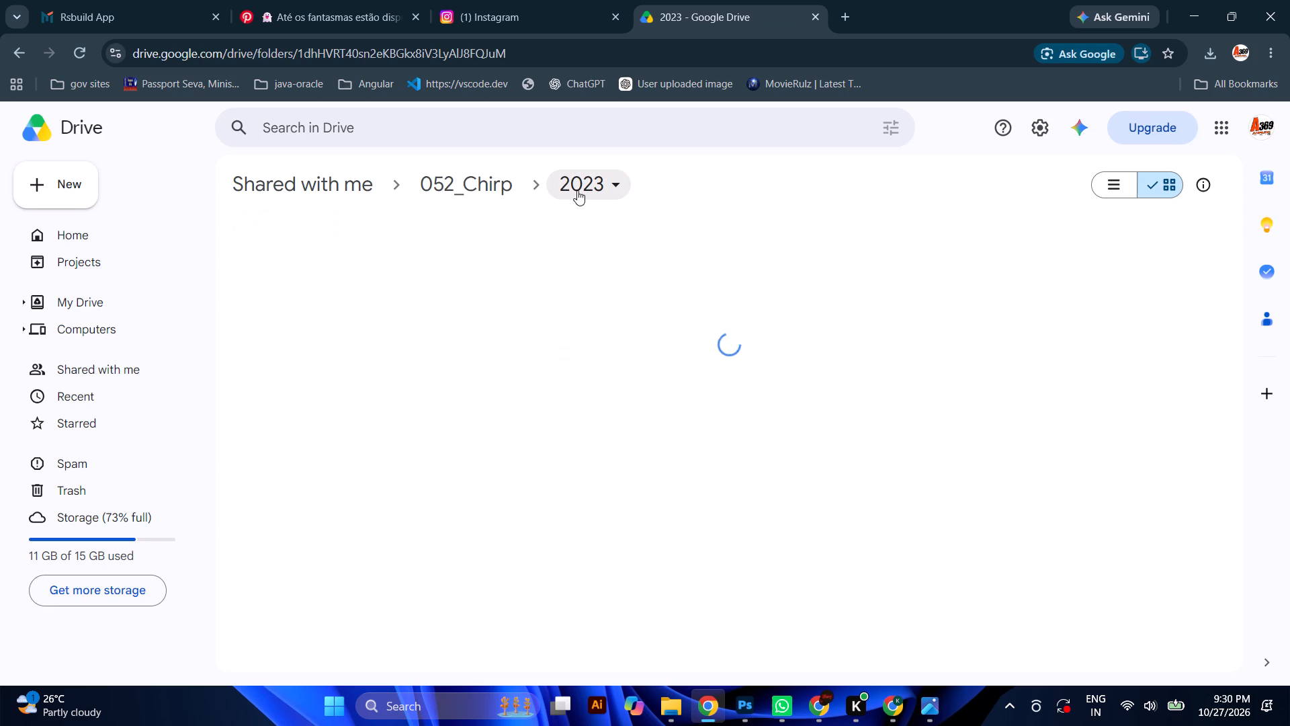
{"action": "left_click", "coordinate": [929, 323]}
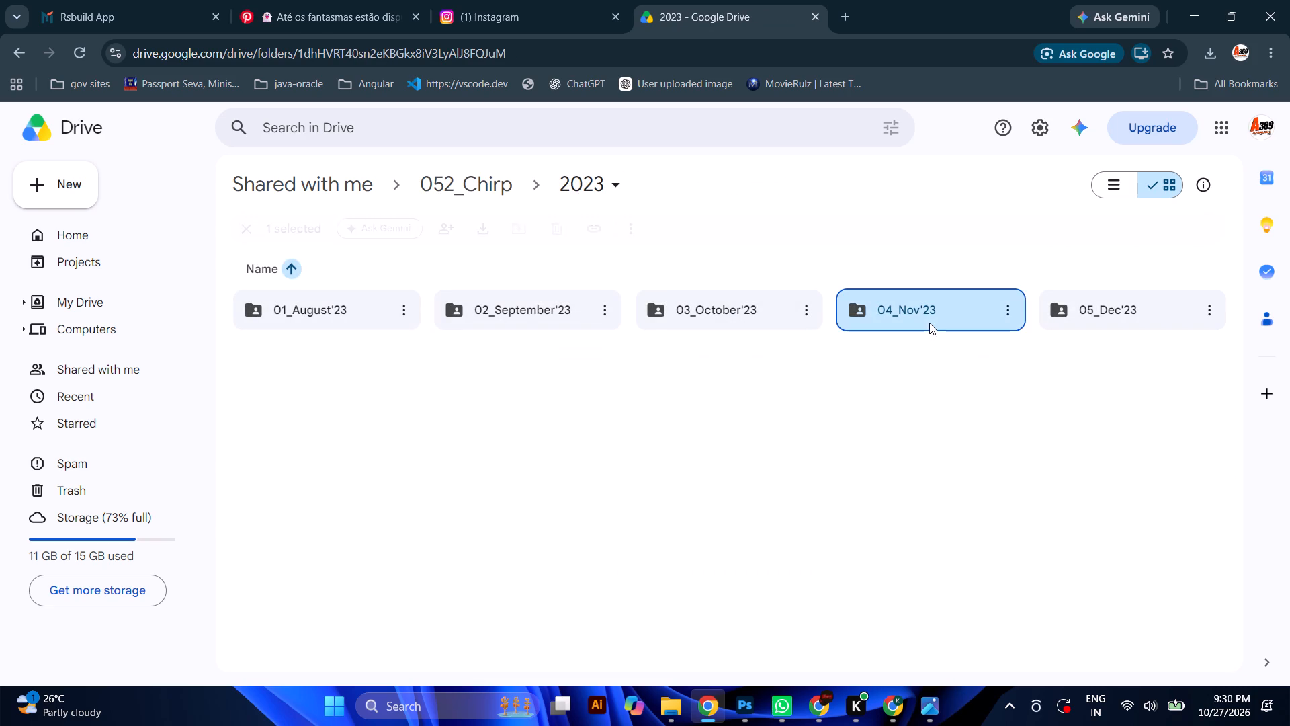
{"action": "double_click", "coordinate": [929, 323]}
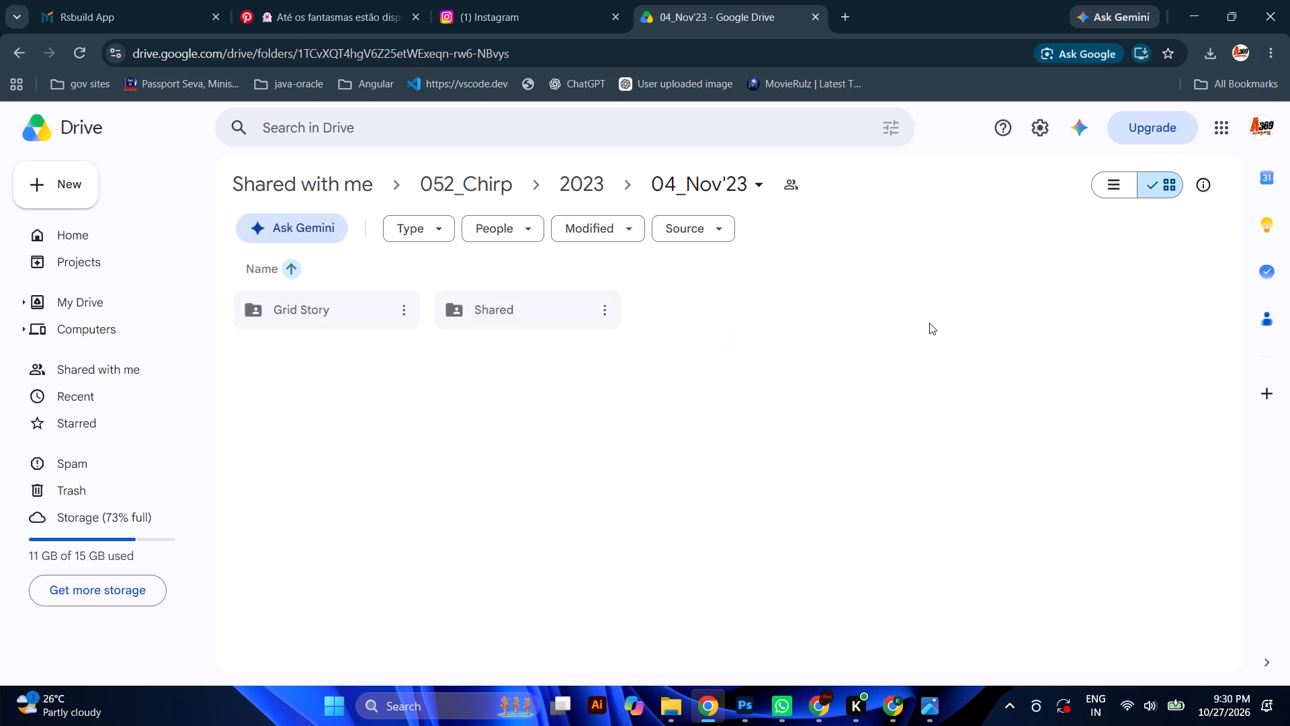
{"action": "triple_click", "coordinate": [490, 290]}
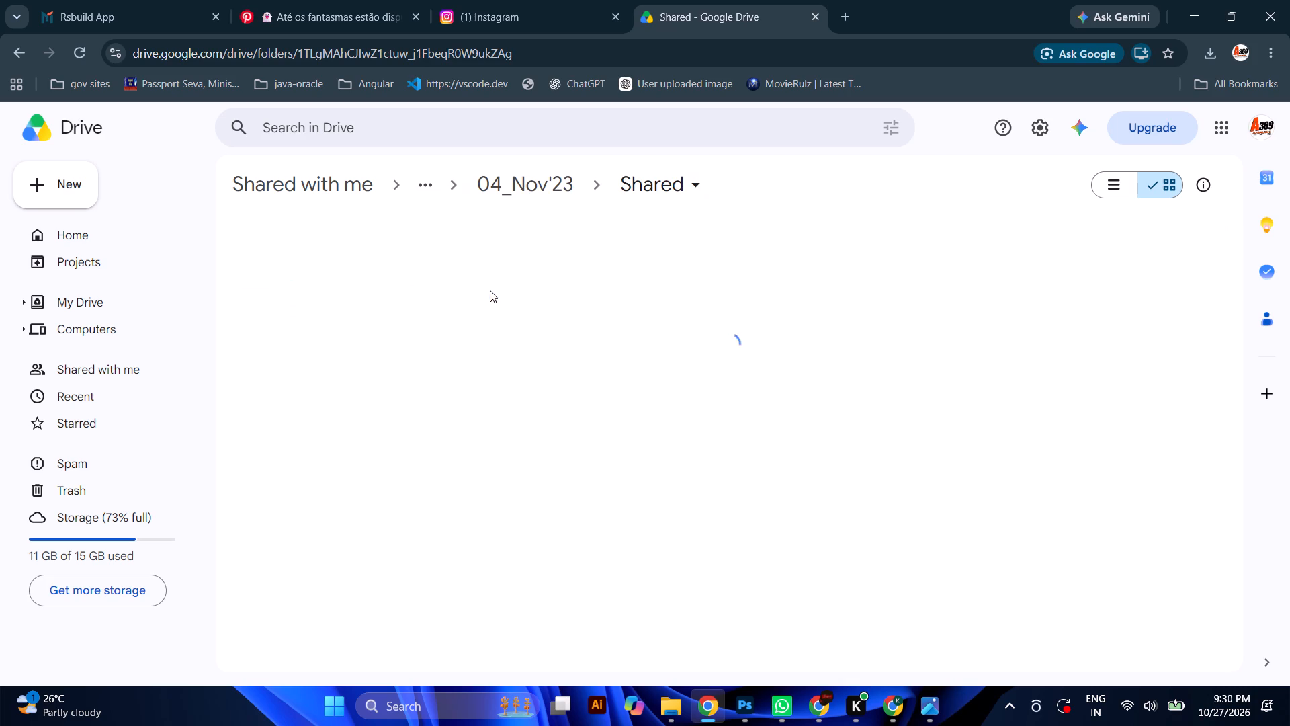
{"action": "double_click", "coordinate": [497, 311]}
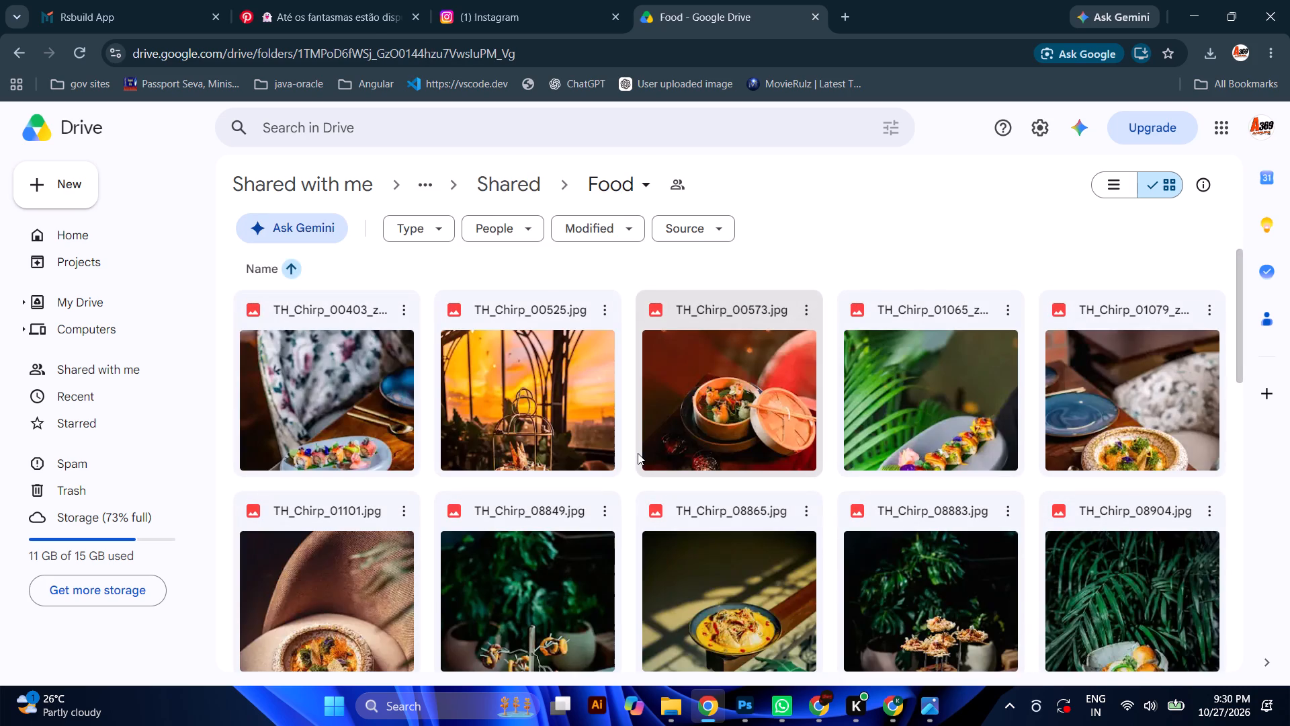
Look through the dish photos in the Food folder and select TH_Chirp_09068.jpg, the smoking dish beside green foliage.
{"action": "scroll", "coordinate": [638, 453], "scroll_direction": "down", "scroll_amount": 4}
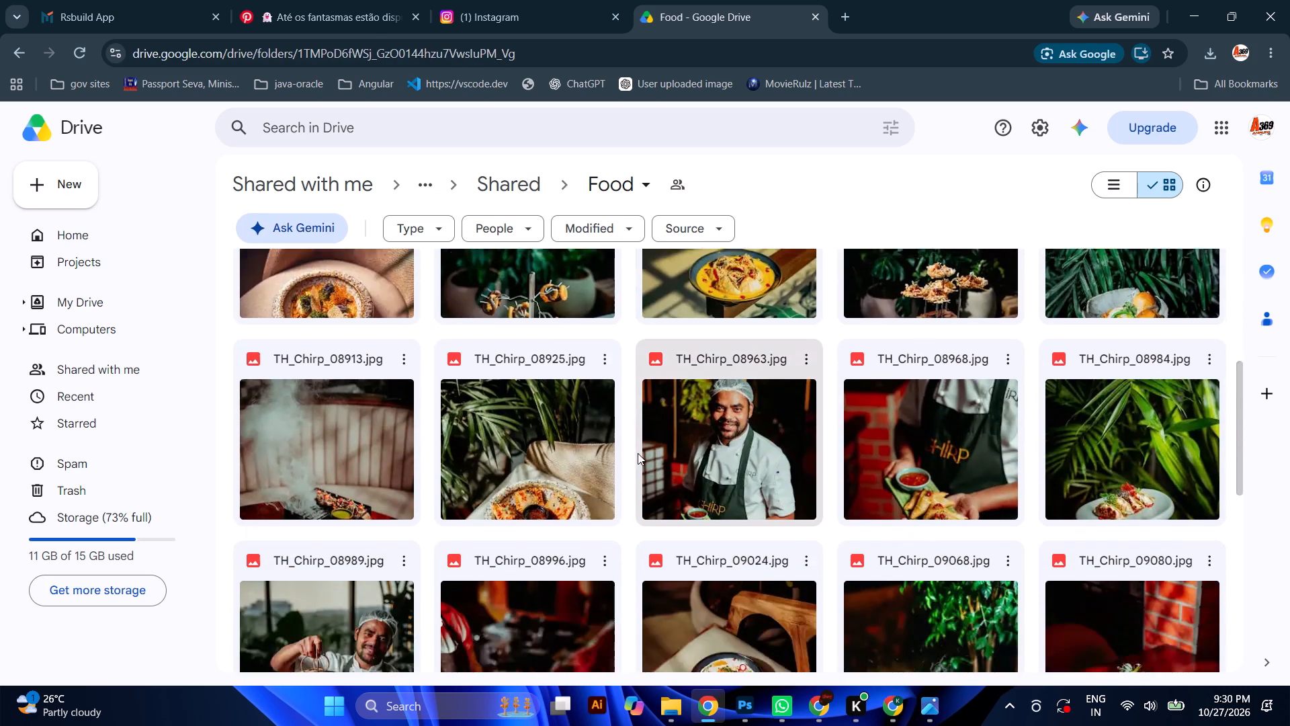
{"action": "scroll", "coordinate": [638, 453], "scroll_direction": "down", "scroll_amount": 5}
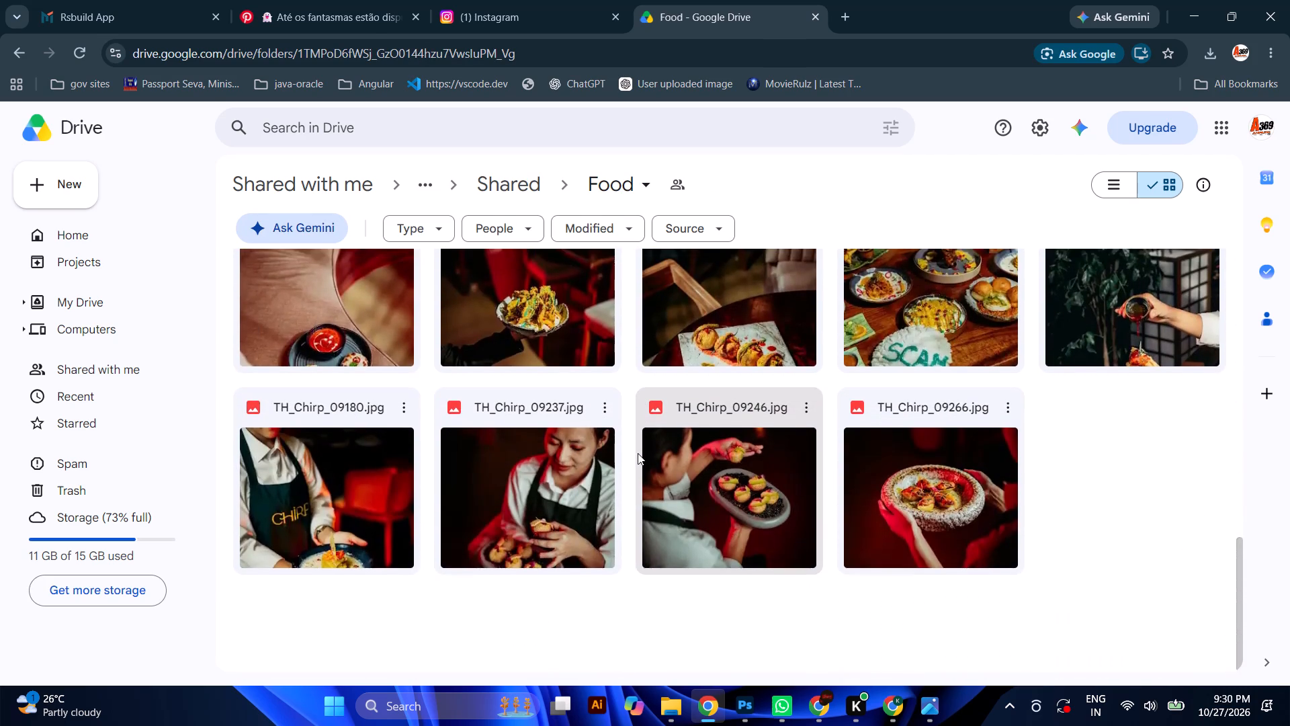
{"action": "scroll", "coordinate": [638, 453], "scroll_direction": "down", "scroll_amount": 4}
{"action": "scroll", "coordinate": [638, 453], "scroll_direction": "up", "scroll_amount": 7}
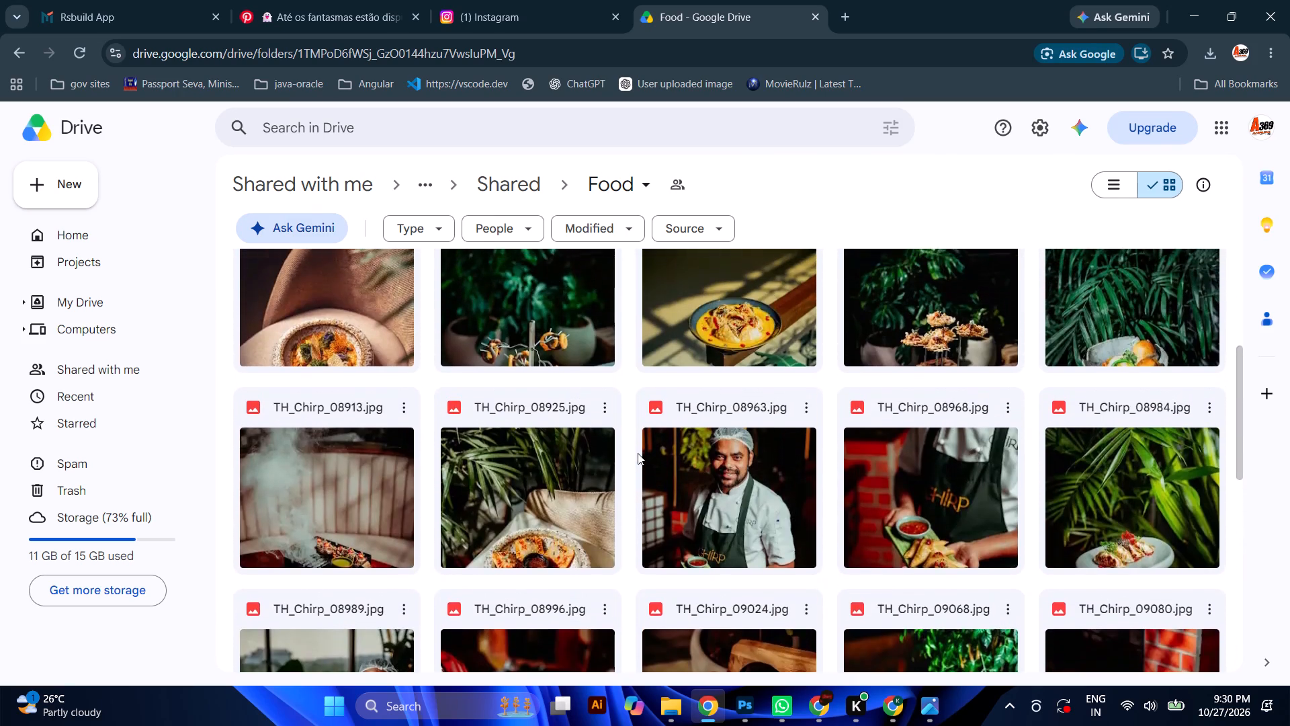
{"action": "scroll", "coordinate": [638, 453], "scroll_direction": "up", "scroll_amount": 2}
{"action": "scroll", "coordinate": [638, 453], "scroll_direction": "down", "scroll_amount": 4}
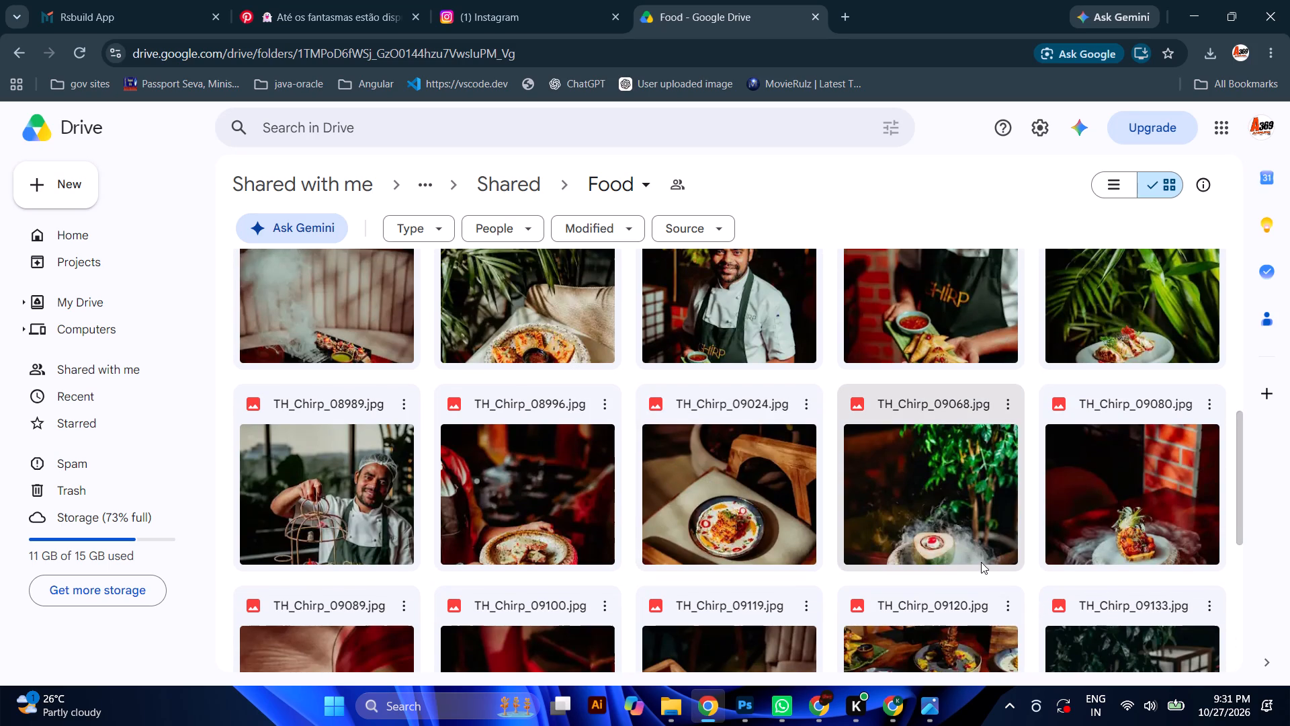
{"action": "left_click", "coordinate": [938, 547]}
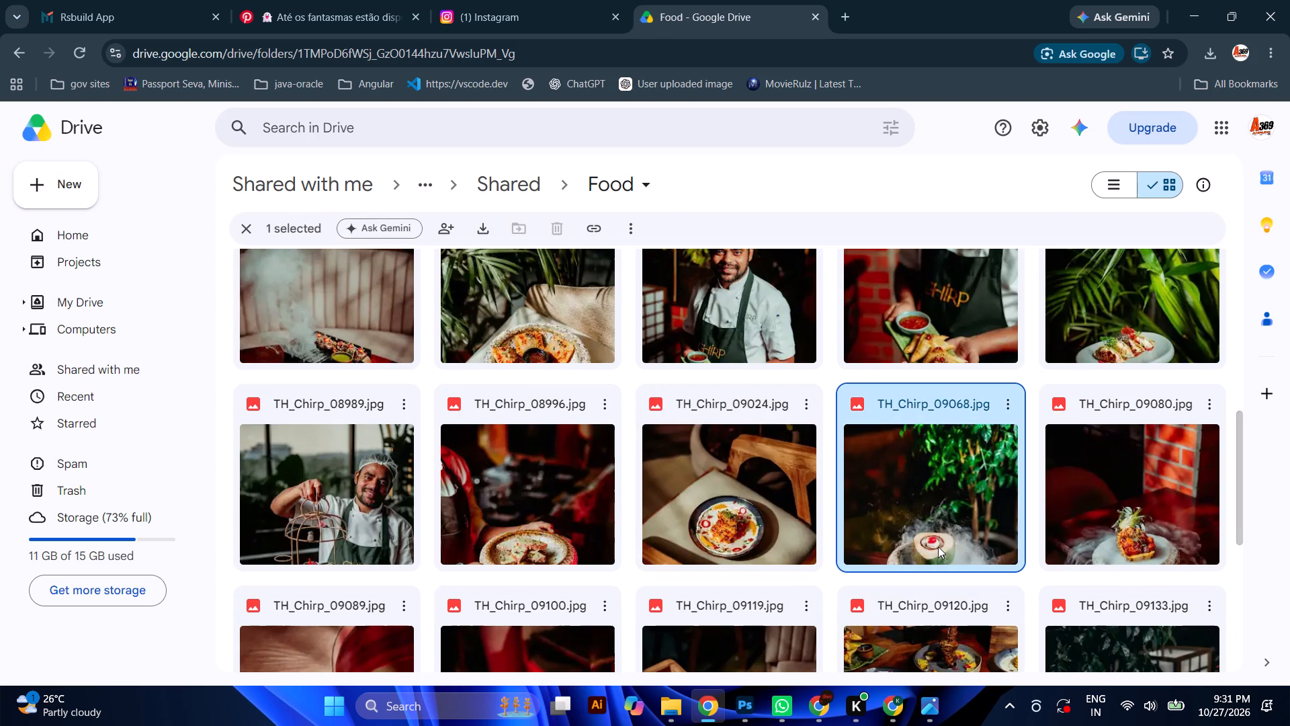
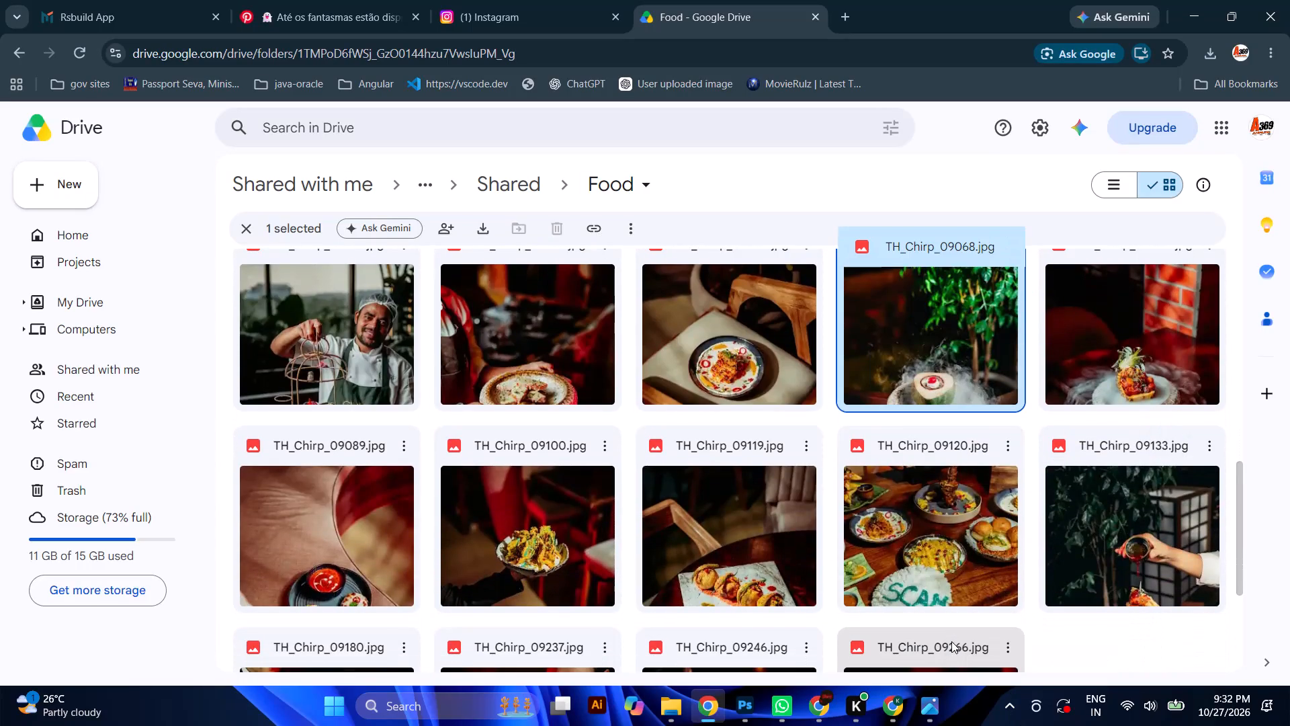
Check the remaining Food photos, open the Grid Story folder of 04_Nov'23 and look over its photos.
{"action": "scroll", "coordinate": [867, 601], "scroll_direction": "down", "scroll_amount": 2}
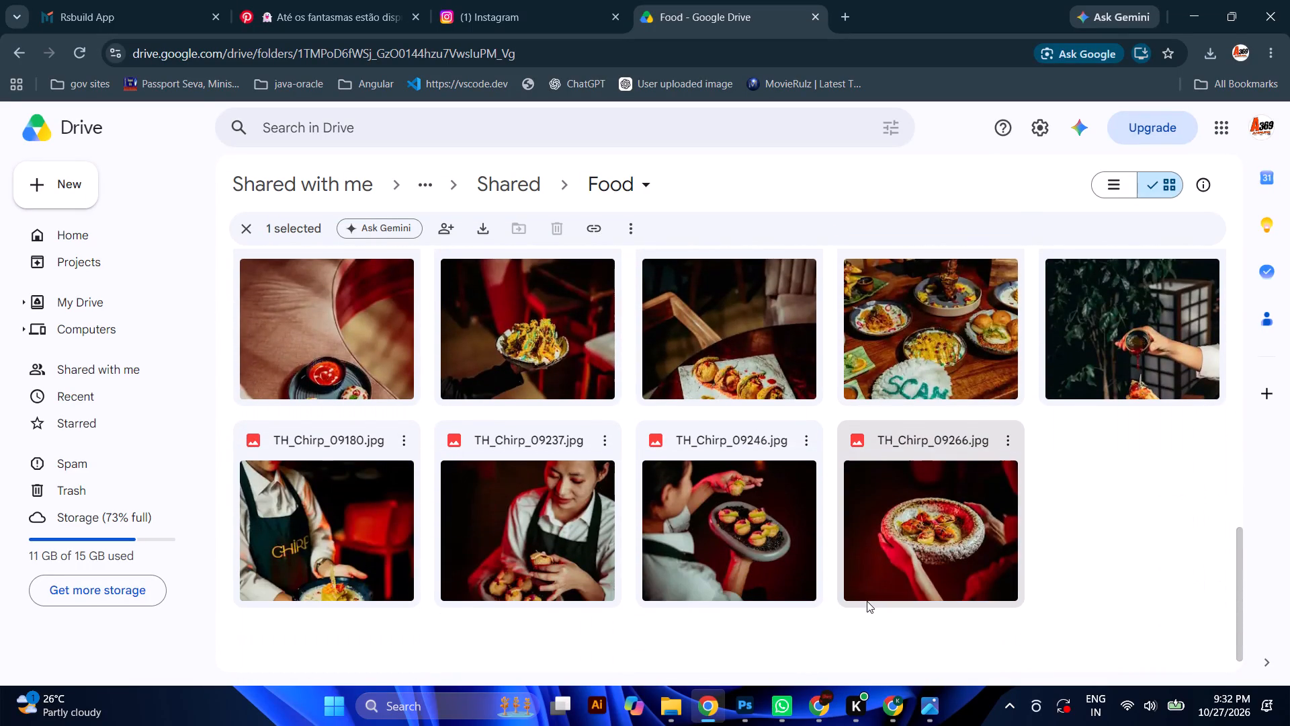
{"action": "scroll", "coordinate": [867, 601], "scroll_direction": "down", "scroll_amount": 2}
{"action": "left_click", "coordinate": [492, 188]}
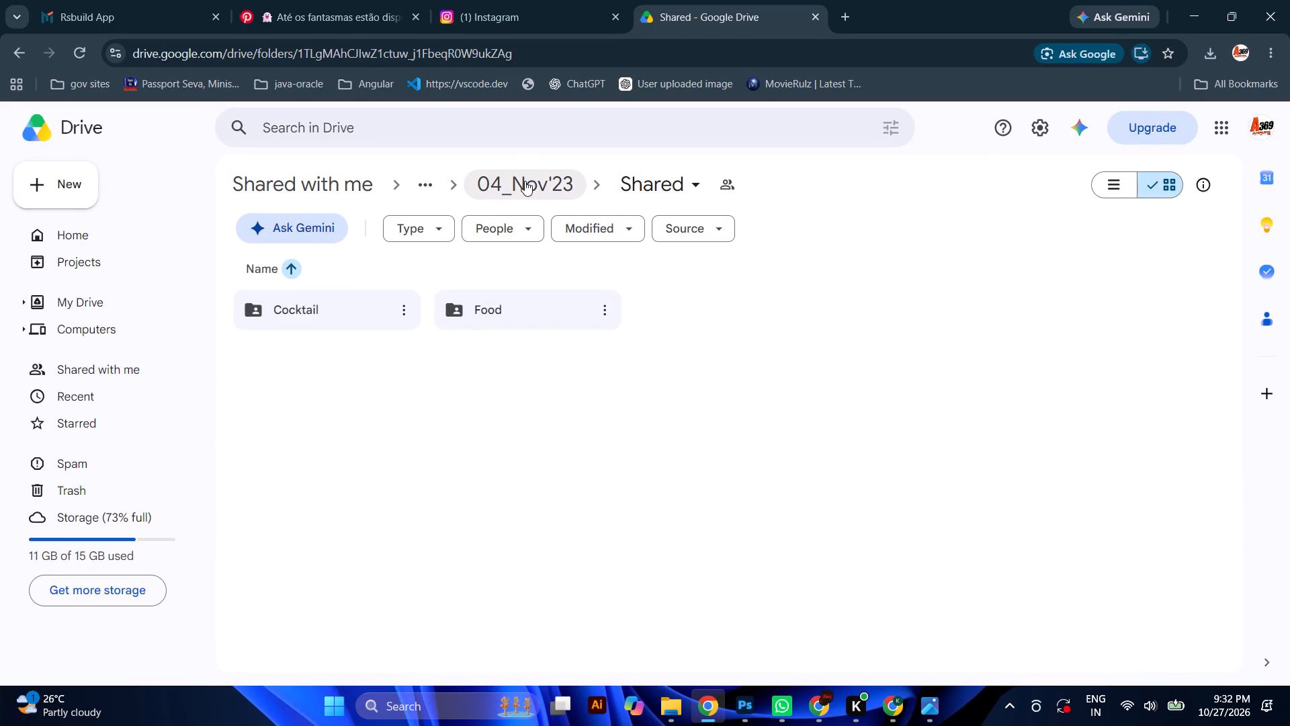
{"action": "left_click", "coordinate": [525, 181]}
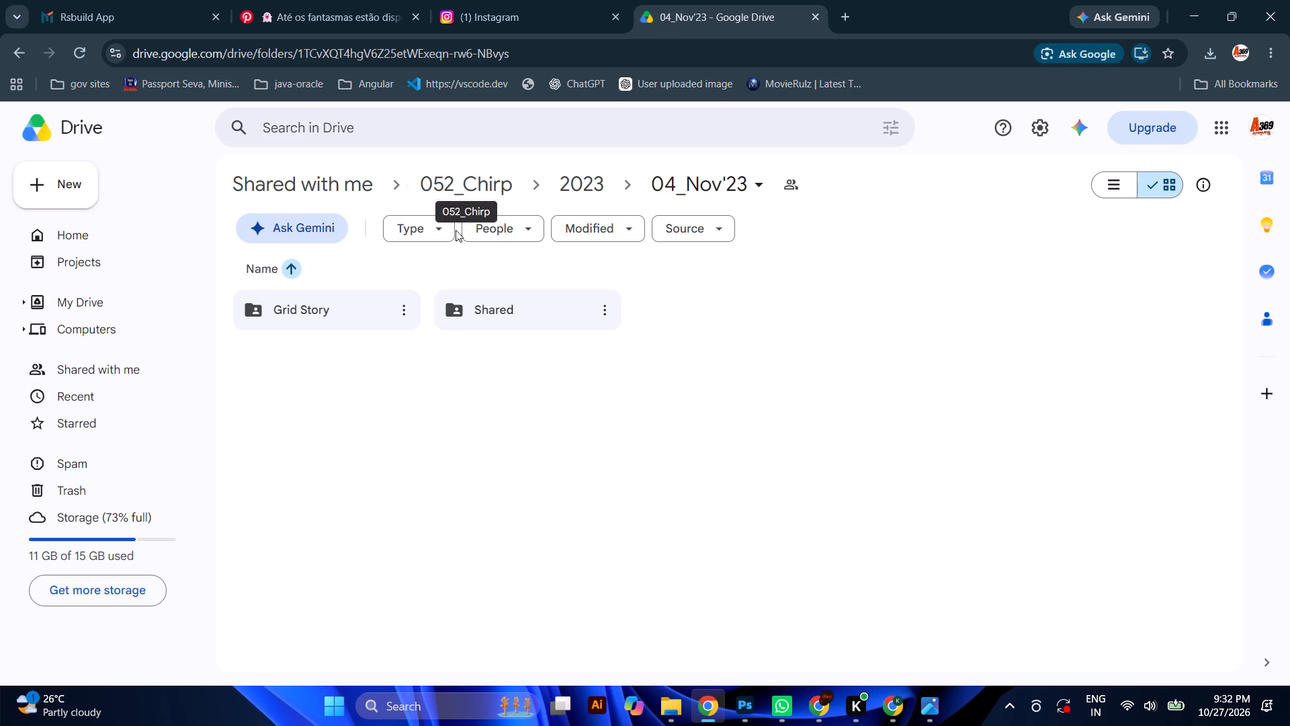
{"action": "double_click", "coordinate": [355, 305]}
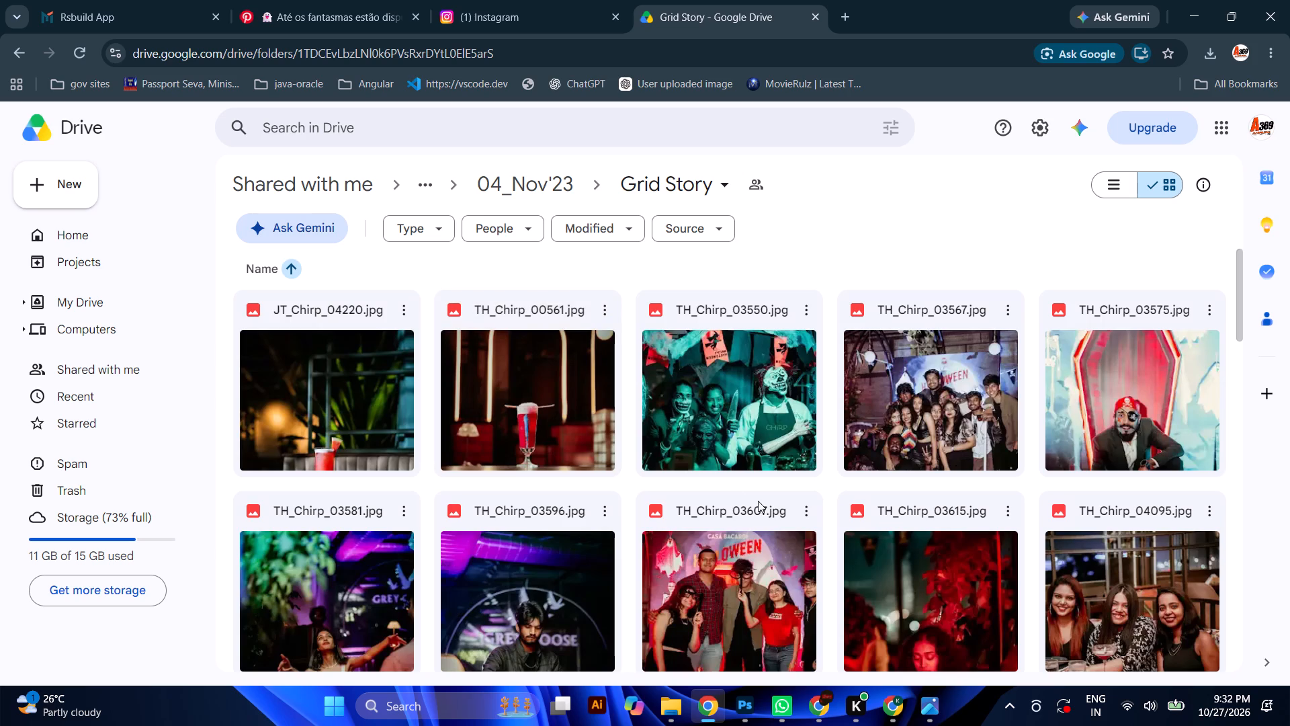
{"action": "scroll", "coordinate": [809, 538], "scroll_direction": "down", "scroll_amount": 3}
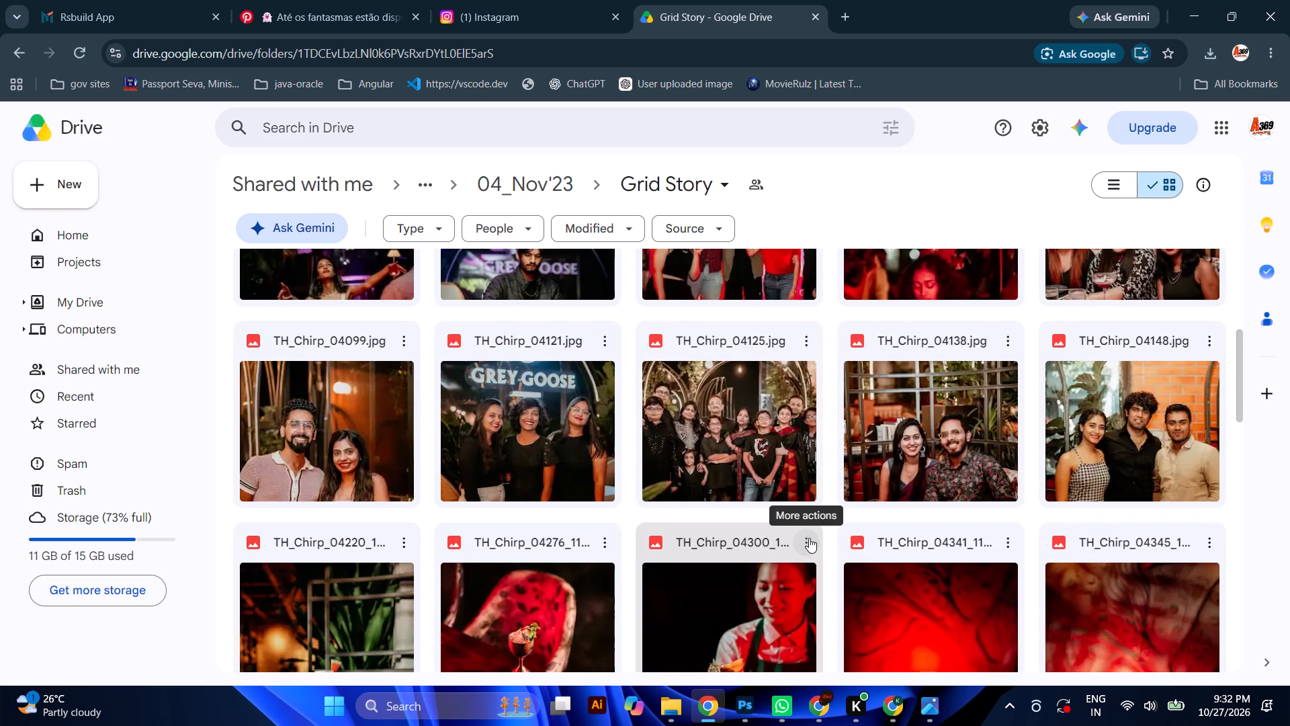
{"action": "left_click", "coordinate": [1172, 426]}
{"action": "scroll", "coordinate": [1172, 426], "scroll_direction": "down", "scroll_amount": 1}
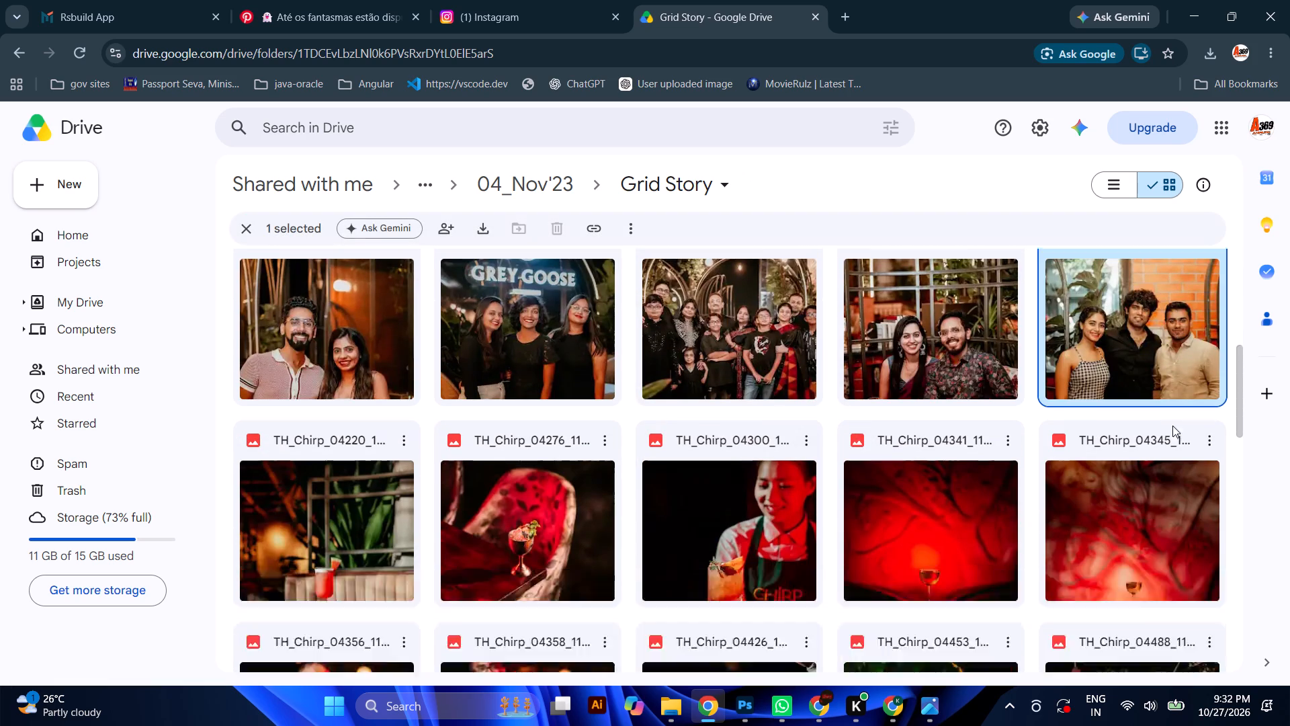
{"action": "scroll", "coordinate": [1172, 426], "scroll_direction": "down", "scroll_amount": 9}
{"action": "scroll", "coordinate": [1172, 426], "scroll_direction": "up", "scroll_amount": 11}
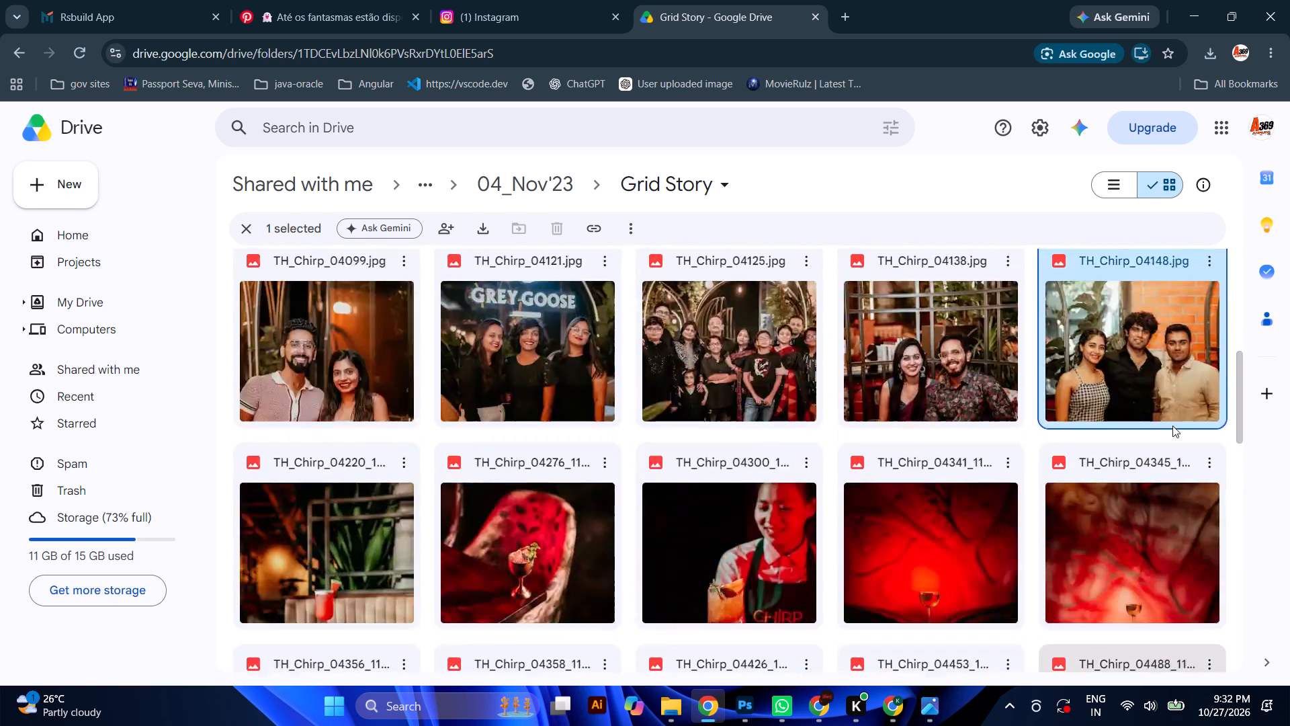
{"action": "scroll", "coordinate": [1172, 426], "scroll_direction": "up", "scroll_amount": 10}
Preview TH_Chirp_03550.jpg, the masked bar staff photo, and TH_Chirp_03567.jpg, the Halloween group photo, at full size.
{"action": "double_click", "coordinate": [804, 410]}
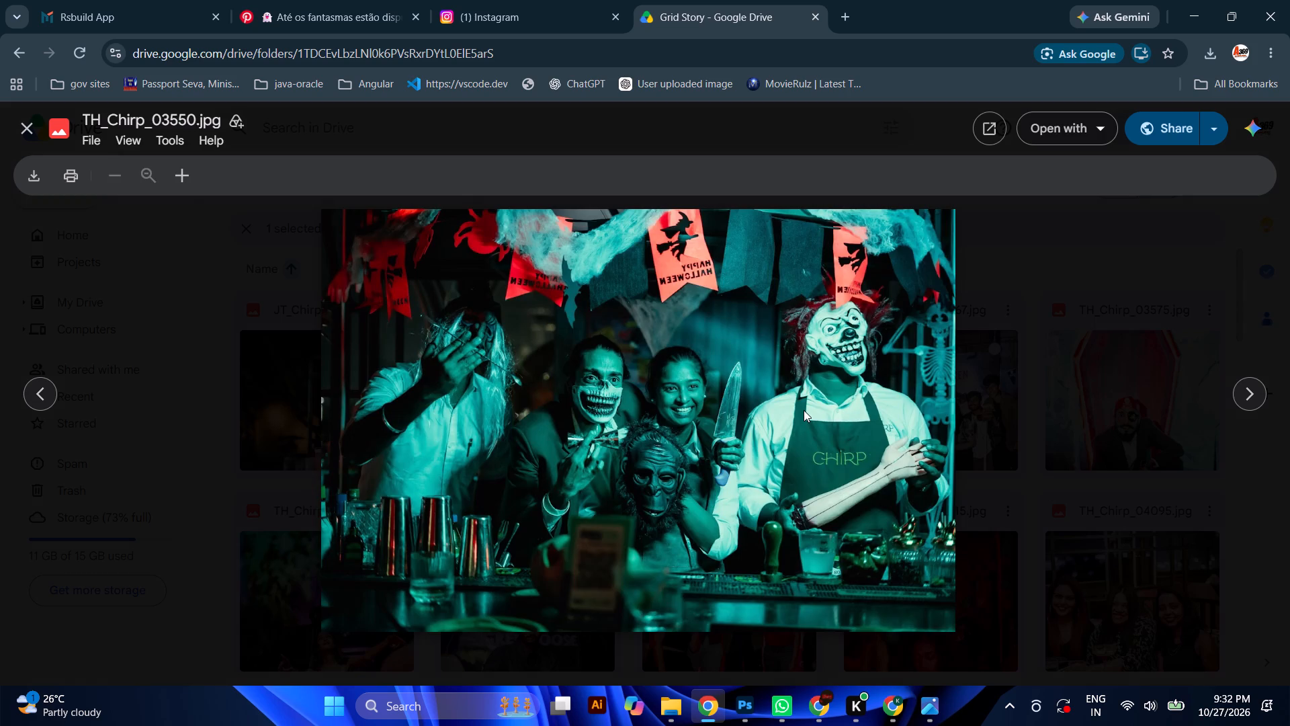
{"action": "left_click", "coordinate": [804, 410]}
{"action": "key", "text": "Escape"}
{"action": "key", "text": "Escape"}
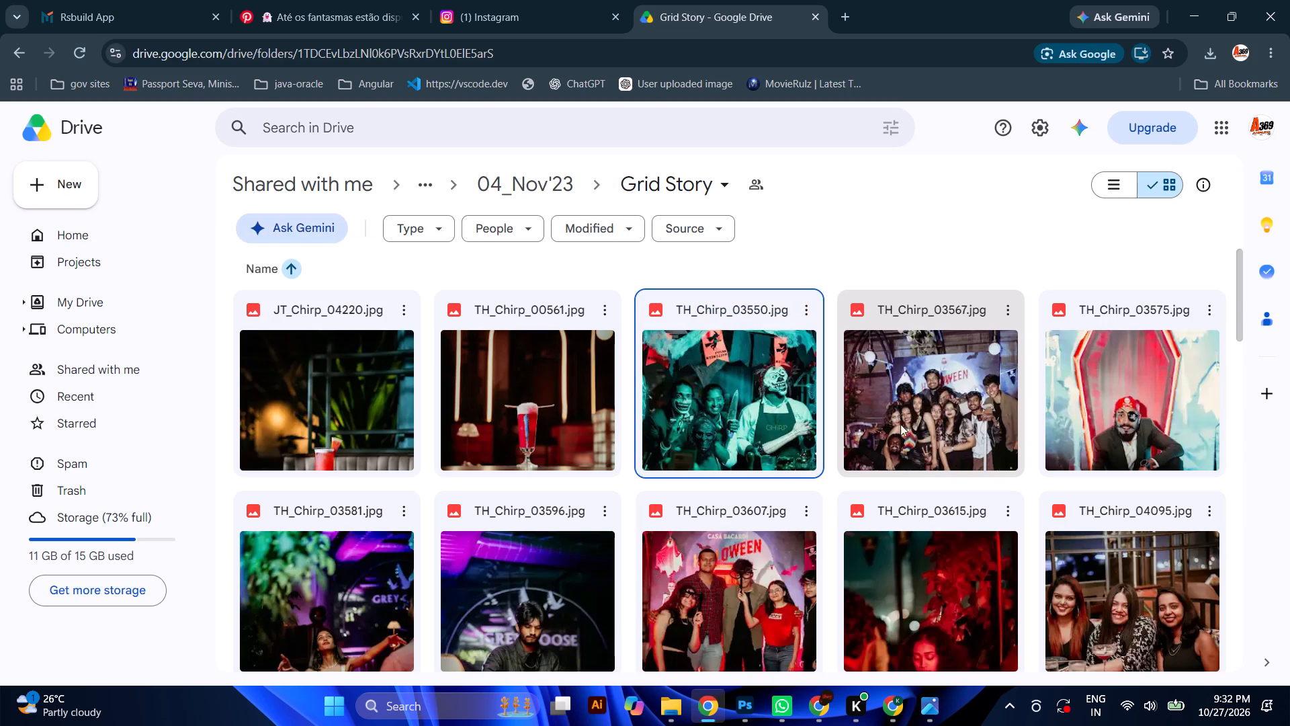
{"action": "left_click", "coordinate": [920, 424]}
{"action": "double_click", "coordinate": [920, 424]}
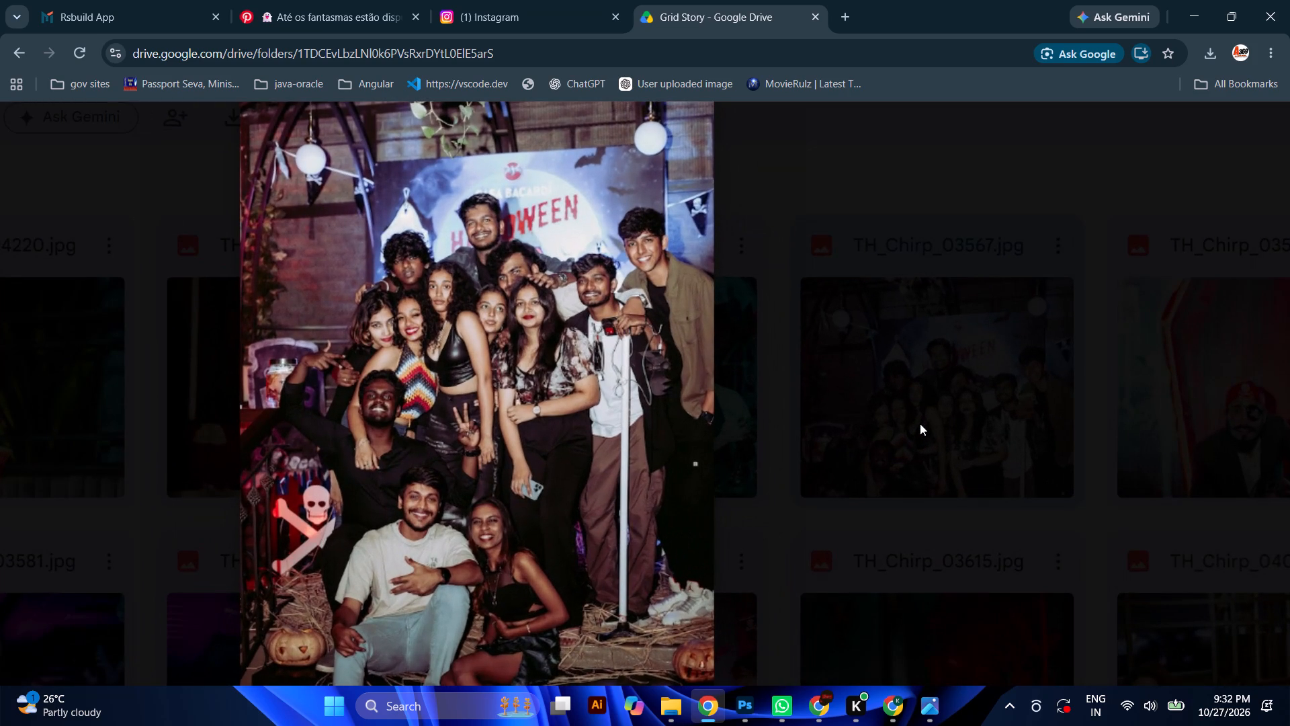
{"action": "key", "text": "Escape"}
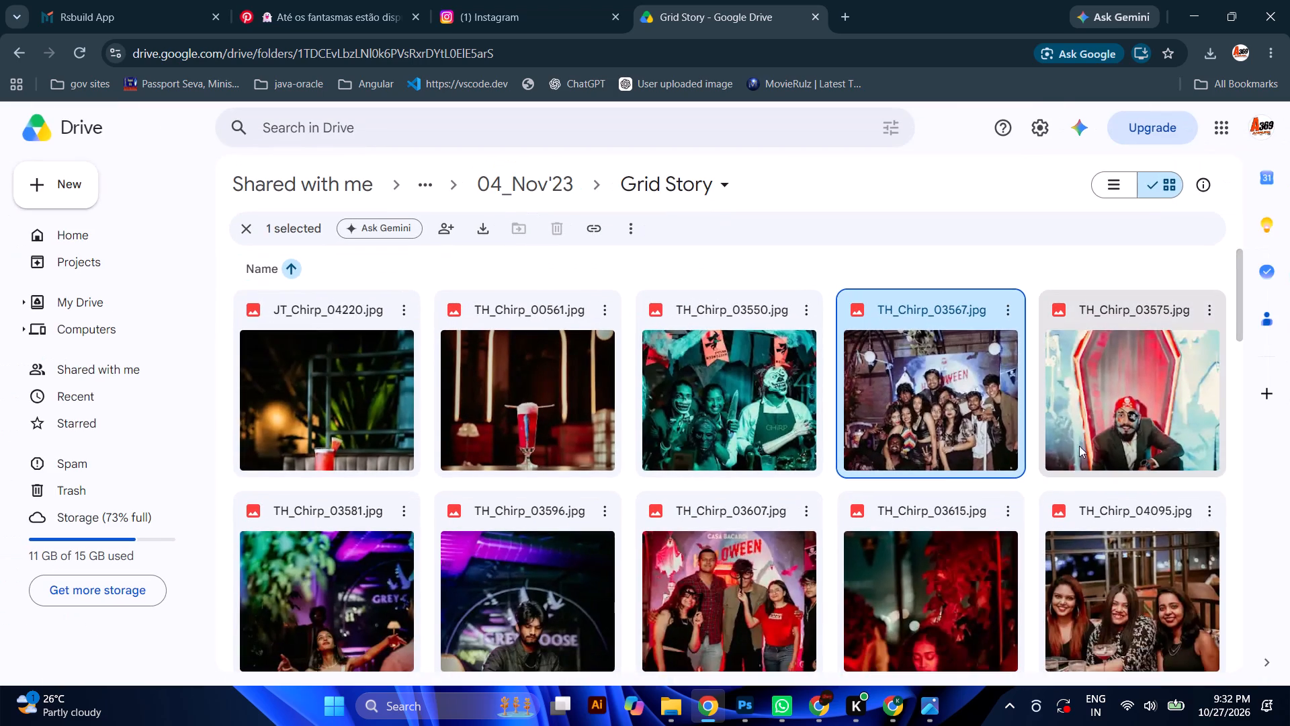
Select TH_Chirp_03575.jpg, the red coffin portrait, and look through the rest of the Grid Story photos.
{"action": "left_click", "coordinate": [1185, 430]}
{"action": "scroll", "coordinate": [1044, 456], "scroll_direction": "down", "scroll_amount": 1}
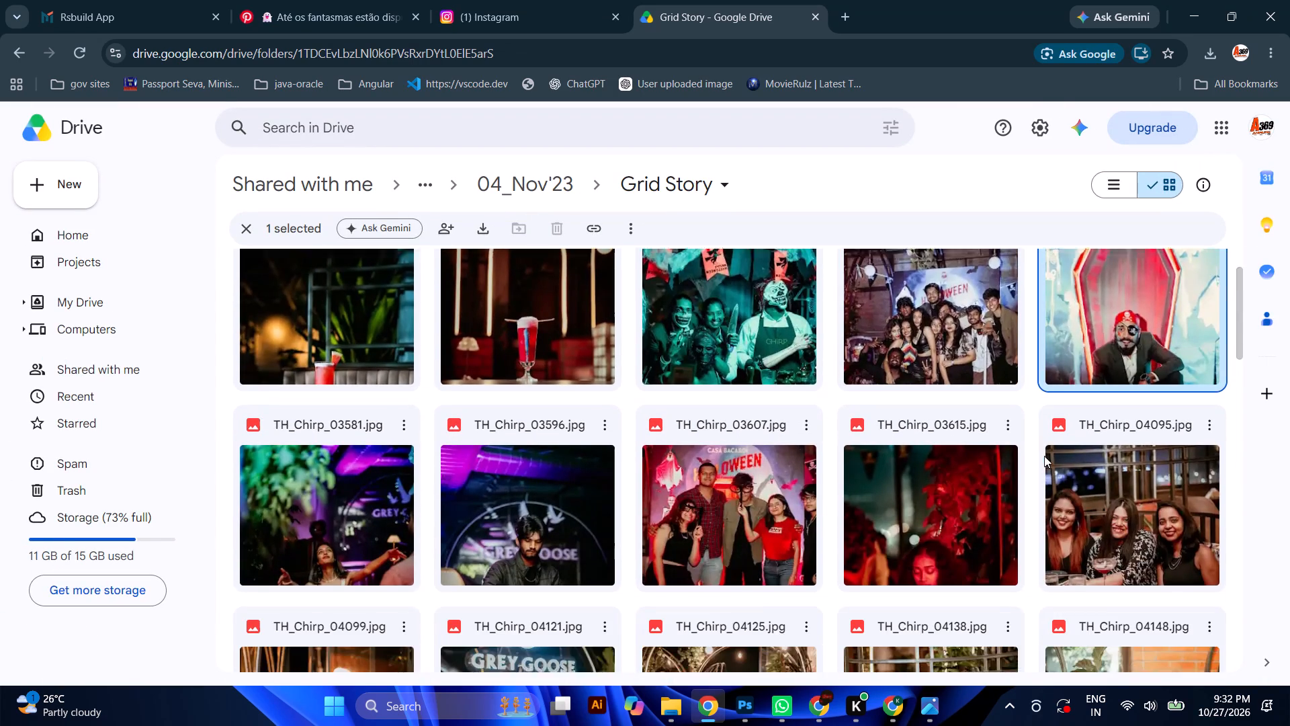
{"action": "scroll", "coordinate": [1044, 456], "scroll_direction": "down", "scroll_amount": 1}
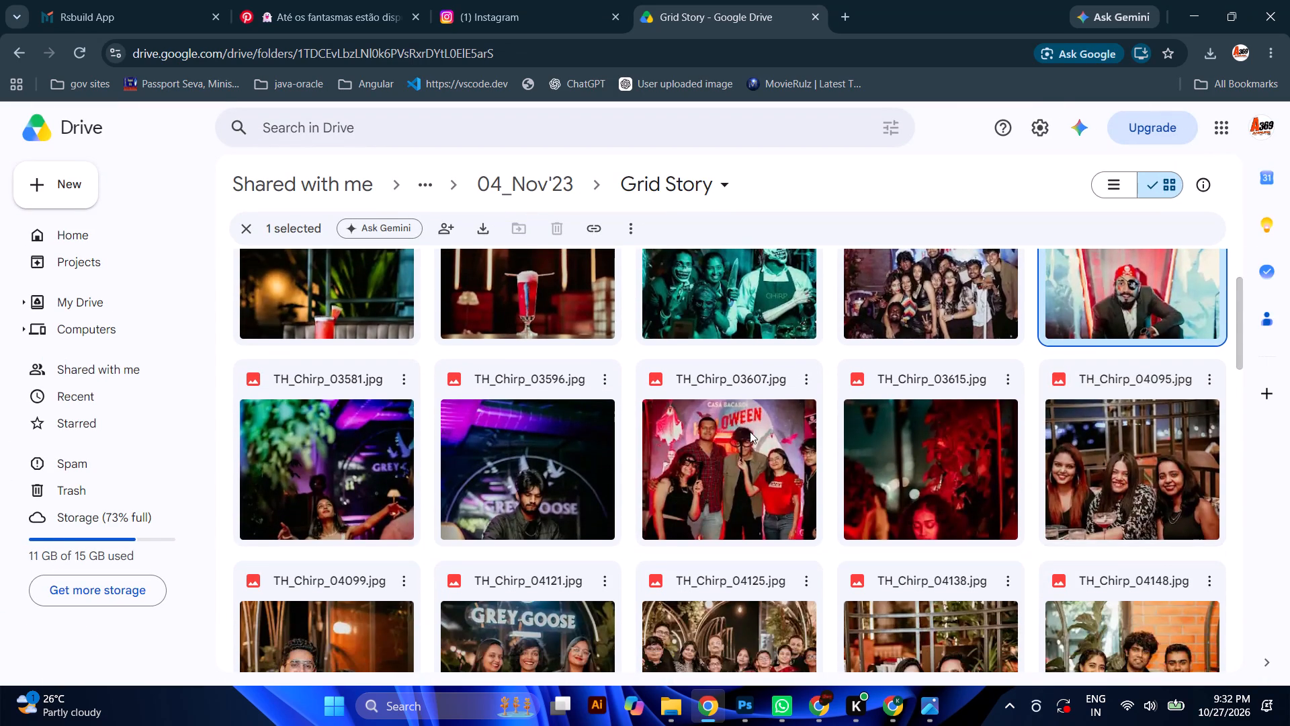
{"action": "scroll", "coordinate": [750, 432], "scroll_direction": "down", "scroll_amount": 1}
{"action": "scroll", "coordinate": [674, 473], "scroll_direction": "down", "scroll_amount": 5}
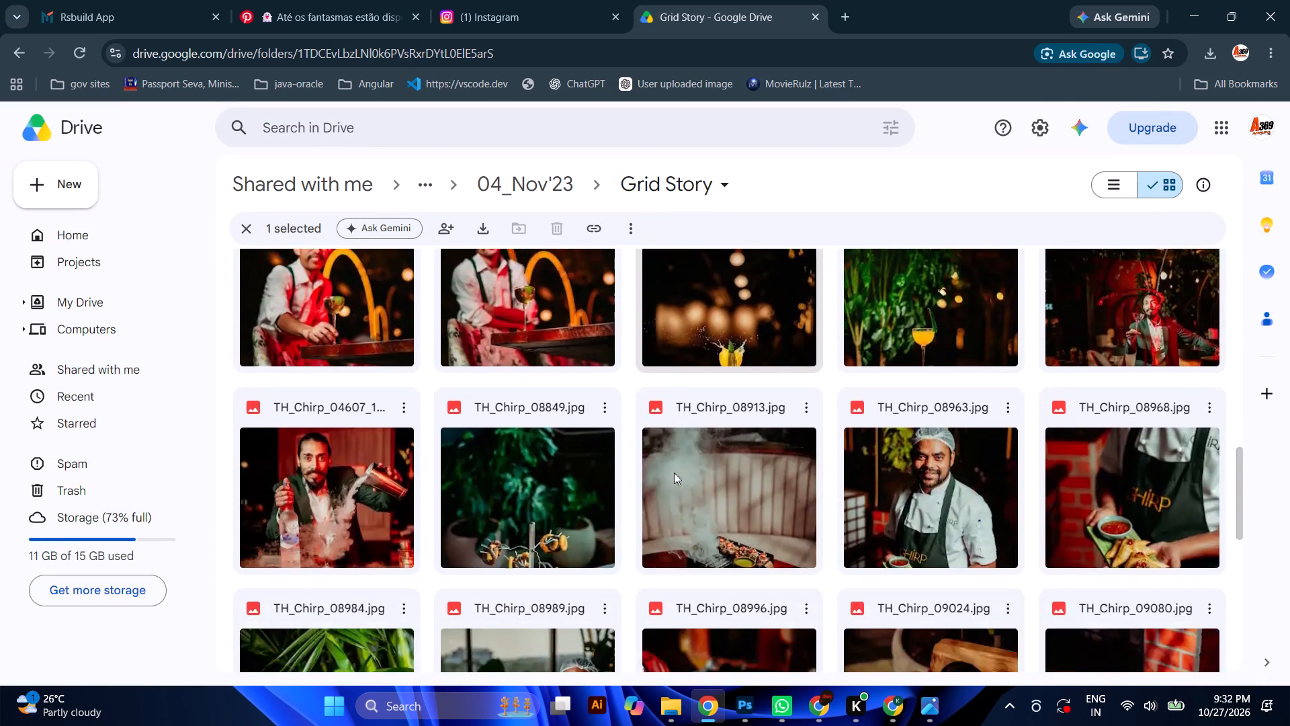
{"action": "scroll", "coordinate": [674, 473], "scroll_direction": "down", "scroll_amount": 3}
{"action": "scroll", "coordinate": [674, 473], "scroll_direction": "up", "scroll_amount": 13}
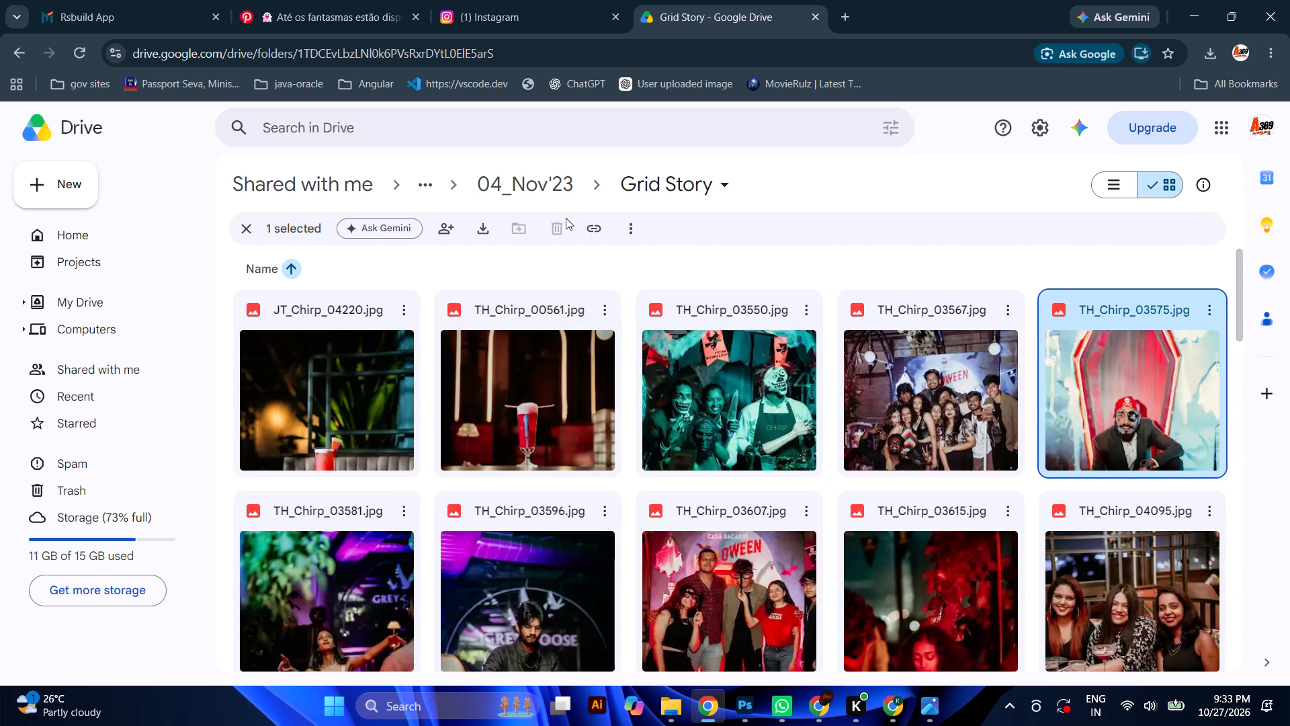
Open the Food folder inside 04_Nov'23 > Shared and look through its dish photos again.
{"action": "left_click", "coordinate": [555, 194]}
{"action": "double_click", "coordinate": [441, 313]}
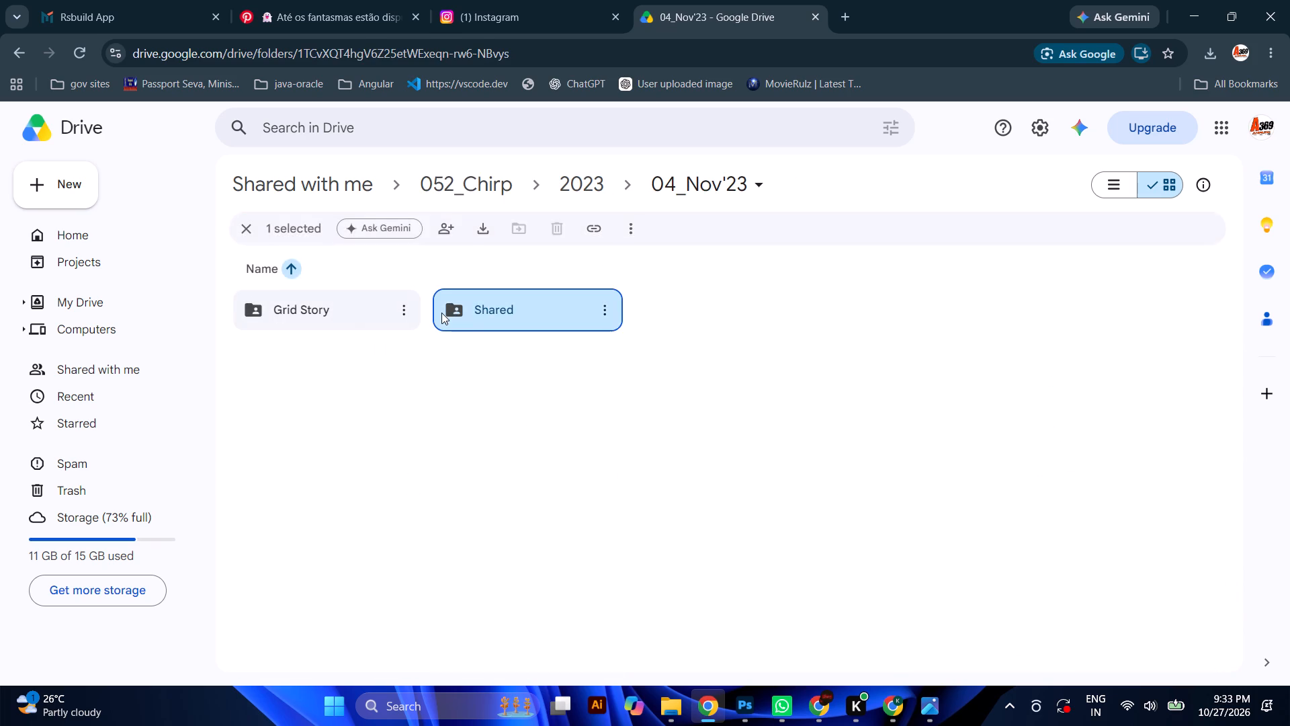
{"action": "double_click", "coordinate": [475, 316]}
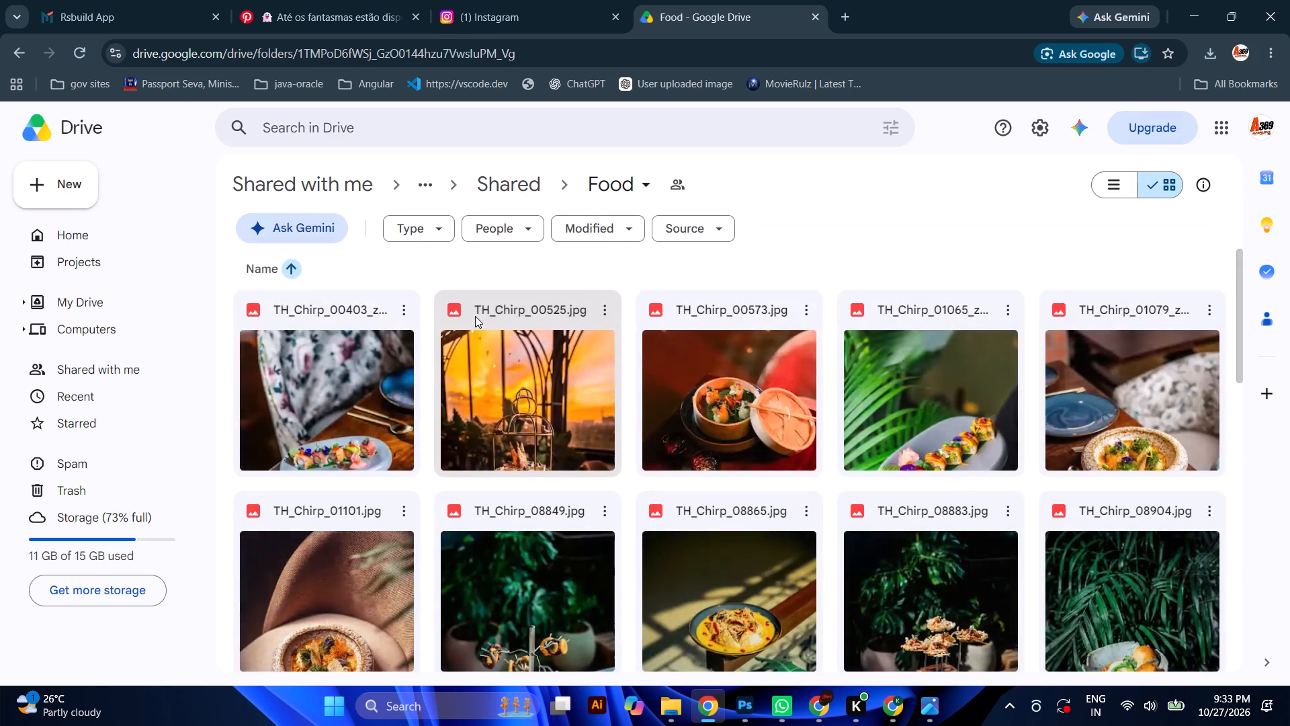
{"action": "scroll", "coordinate": [475, 316], "scroll_direction": "down", "scroll_amount": 12}
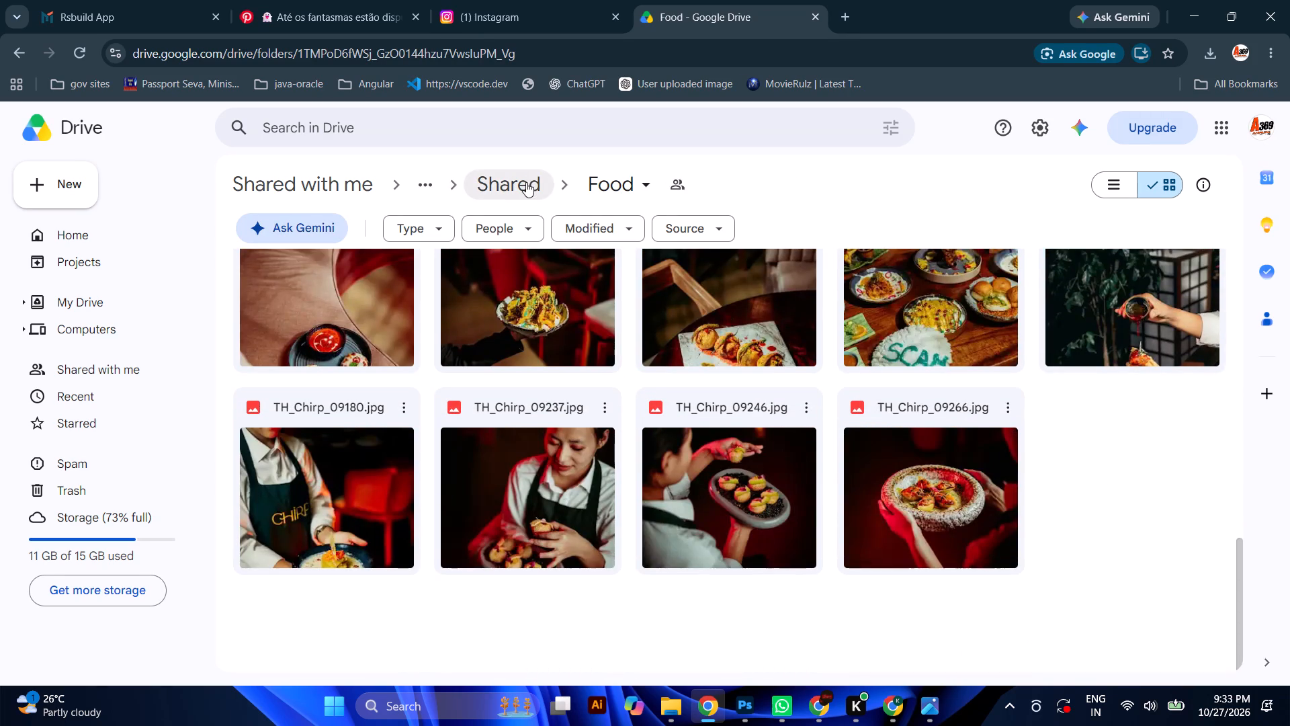
Open the Cocktail folder inside 04_Nov'23 > Shared and look over its drink photos.
{"action": "left_click", "coordinate": [526, 182]}
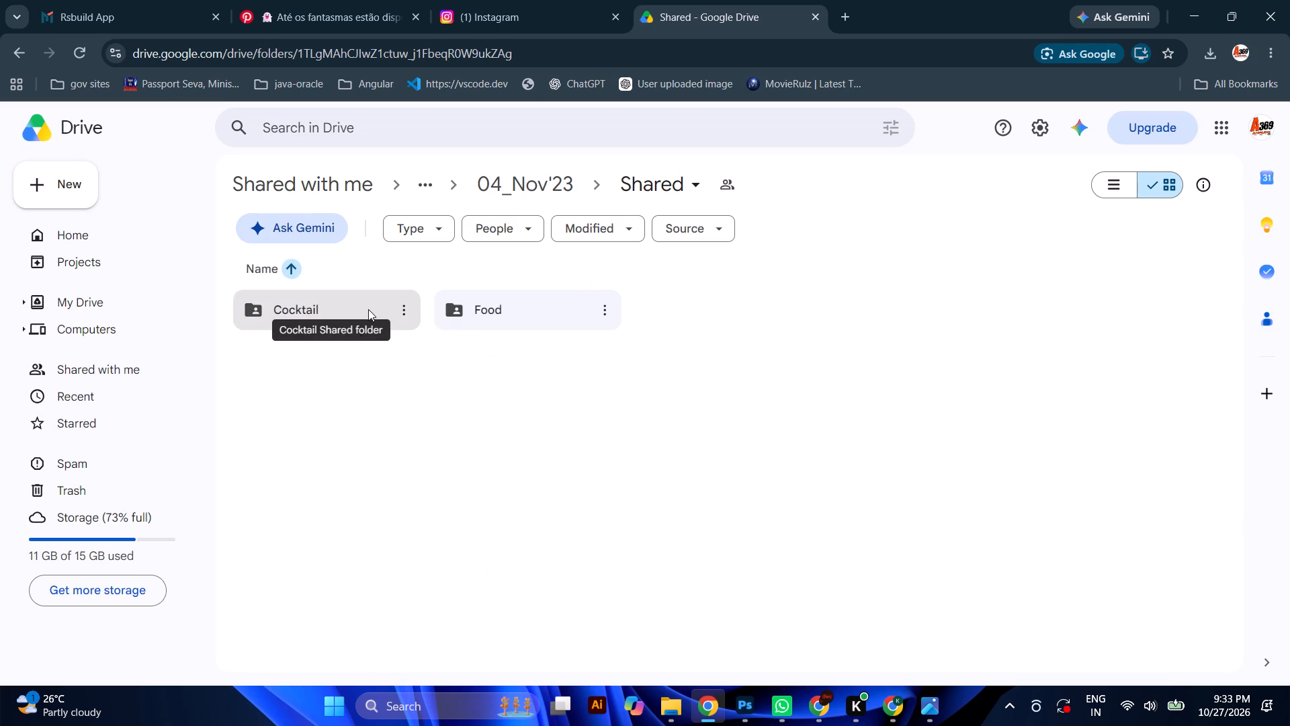
{"action": "double_click", "coordinate": [368, 309]}
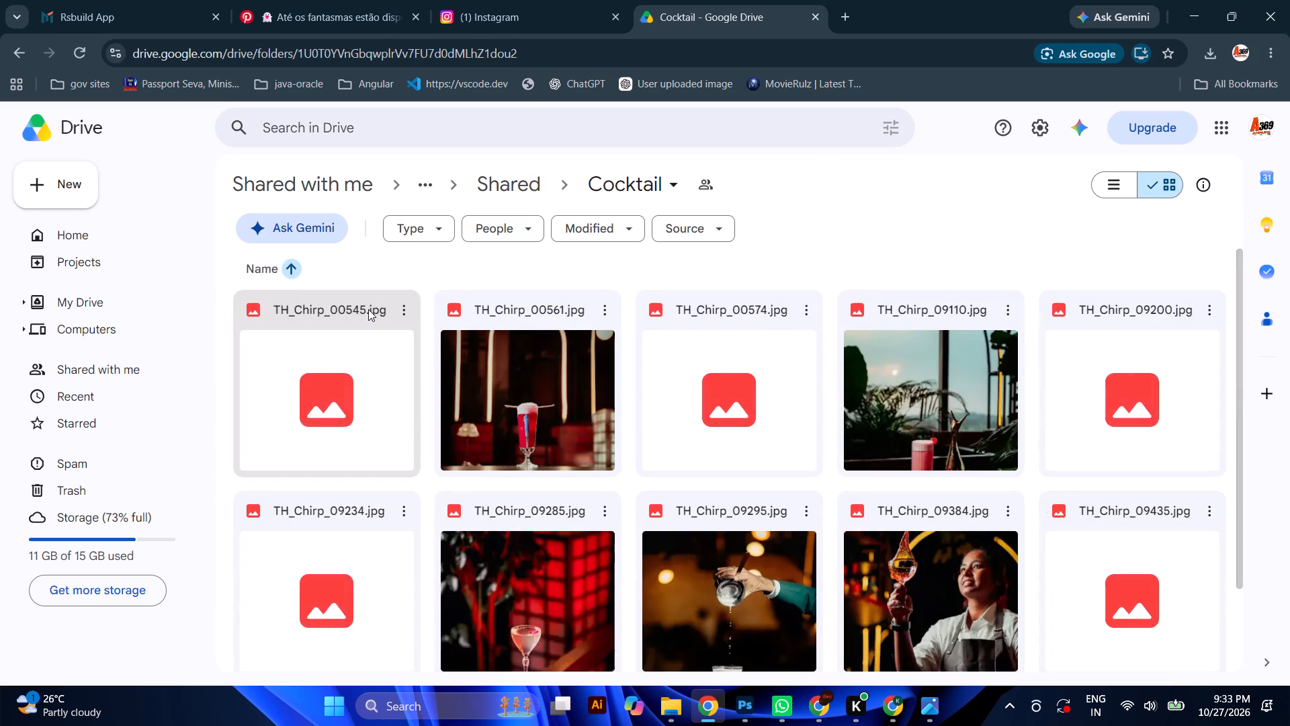
{"action": "scroll", "coordinate": [368, 309], "scroll_direction": "down", "scroll_amount": 7}
{"action": "scroll", "coordinate": [368, 309], "scroll_direction": "up", "scroll_amount": 8}
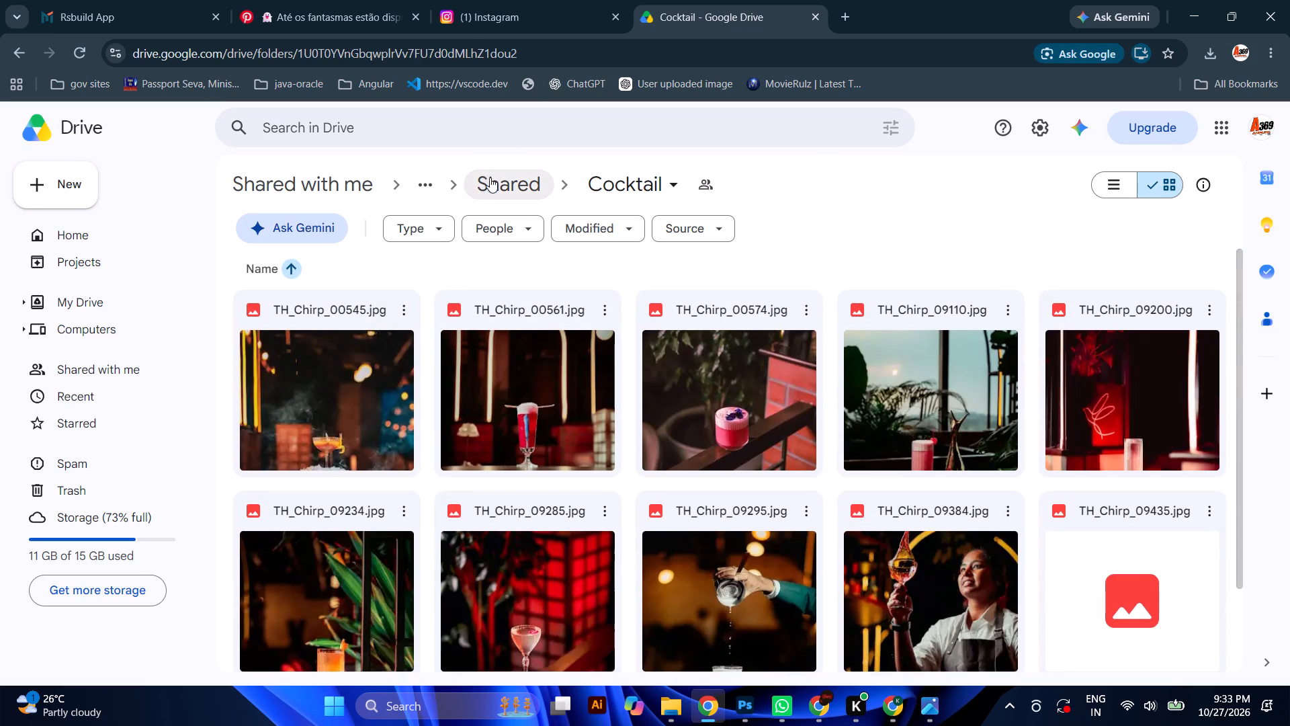
Go back up to 04_Nov'23 and recheck its Grid Story and Shared folders.
{"action": "left_click", "coordinate": [491, 184]}
{"action": "left_click", "coordinate": [491, 184]}
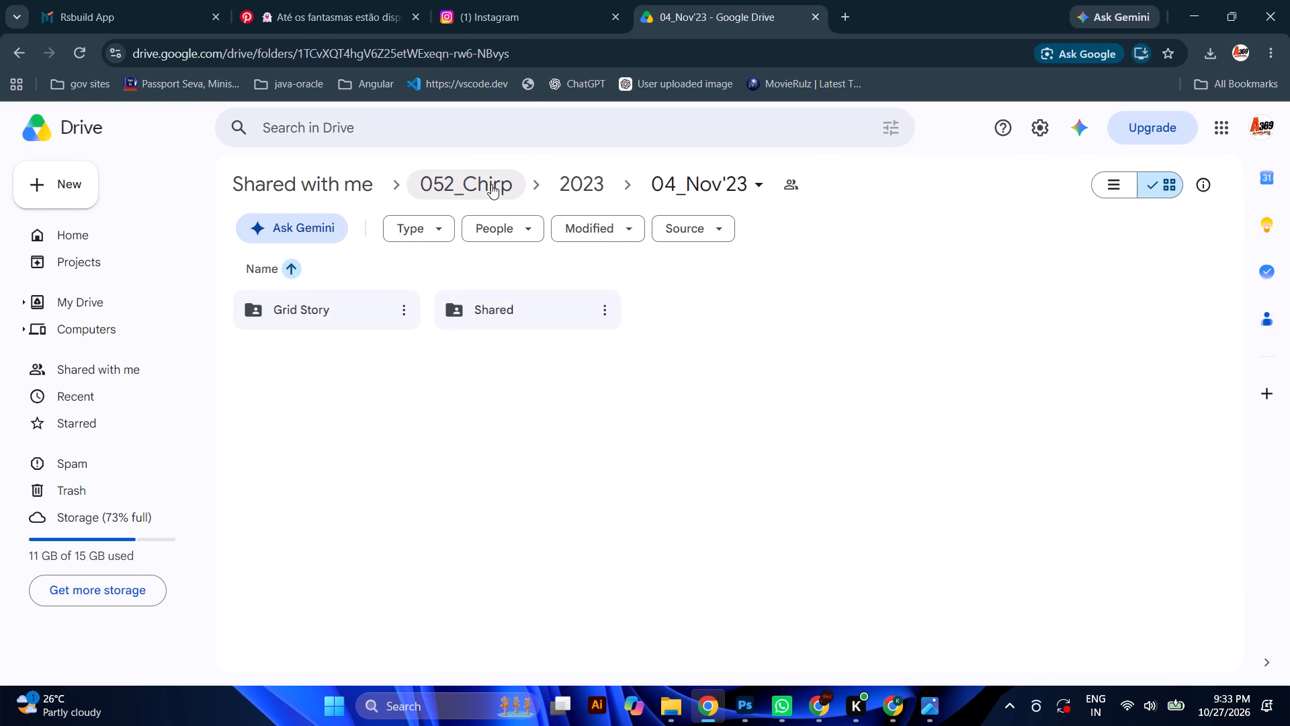
{"action": "double_click", "coordinate": [392, 304]}
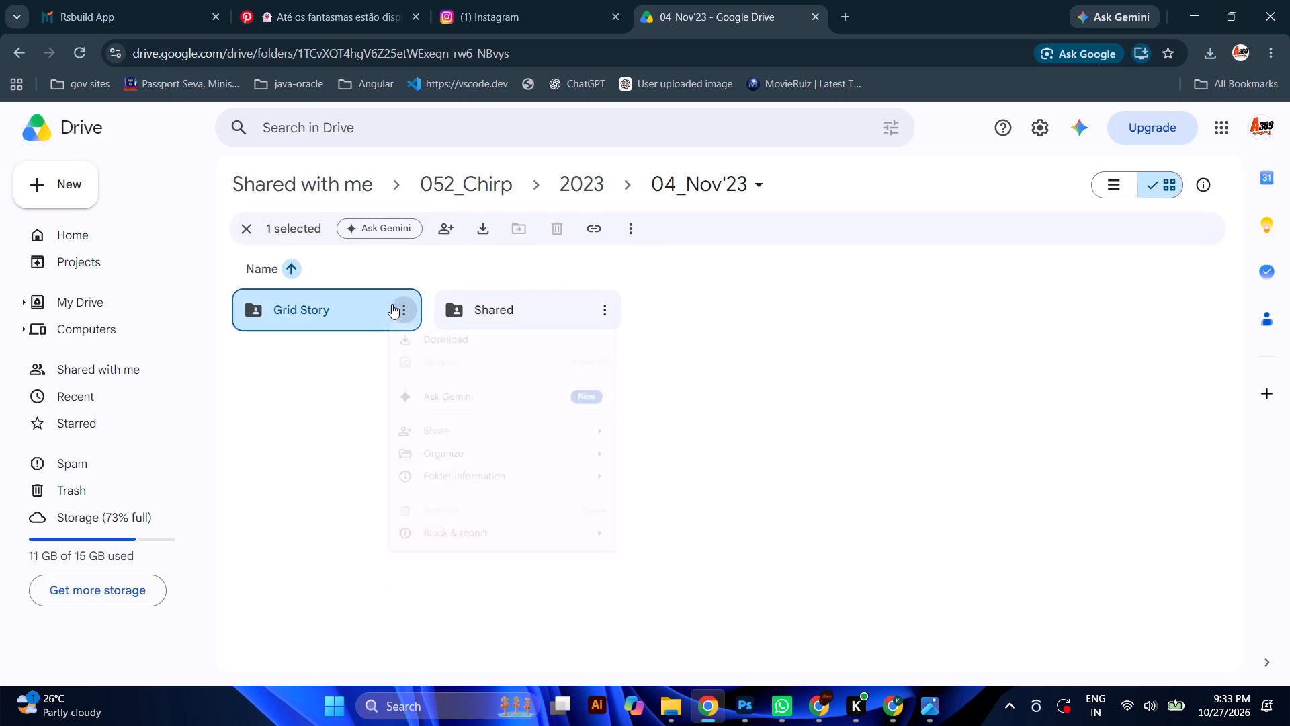
{"action": "triple_click", "coordinate": [337, 313]}
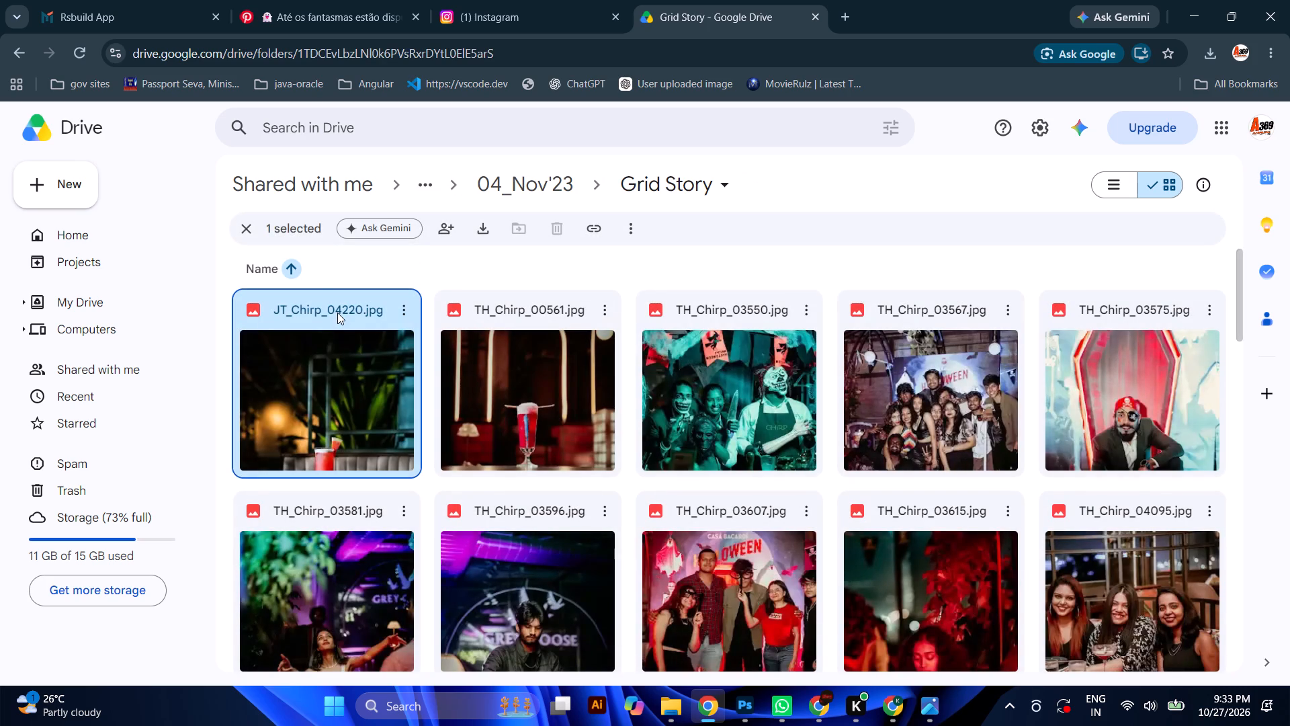
{"action": "left_click", "coordinate": [337, 313]}
{"action": "left_click", "coordinate": [518, 192]}
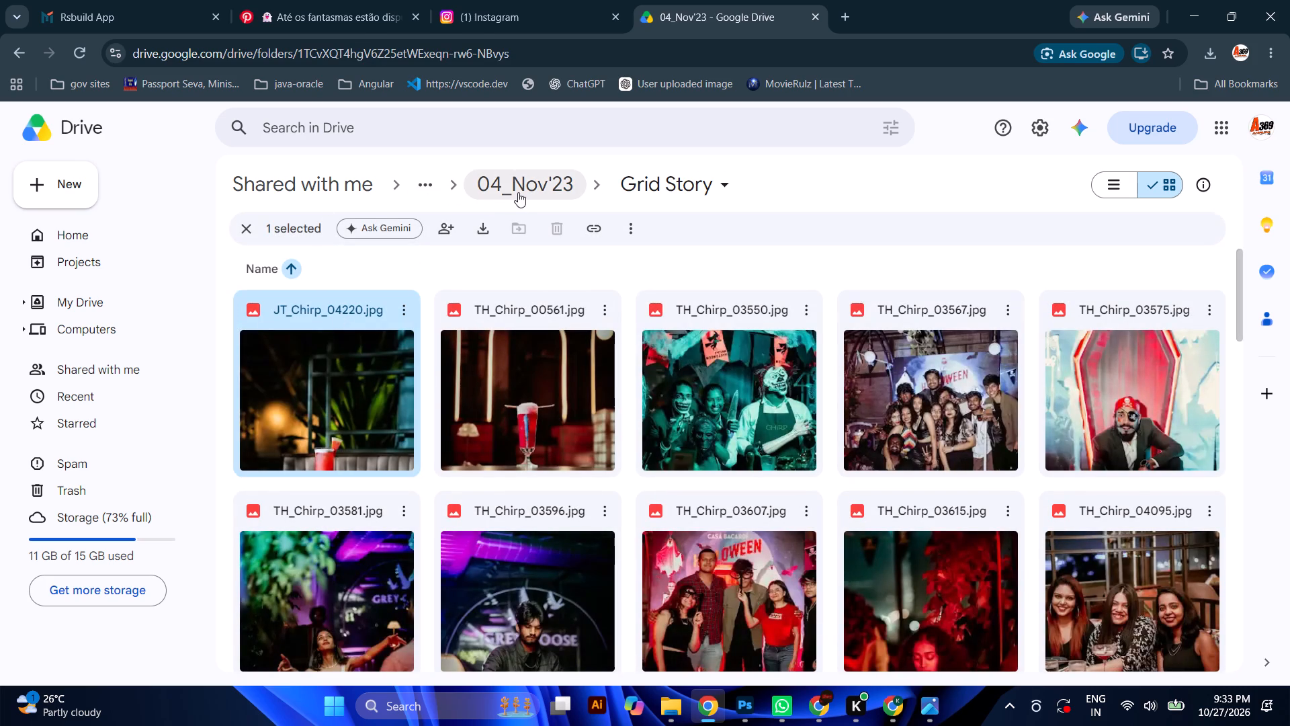
{"action": "double_click", "coordinate": [523, 312]}
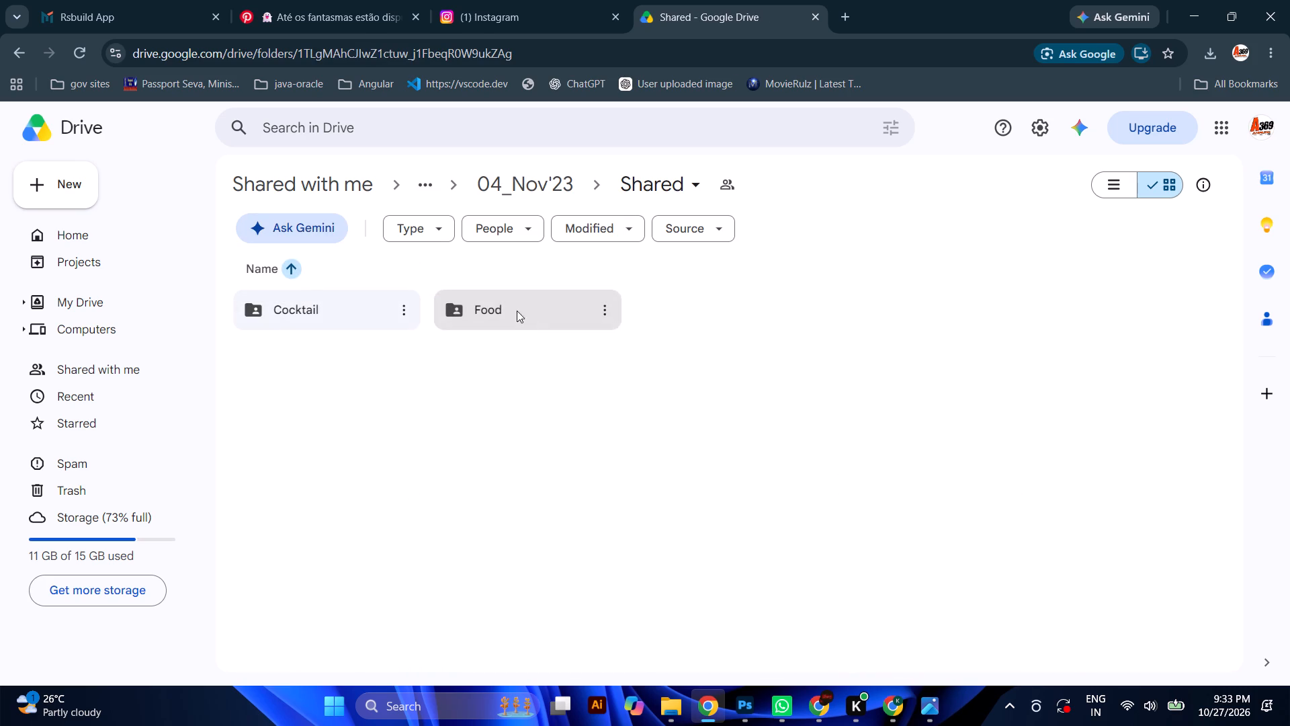
Go up to the 2023 folder, open Grid Story inside 05_Dec'23 and look through its photos.
{"action": "left_click", "coordinate": [548, 192]}
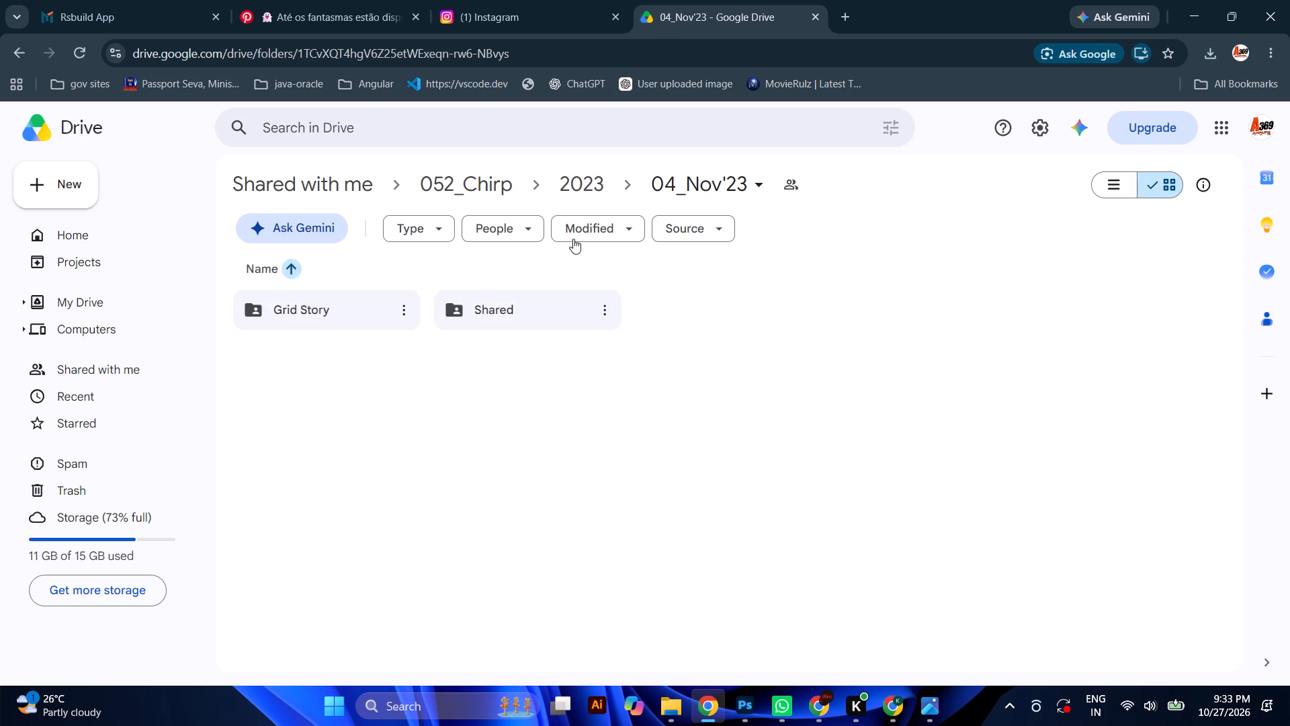
{"action": "left_click", "coordinate": [583, 181]}
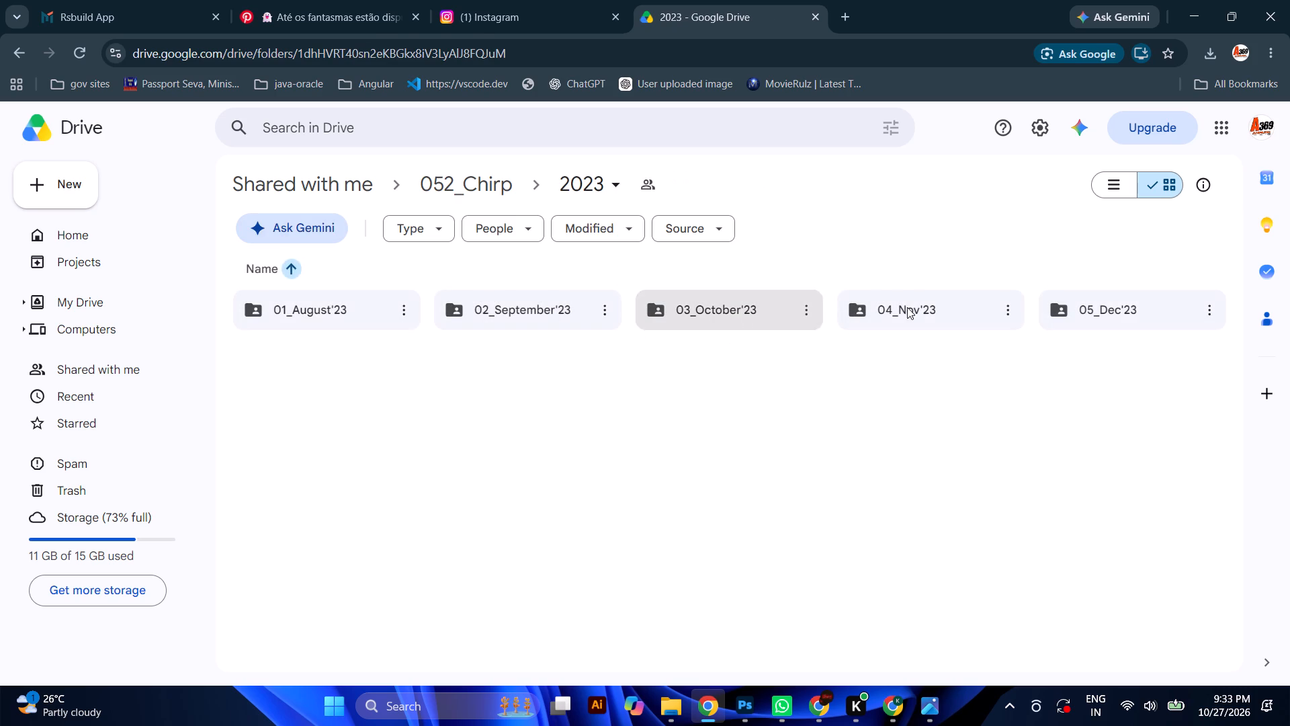
{"action": "double_click", "coordinate": [1090, 325]}
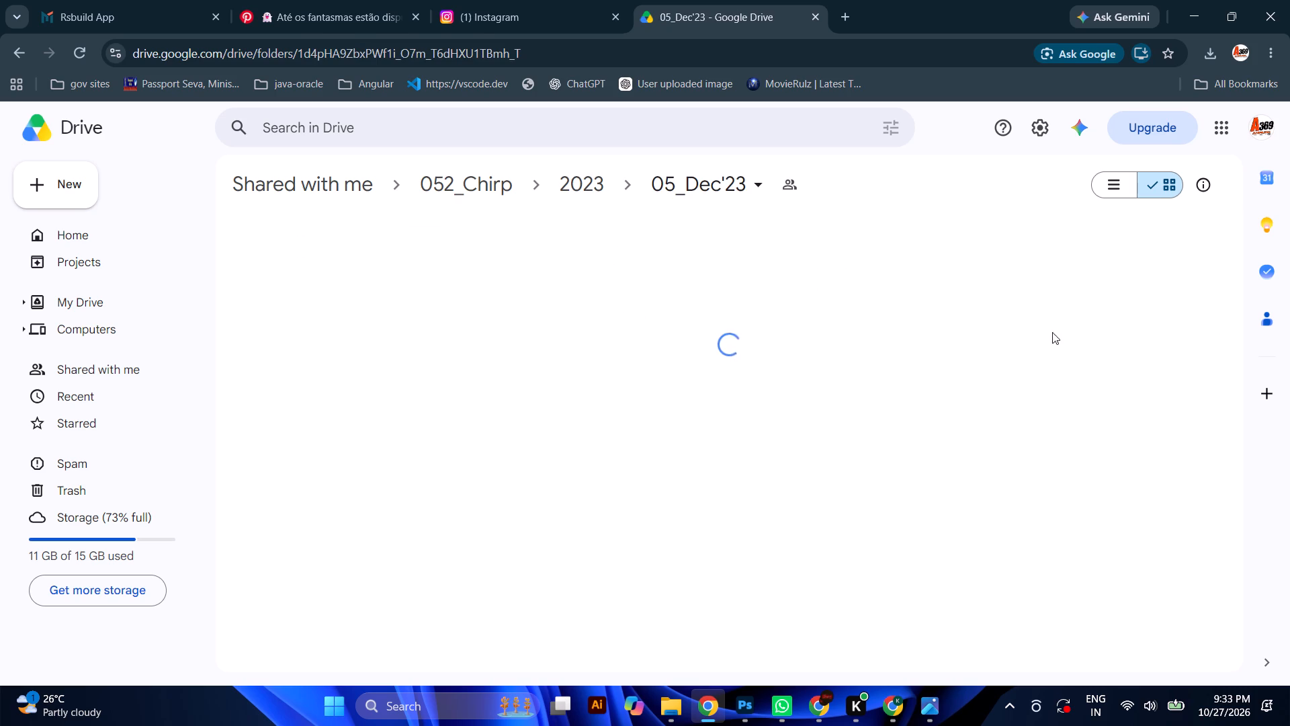
{"action": "triple_click", "coordinate": [374, 320]}
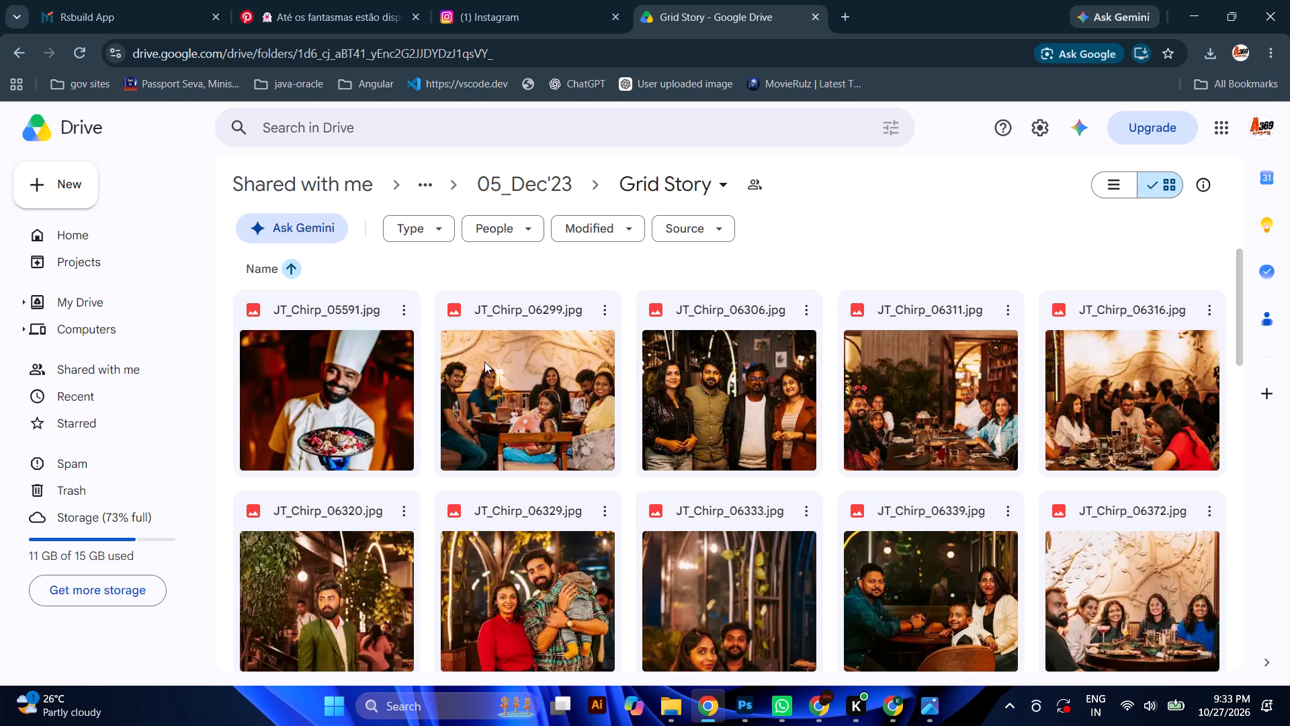
{"action": "scroll", "coordinate": [652, 553], "scroll_direction": "down", "scroll_amount": 5}
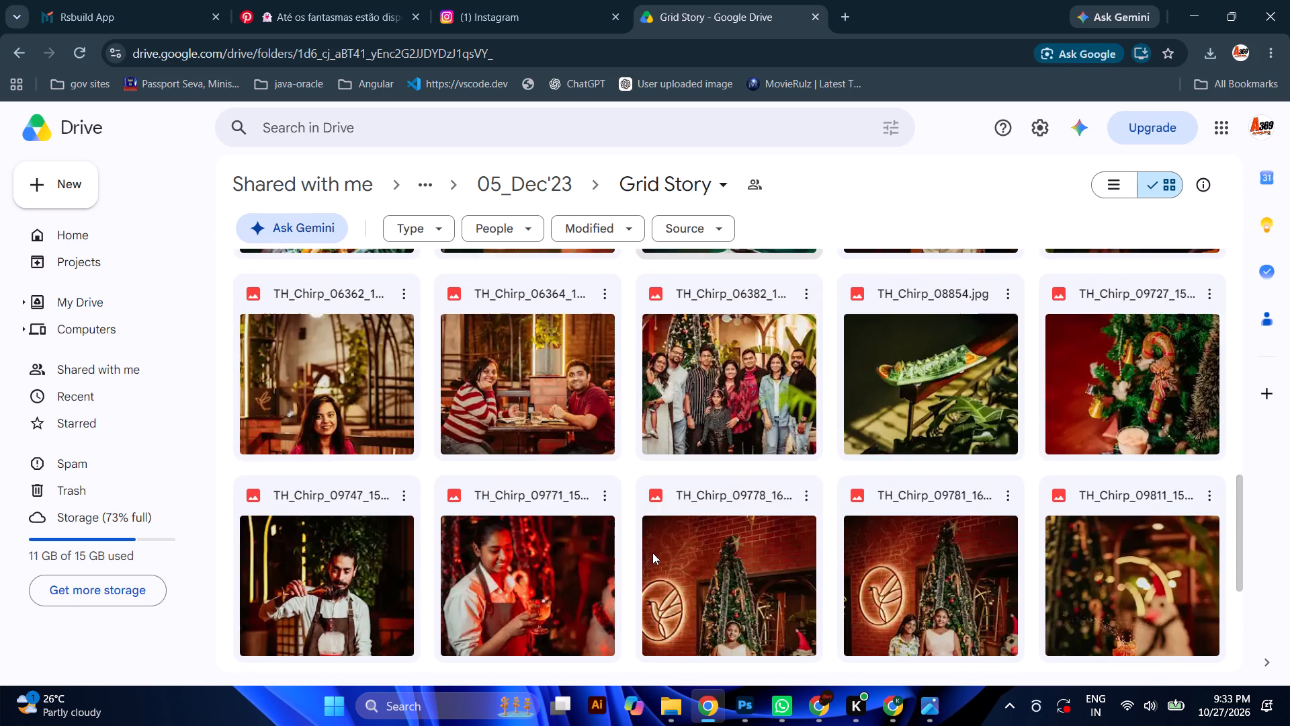
{"action": "scroll", "coordinate": [652, 553], "scroll_direction": "down", "scroll_amount": 3}
{"action": "scroll", "coordinate": [652, 553], "scroll_direction": "up", "scroll_amount": 6}
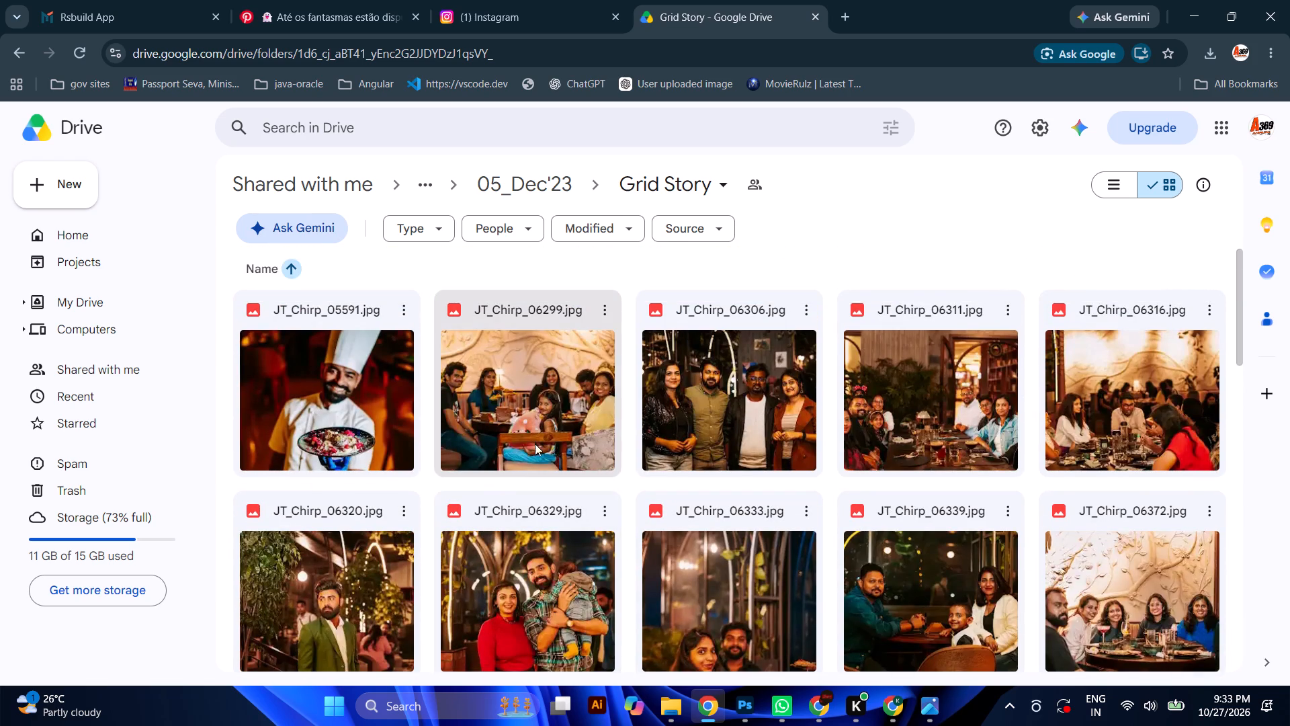
Open the Ambiance folder inside 05_Dec'23 > Shared and look through the restaurant interior photos.
{"action": "left_click", "coordinate": [555, 182]}
{"action": "double_click", "coordinate": [539, 321]}
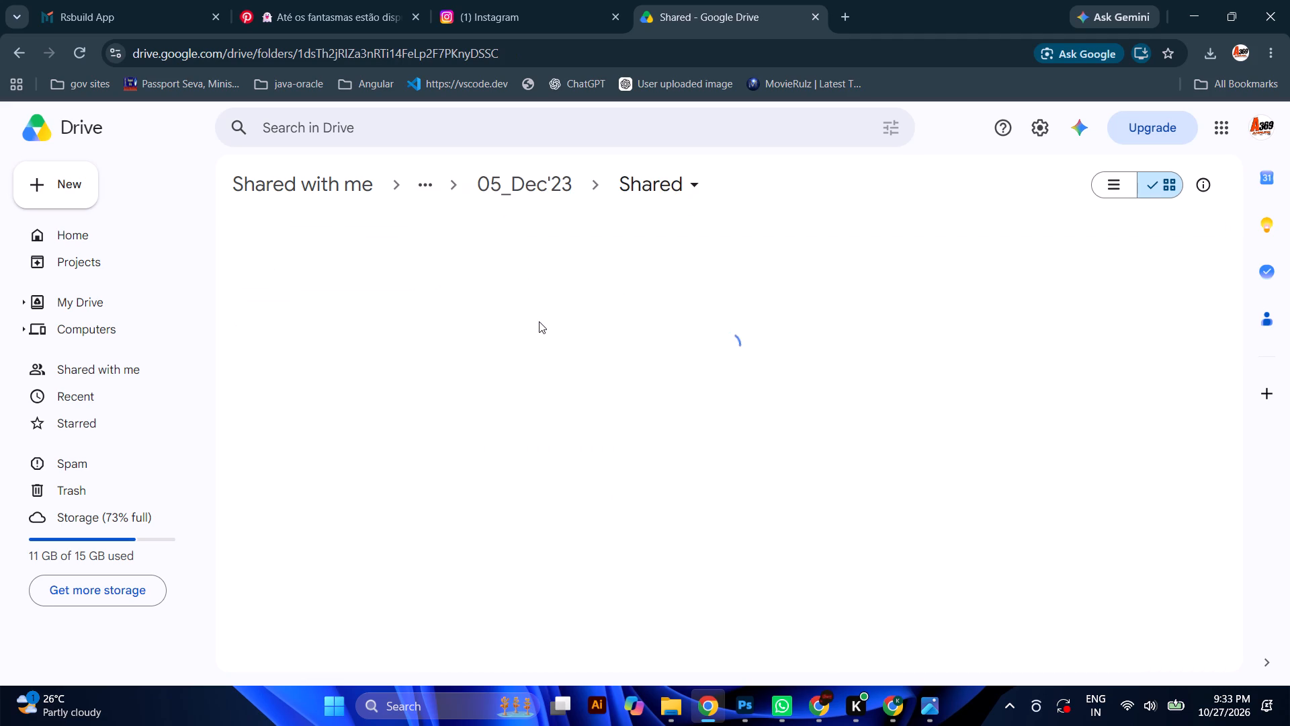
{"action": "double_click", "coordinate": [357, 313]}
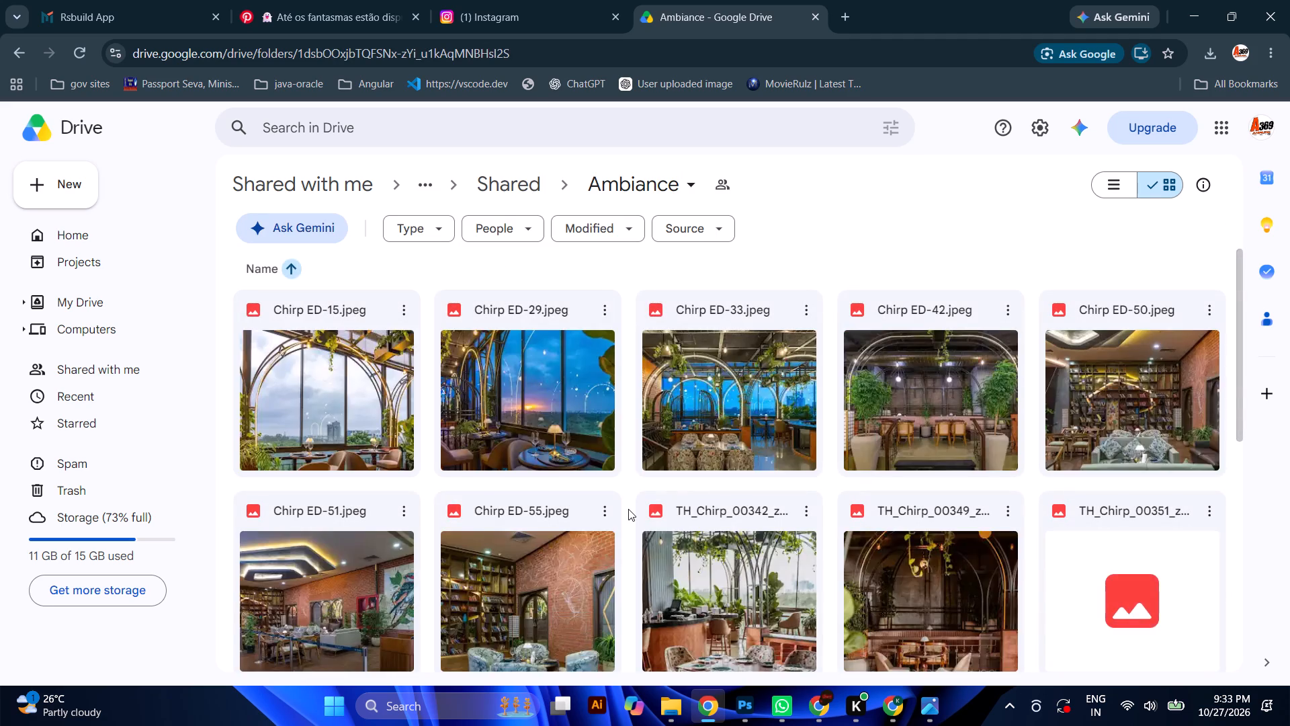
{"action": "scroll", "coordinate": [628, 509], "scroll_direction": "down", "scroll_amount": 12}
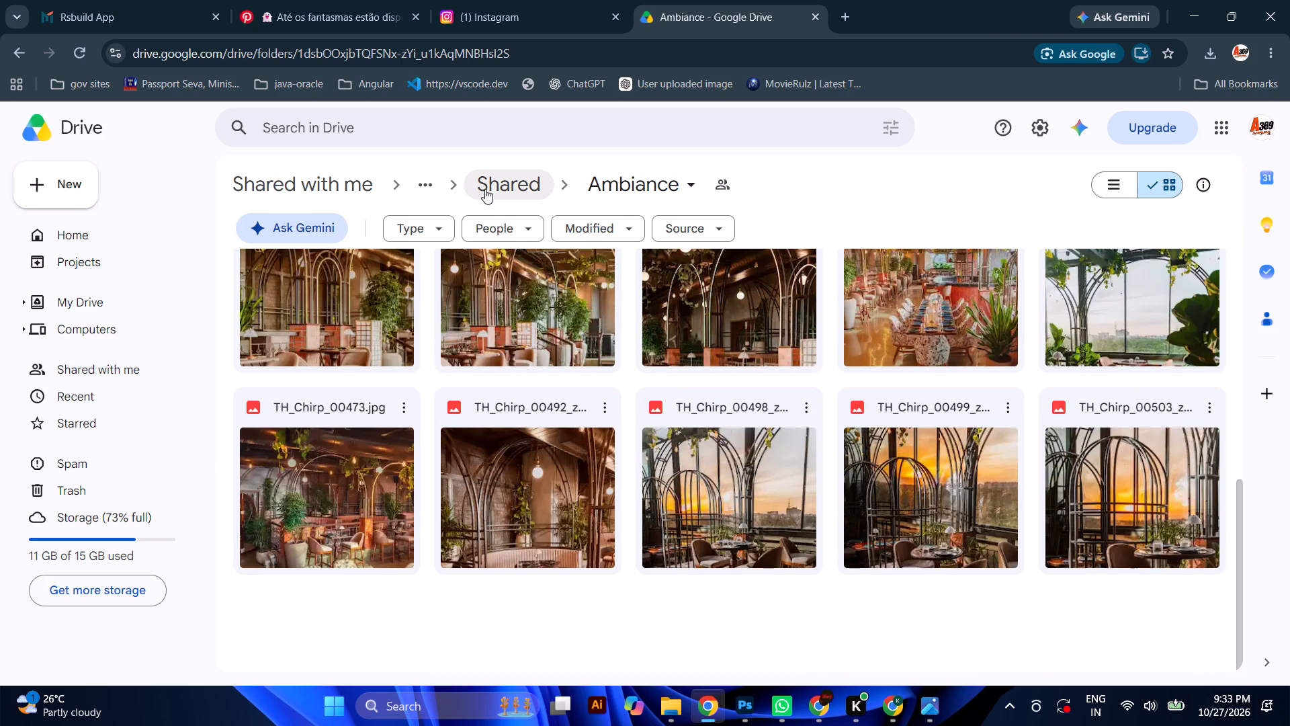
Go back up to the 2023 folder and open 01_August'23 to check it for photos.
{"action": "left_click", "coordinate": [485, 189]}
{"action": "left_click", "coordinate": [485, 189]}
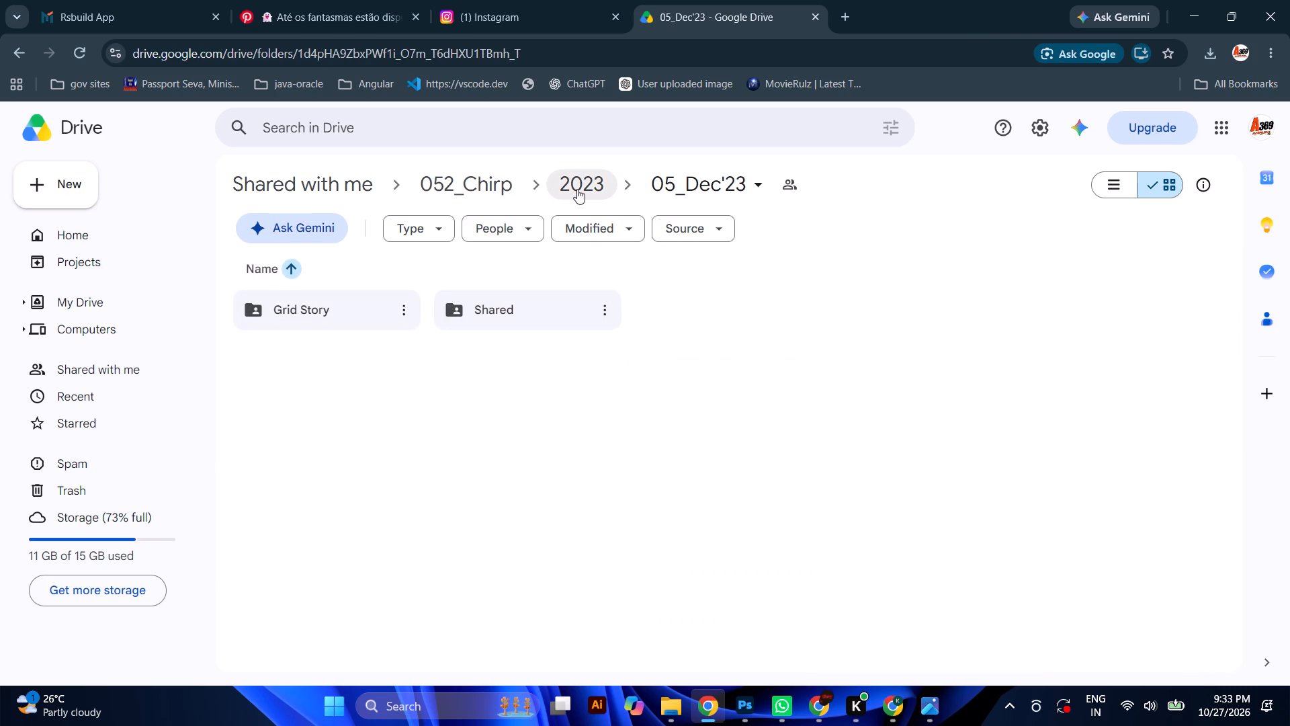
{"action": "left_click", "coordinate": [577, 189]}
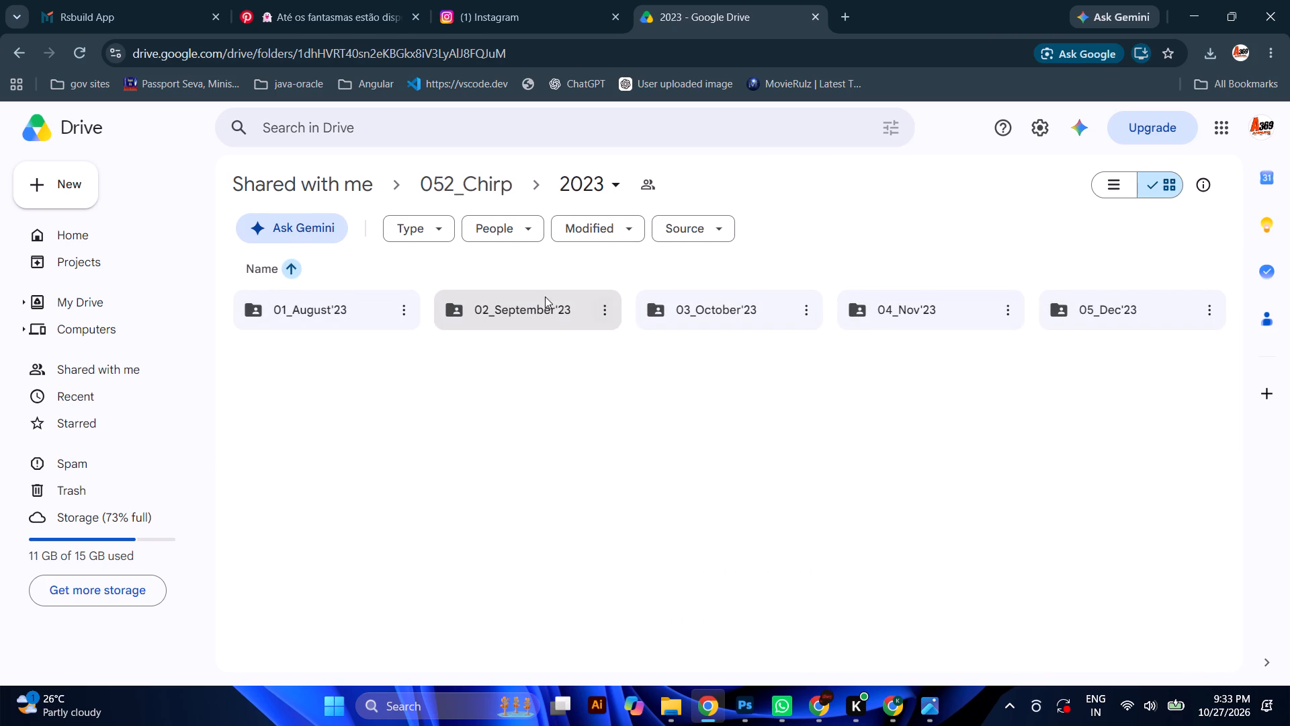
{"action": "double_click", "coordinate": [316, 303]}
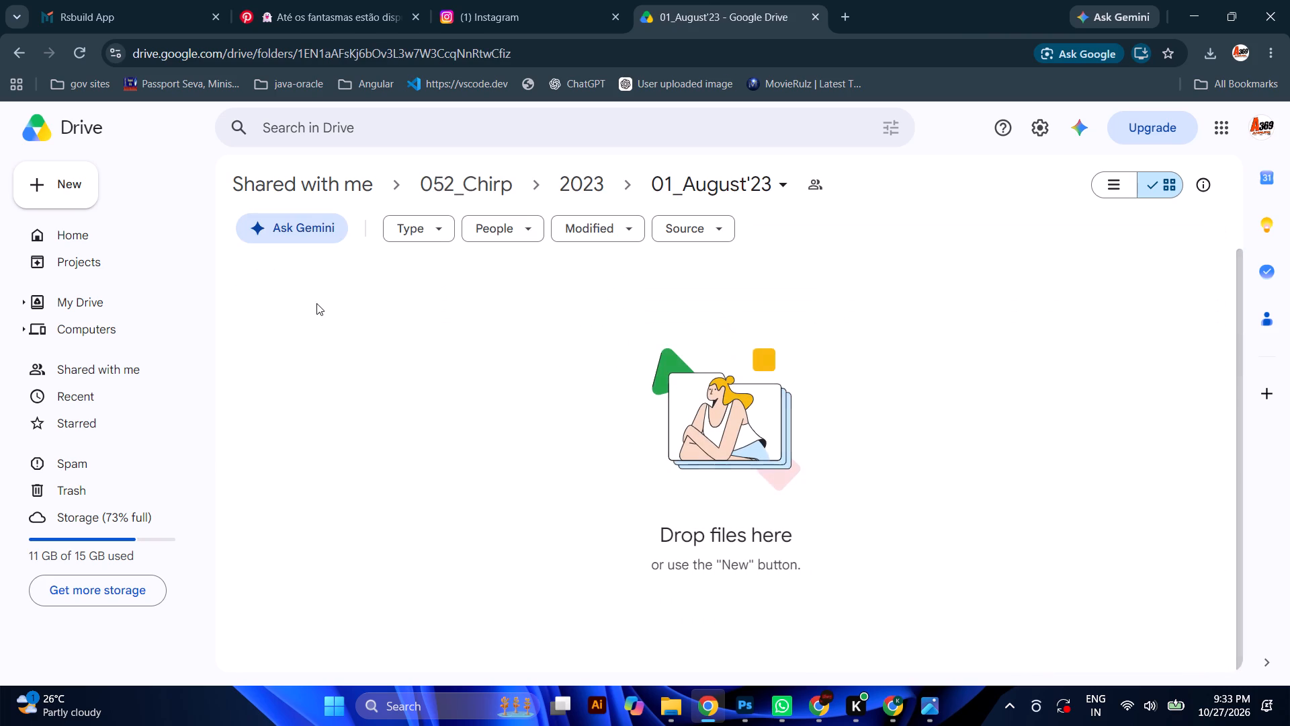
Return to the 2023 folder, open Grid Story inside 02_September'23 and look through its photos.
{"action": "left_click", "coordinate": [602, 177]}
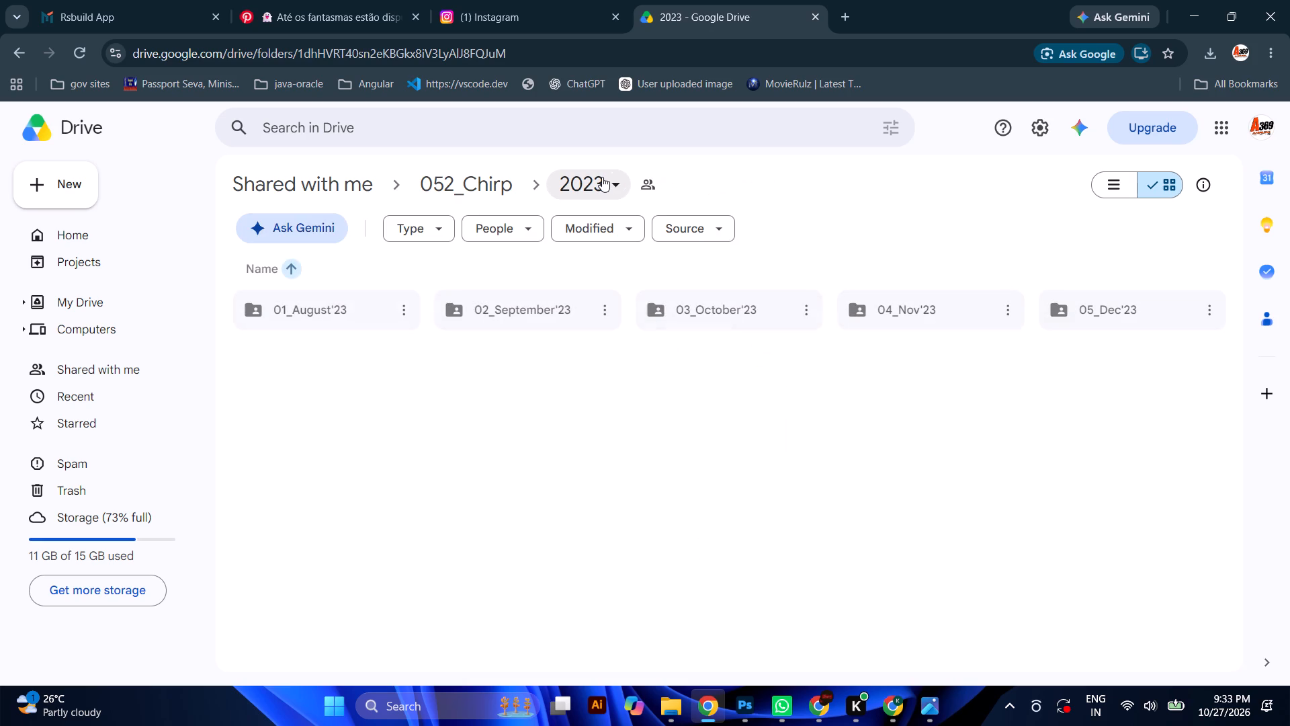
{"action": "double_click", "coordinate": [492, 302]}
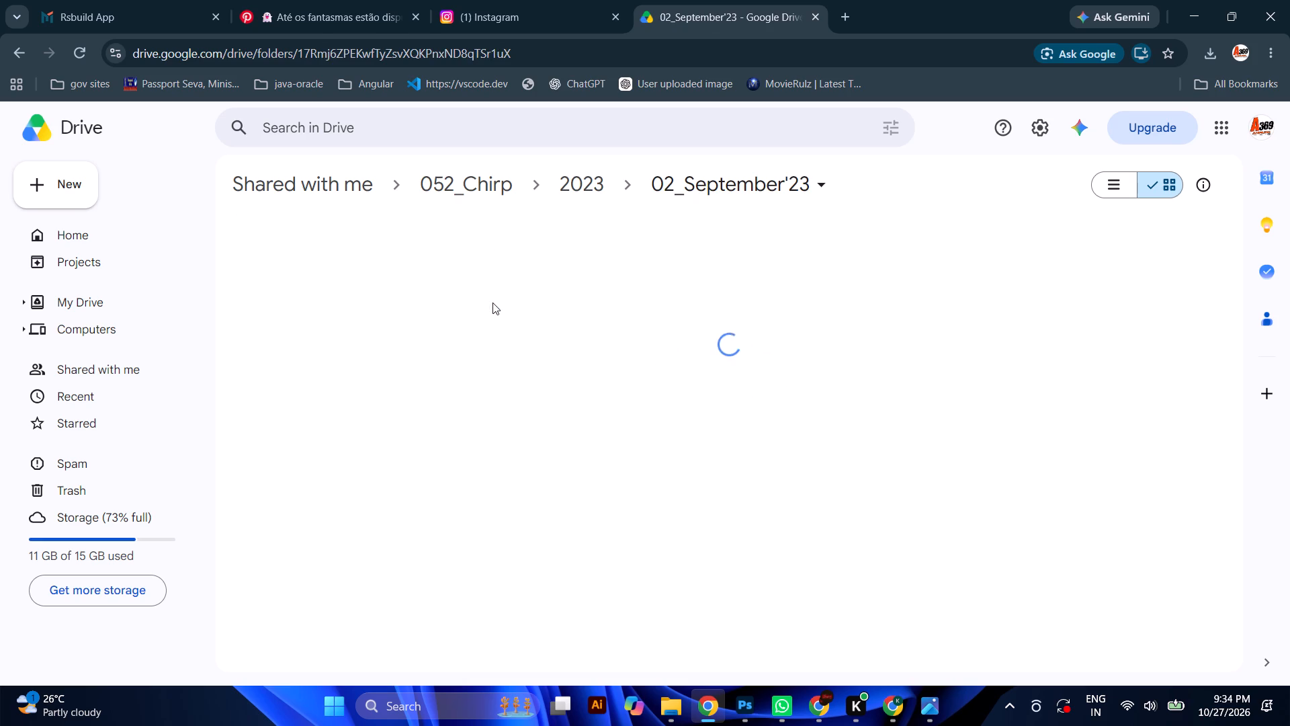
{"action": "double_click", "coordinate": [354, 309]}
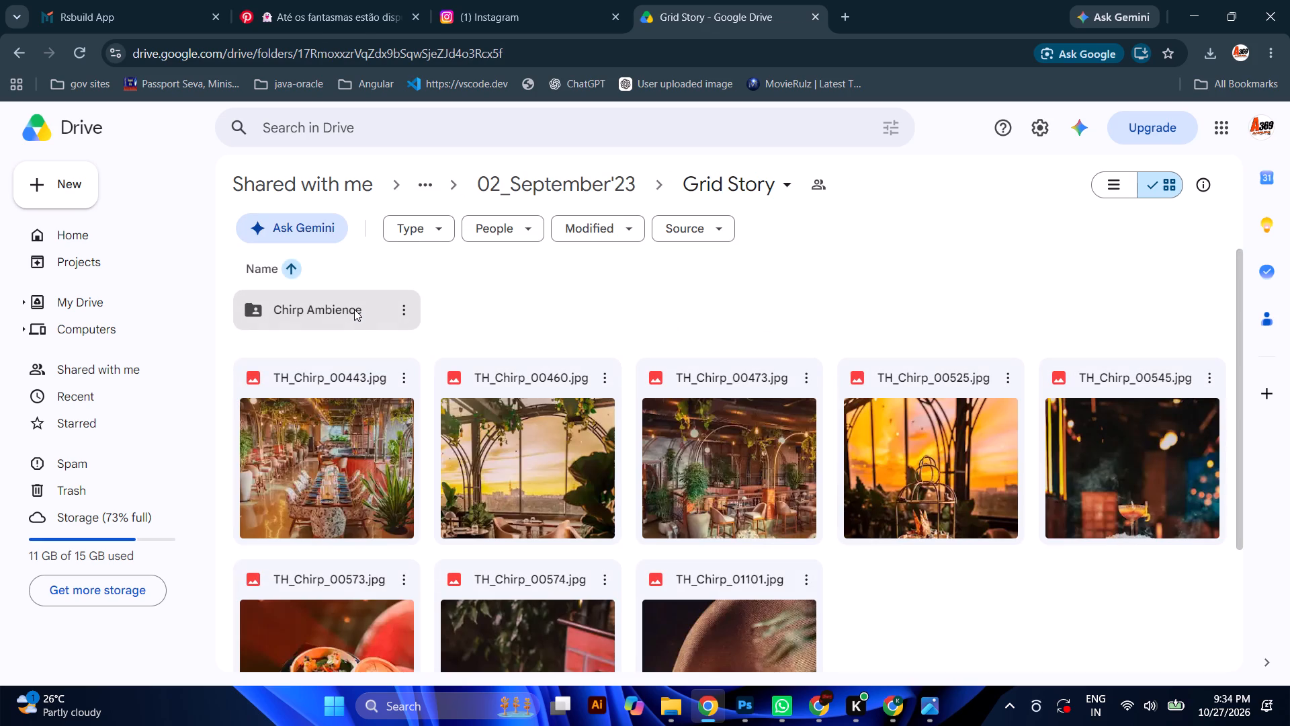
{"action": "scroll", "coordinate": [517, 415], "scroll_direction": "down", "scroll_amount": 1}
Return to the 2023 folder, open Shared inside 03_October'23 and look through its photos.
{"action": "left_click", "coordinate": [579, 191]}
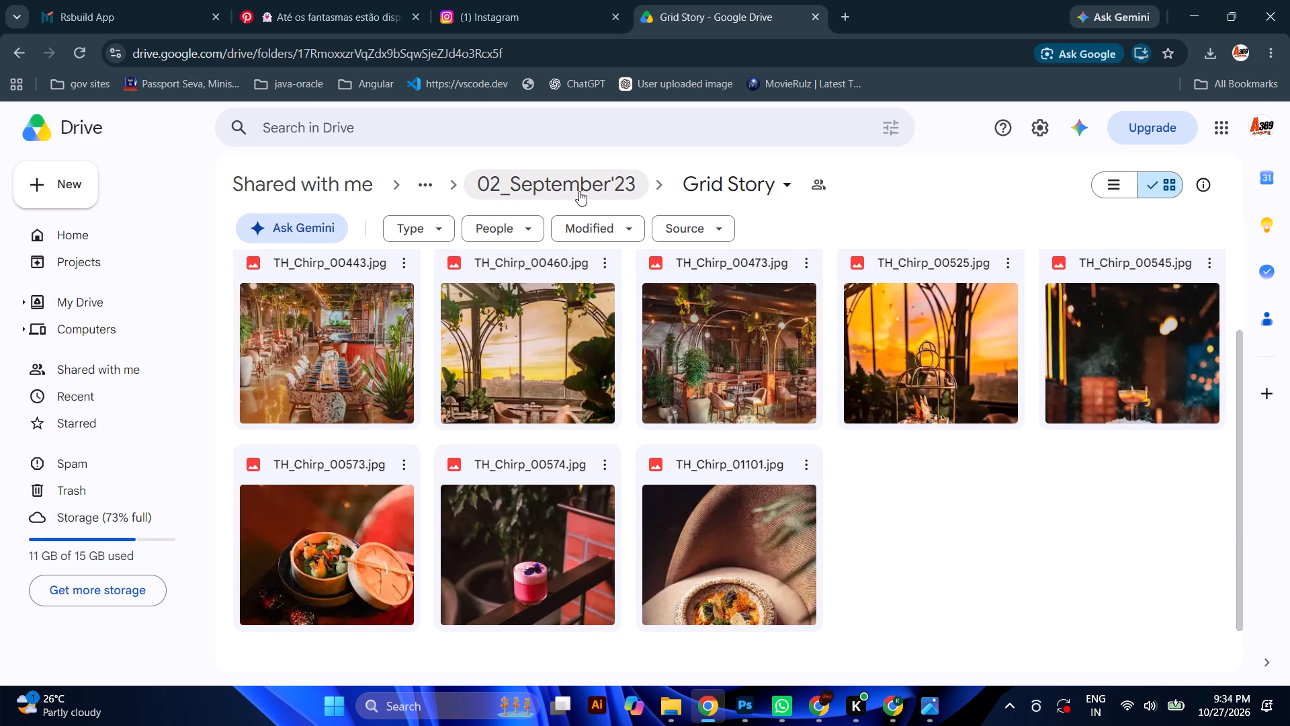
{"action": "left_click", "coordinate": [579, 191]}
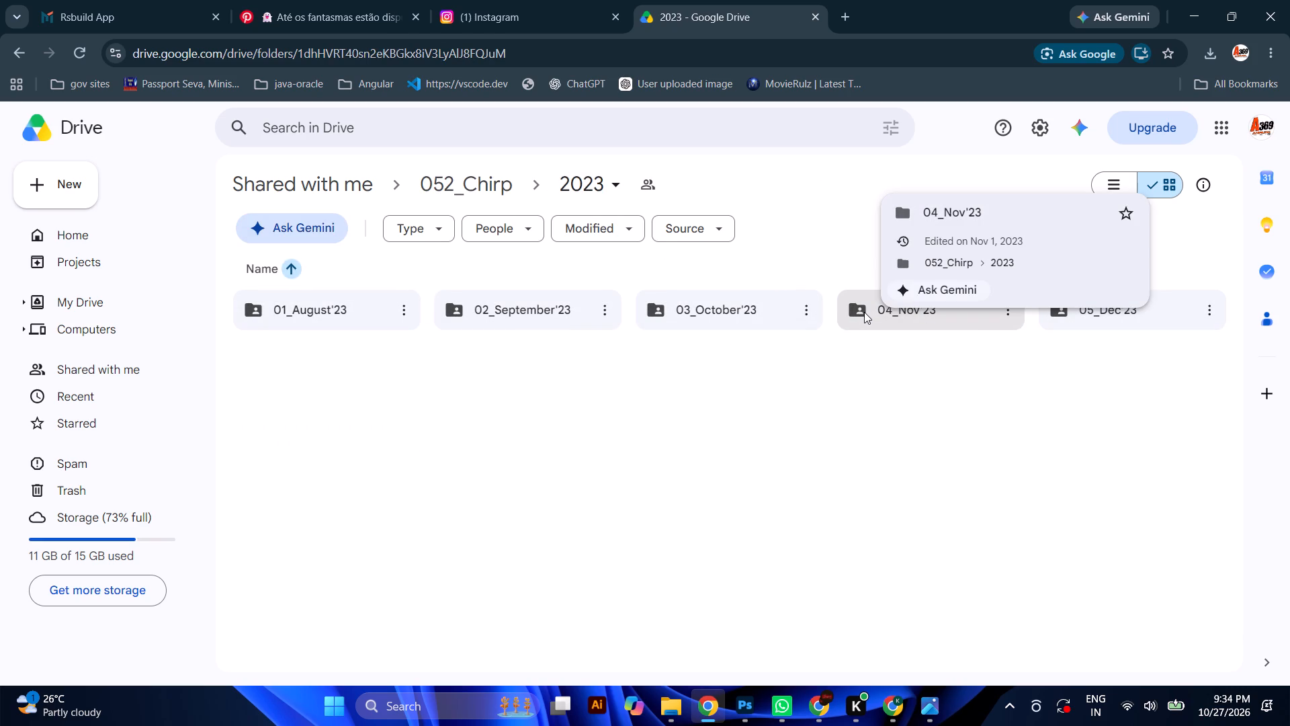
{"action": "double_click", "coordinate": [695, 311]}
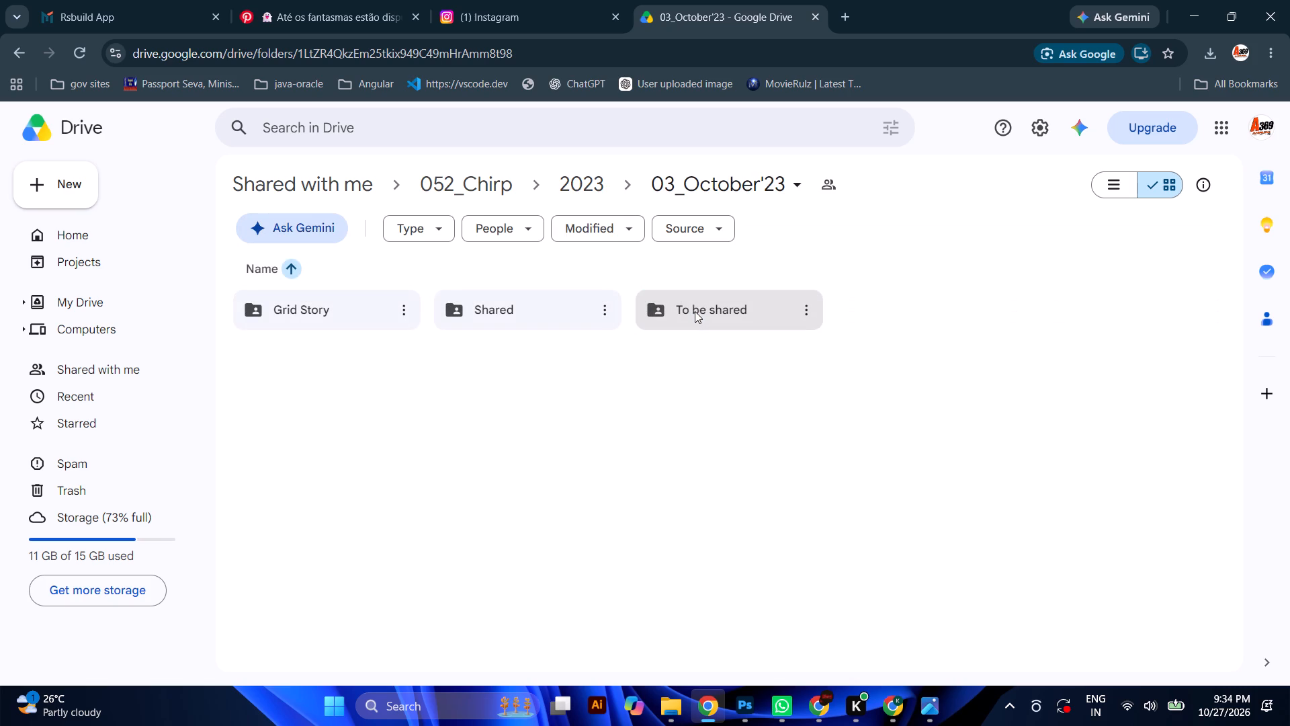
{"action": "double_click", "coordinate": [556, 300]}
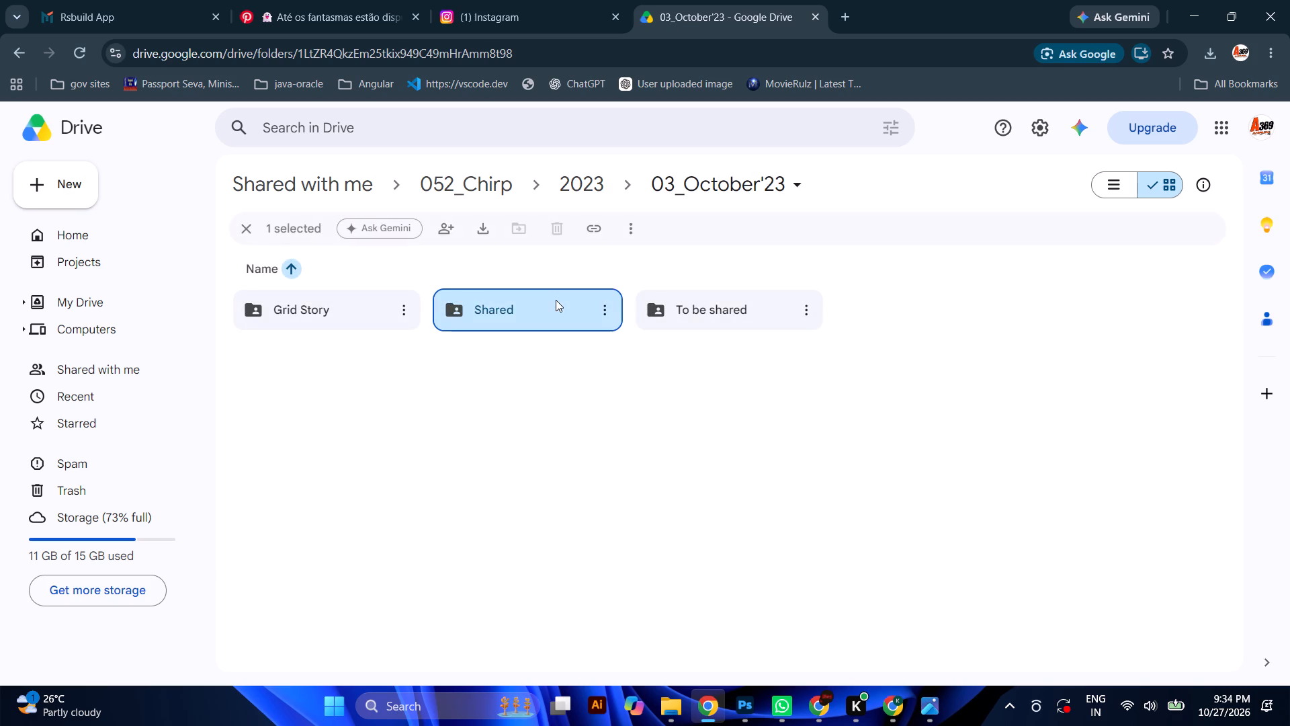
{"action": "scroll", "coordinate": [556, 300], "scroll_direction": "down", "scroll_amount": 9}
{"action": "key", "text": "Escape"}
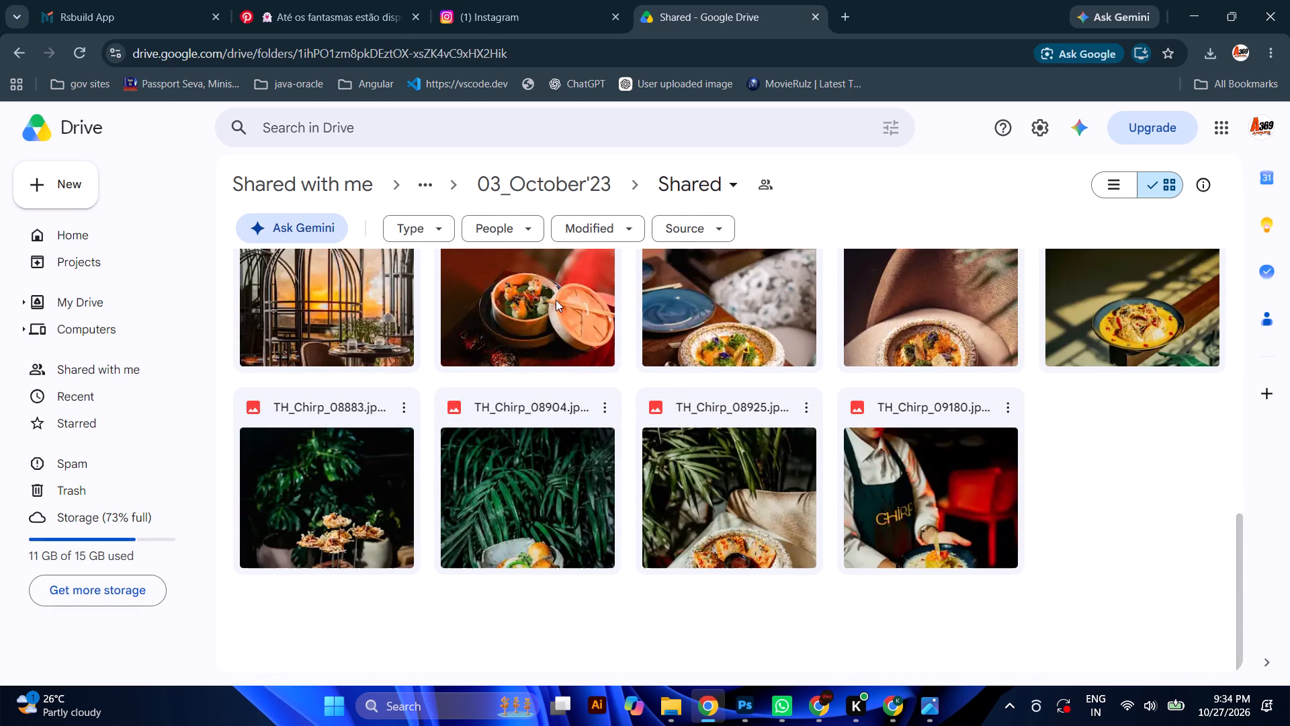
Go back to 03_October'23, open its To be shared folder and look through the photos.
{"action": "left_click", "coordinate": [553, 195]}
{"action": "double_click", "coordinate": [739, 319]}
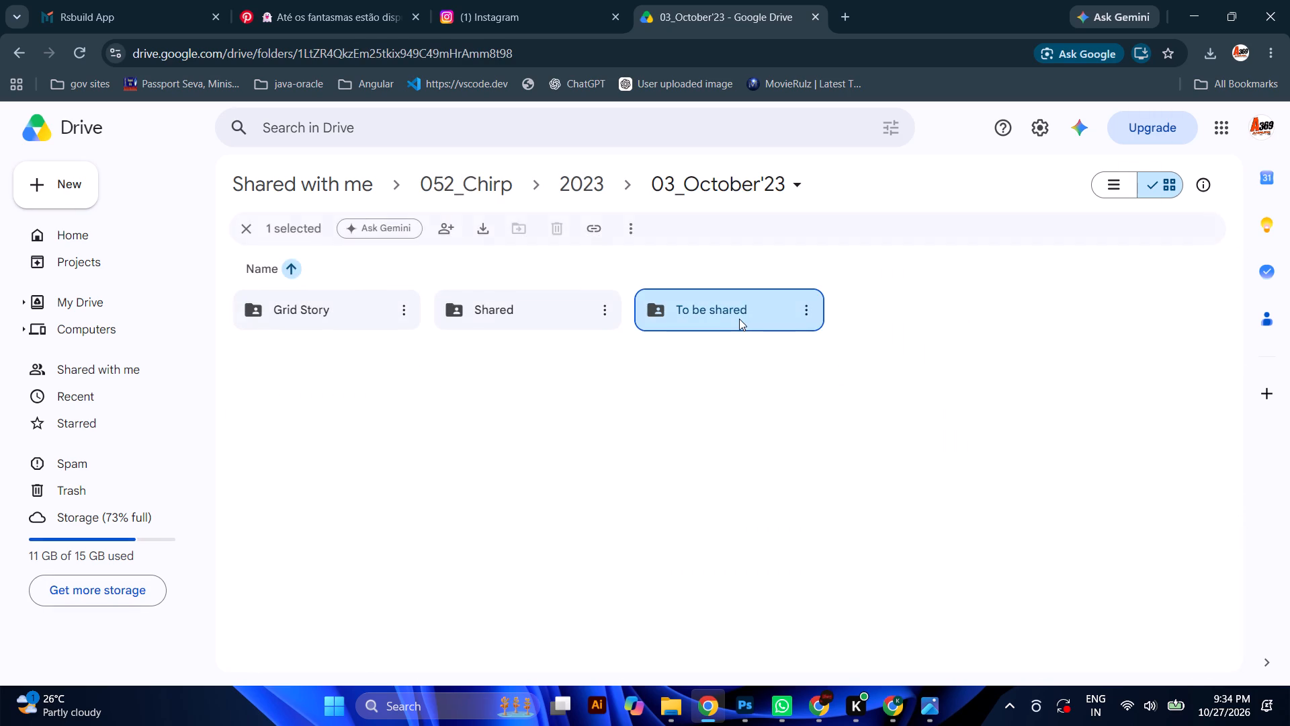
{"action": "scroll", "coordinate": [739, 319], "scroll_direction": "down", "scroll_amount": 8}
{"action": "scroll", "coordinate": [739, 319], "scroll_direction": "up", "scroll_amount": 8}
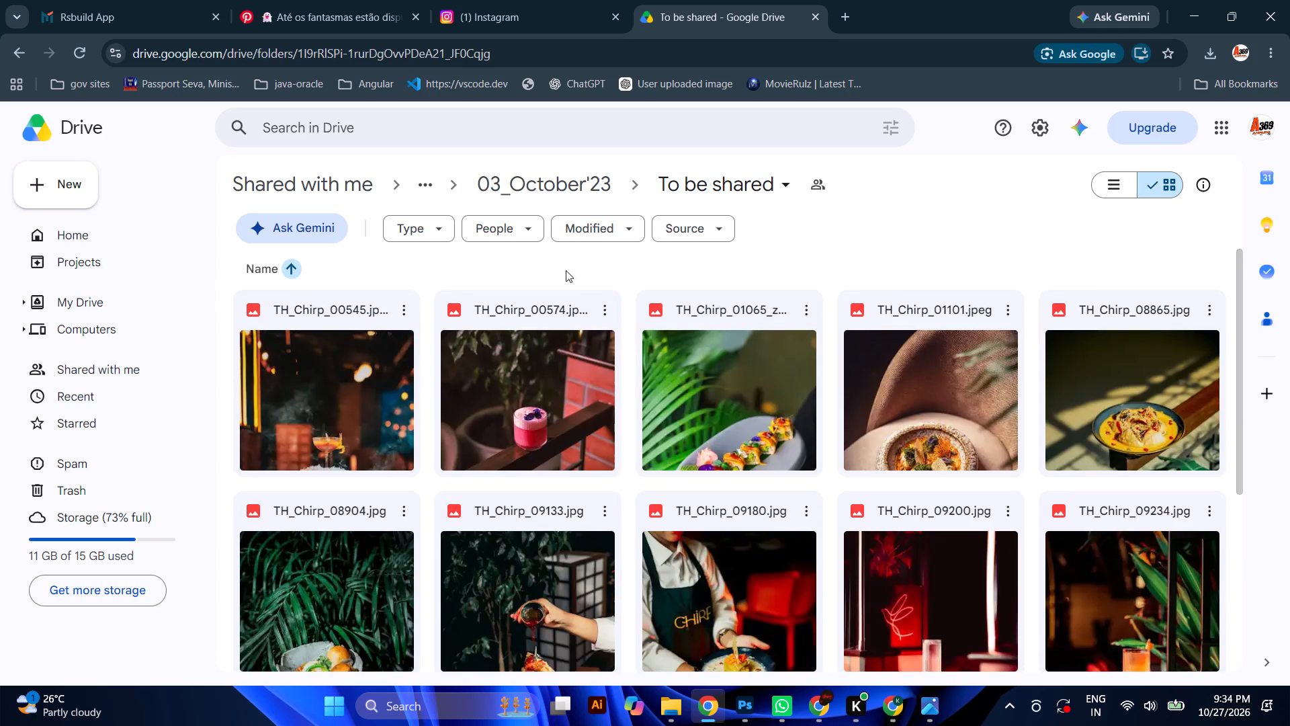
Go back to 03_October'23, open its Grid Story folder and look through the food, staff and guest photos.
{"action": "left_click", "coordinate": [536, 188]}
{"action": "double_click", "coordinate": [329, 327]}
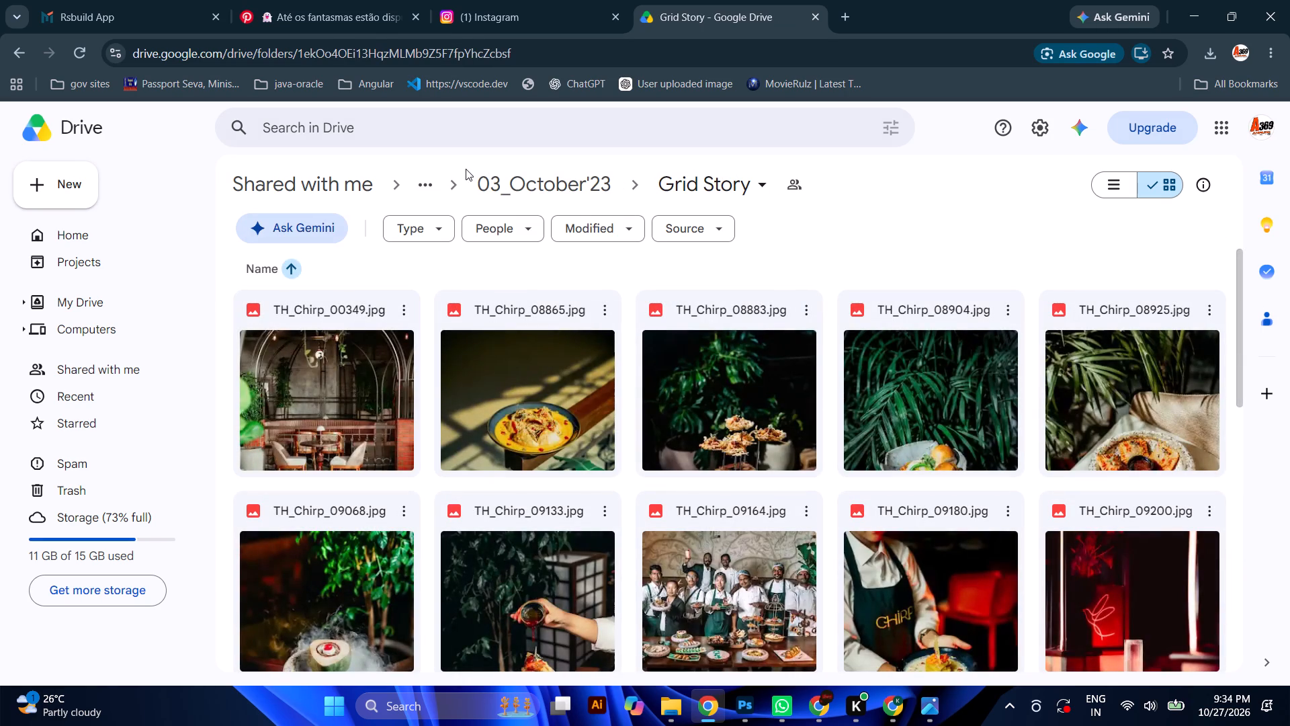
{"action": "scroll", "coordinate": [643, 530], "scroll_direction": "down", "scroll_amount": 6}
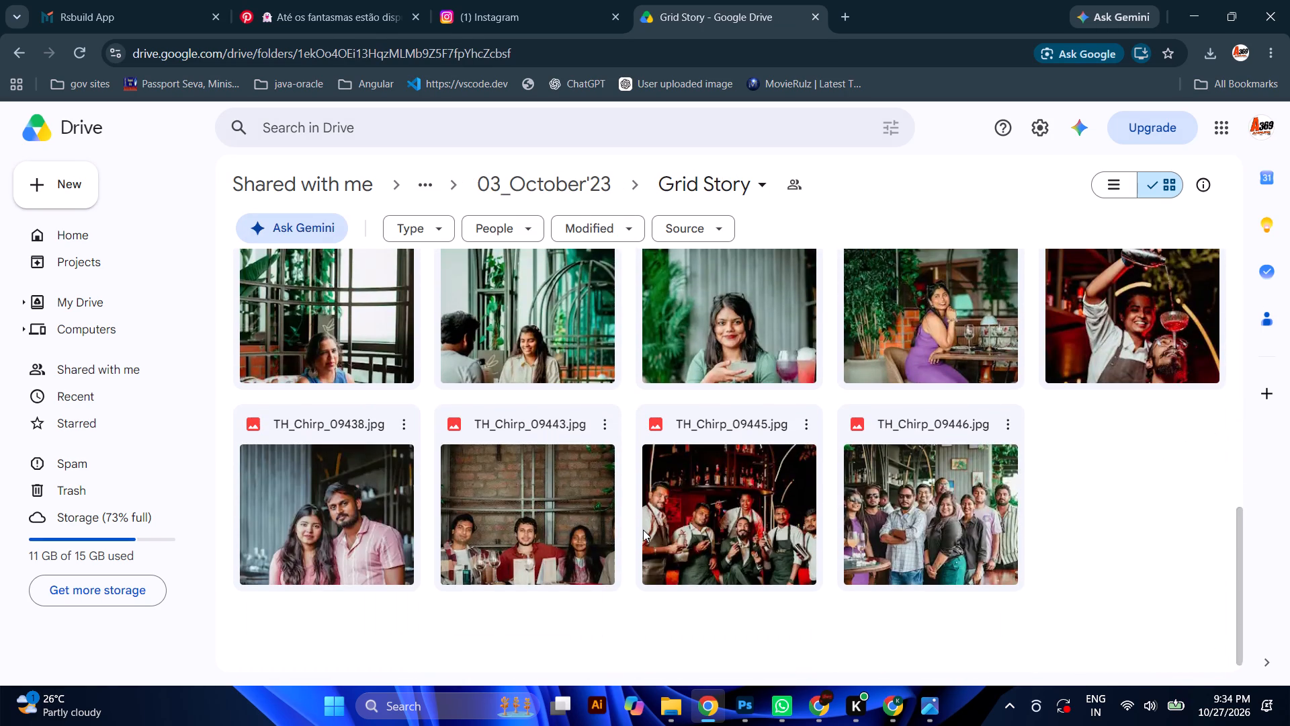
{"action": "scroll", "coordinate": [643, 530], "scroll_direction": "up", "scroll_amount": 8}
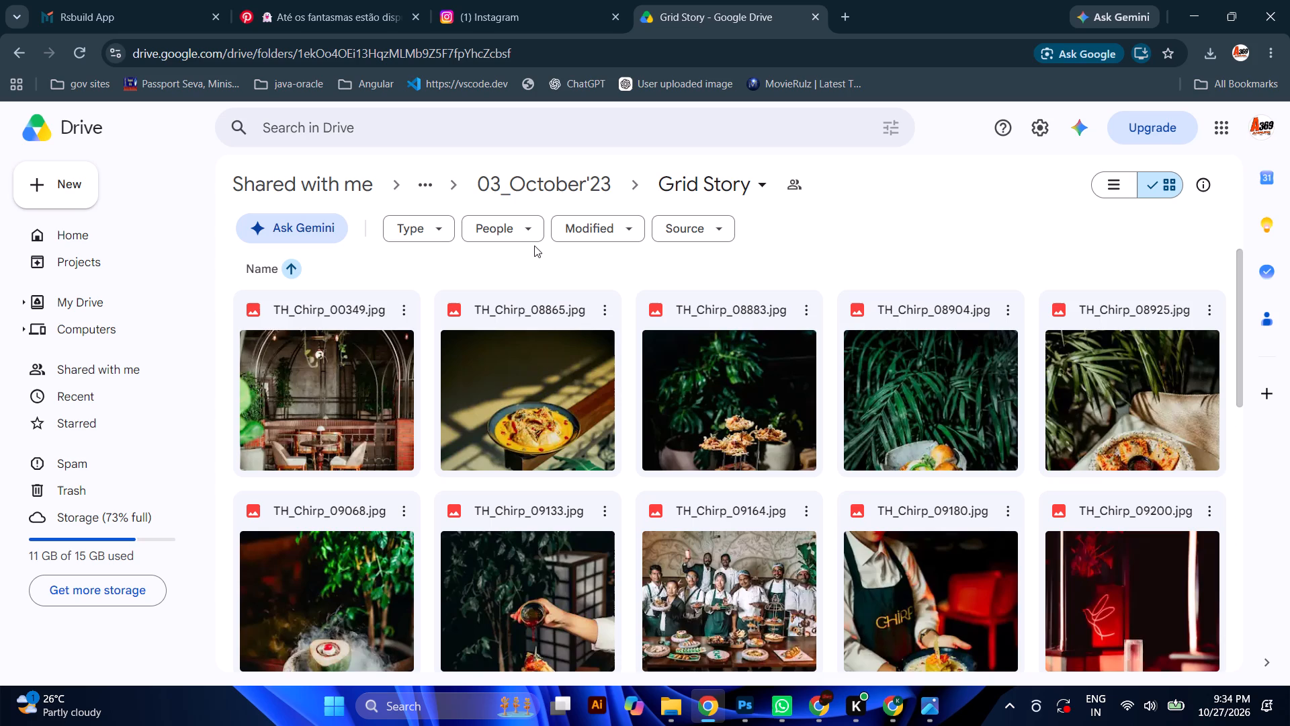
Go up to 052_Chirp, open 2024 > 06_January '24 > Grid Story and look through all its photos.
{"action": "left_click", "coordinate": [527, 182]}
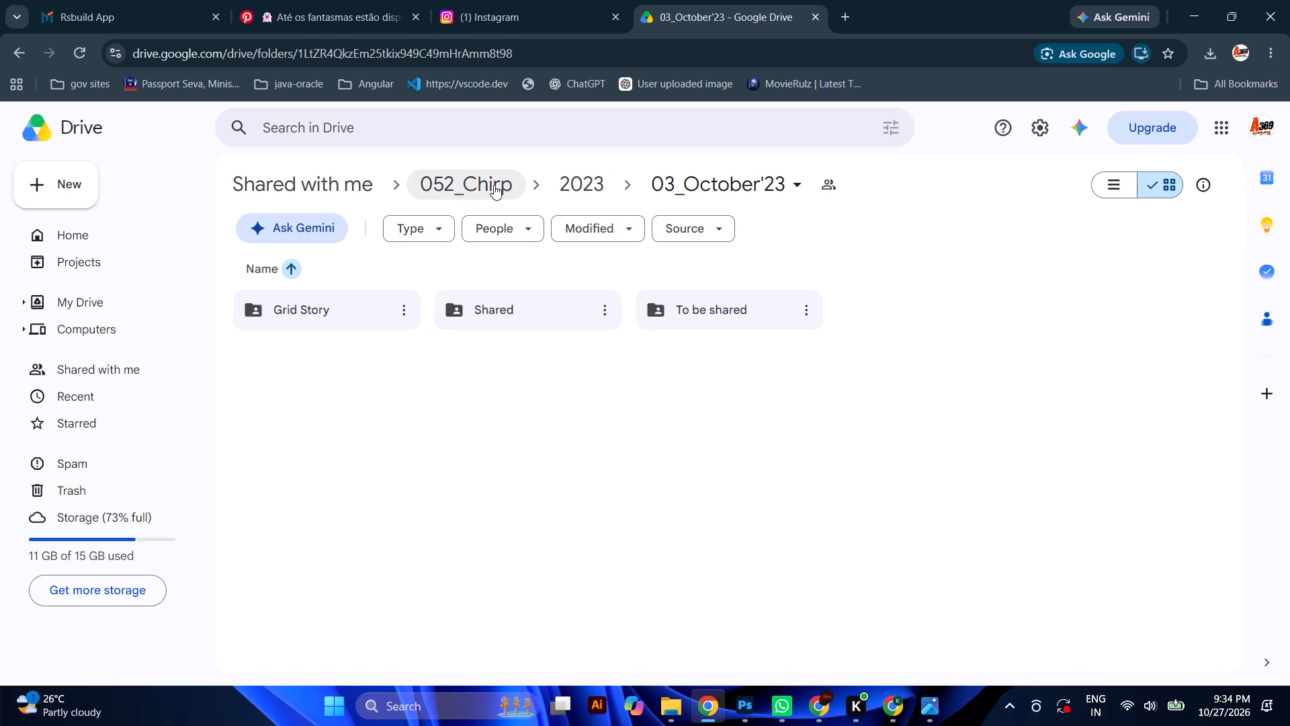
{"action": "left_click", "coordinate": [494, 185]}
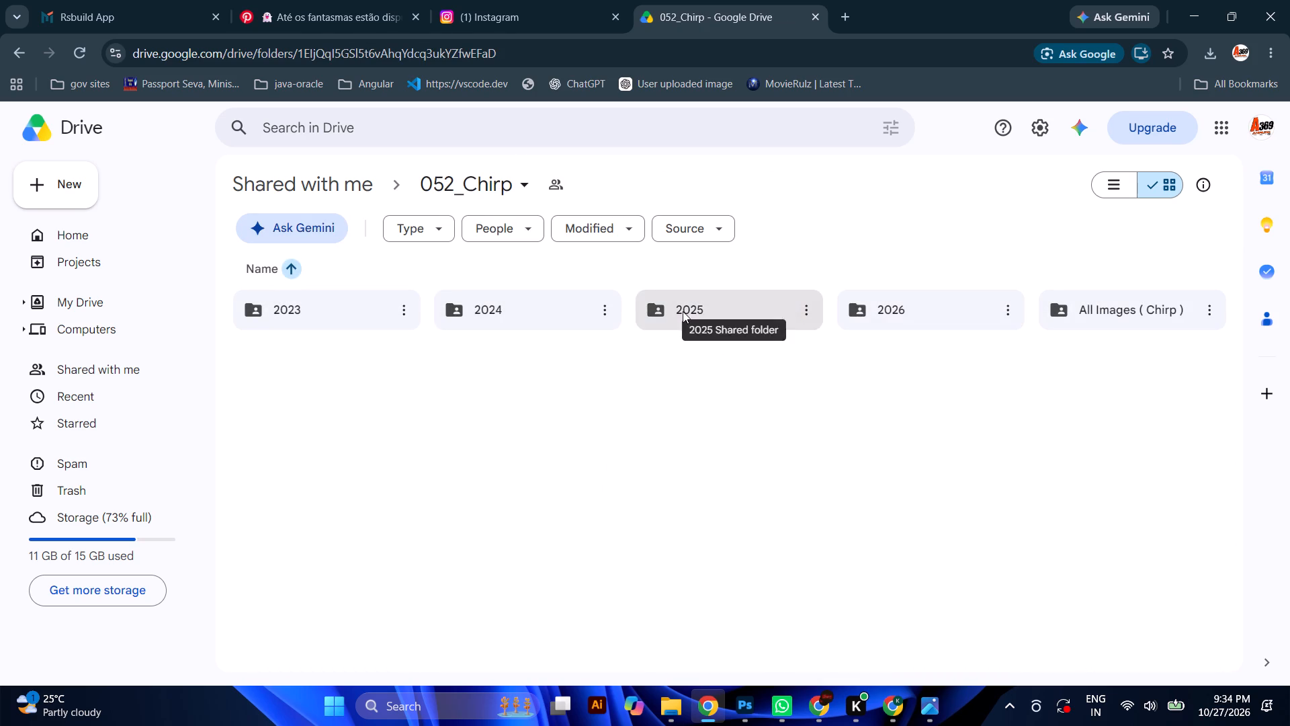
{"action": "double_click", "coordinate": [505, 300]}
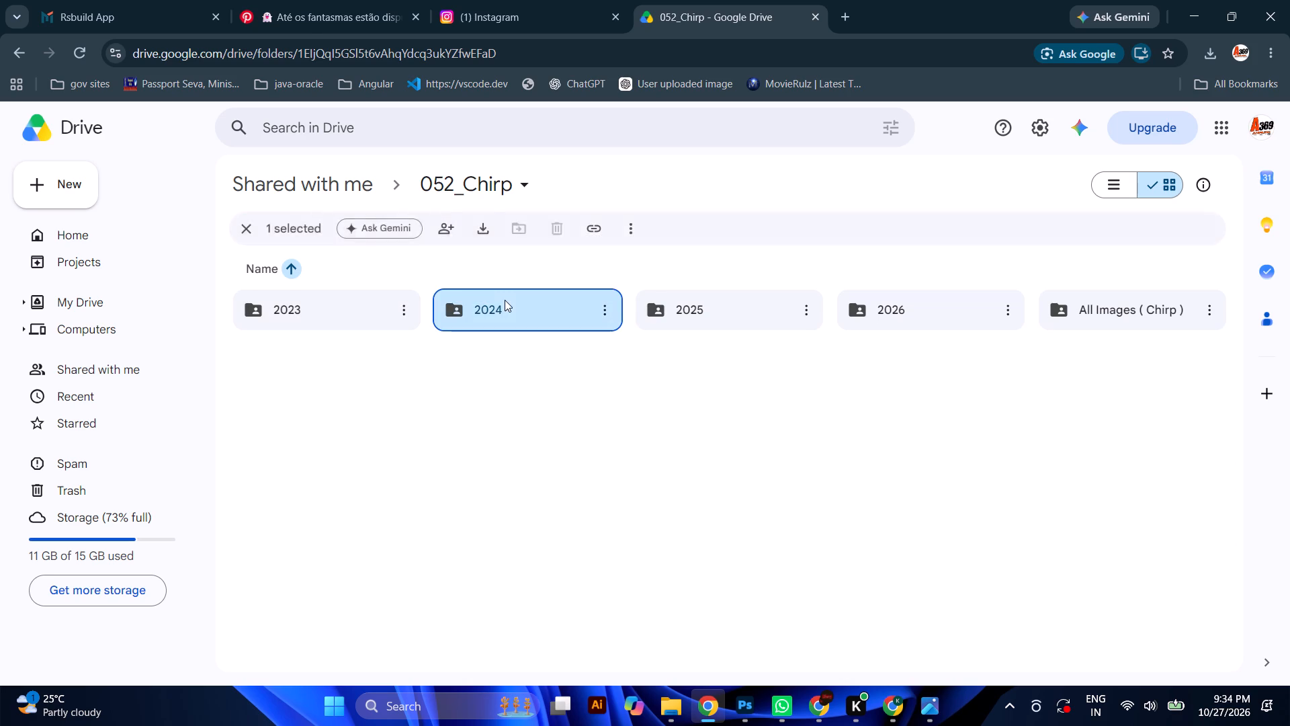
{"action": "double_click", "coordinate": [370, 307]}
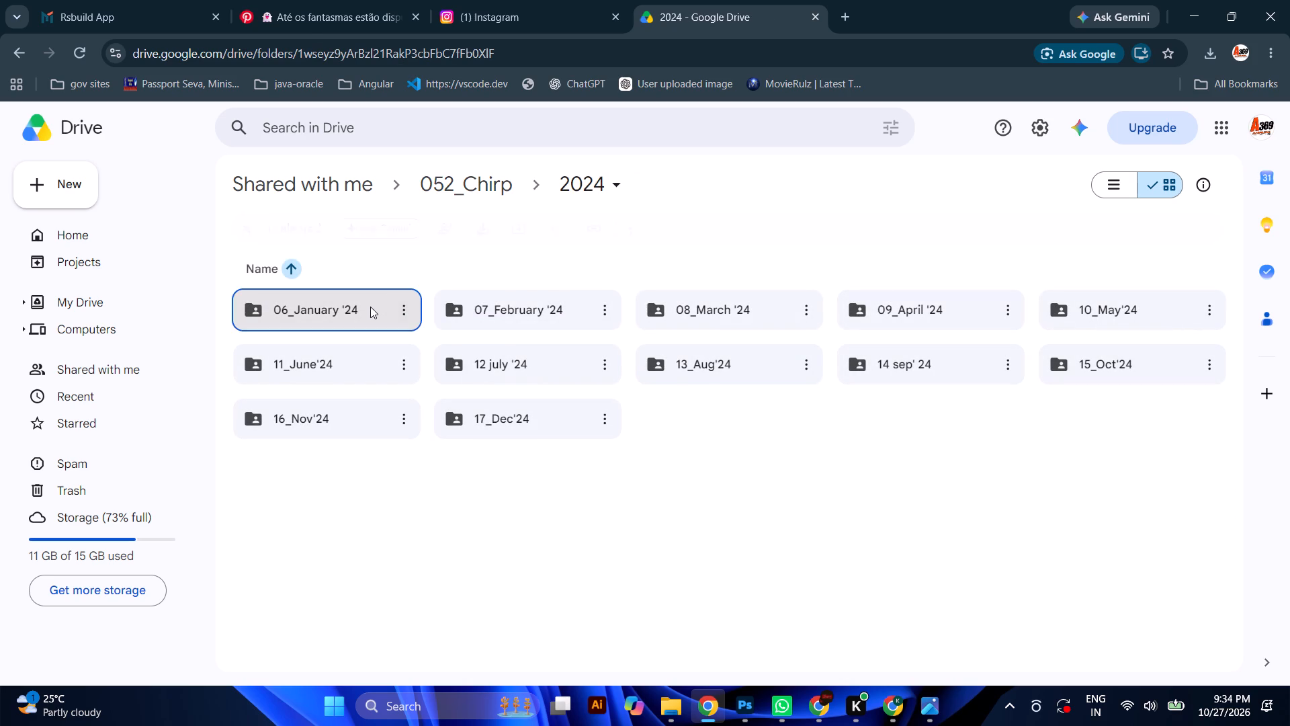
{"action": "double_click", "coordinate": [316, 321]}
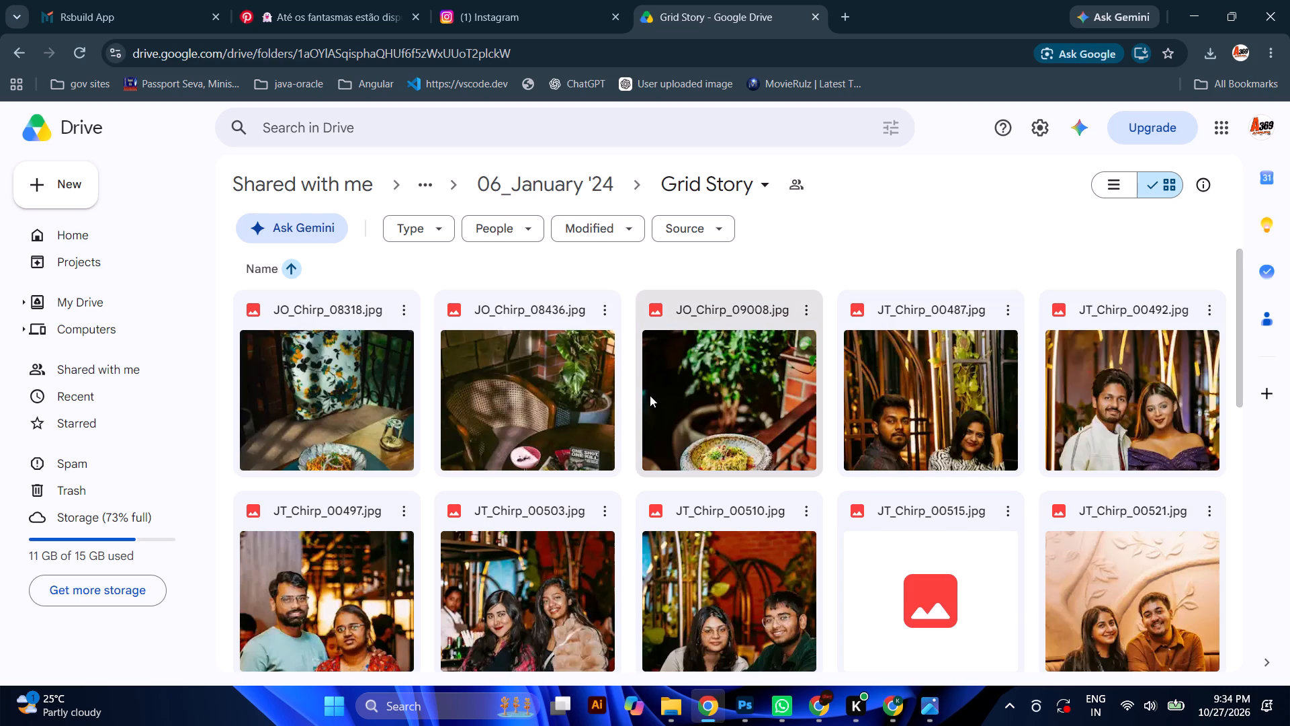
{"action": "scroll", "coordinate": [646, 403], "scroll_direction": "down", "scroll_amount": 2}
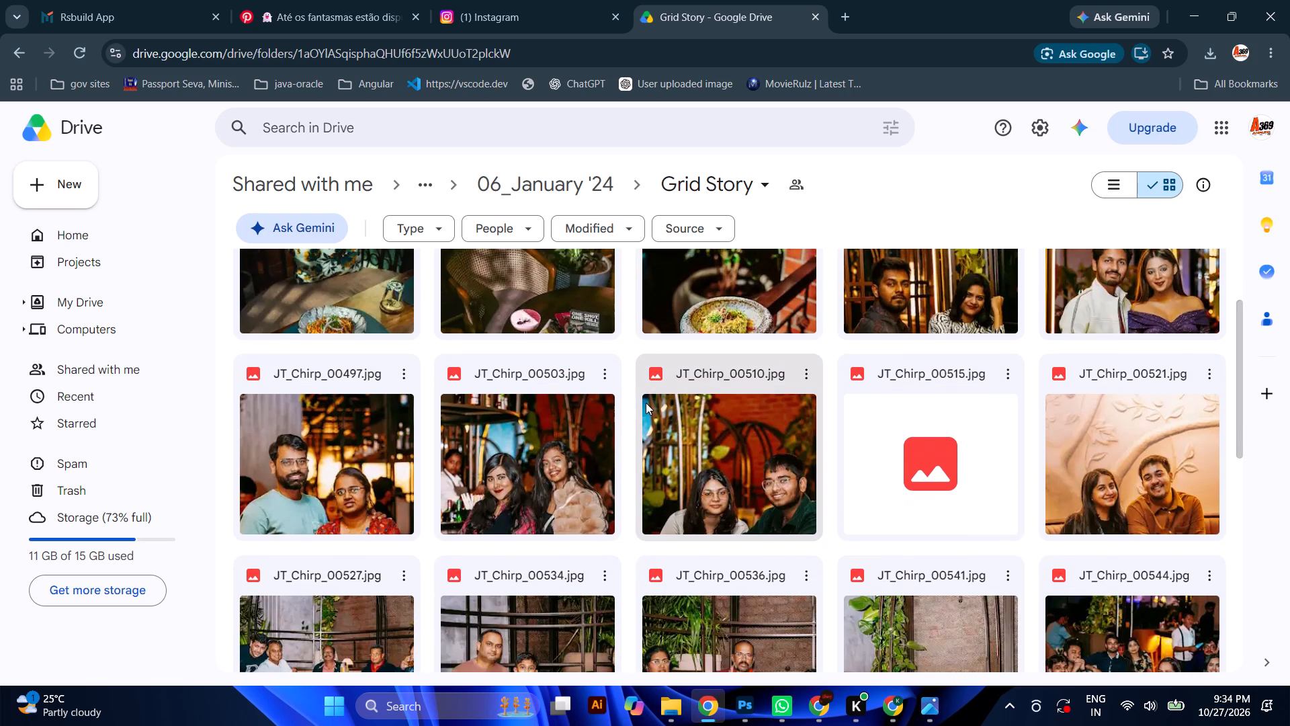
{"action": "scroll", "coordinate": [646, 403], "scroll_direction": "down", "scroll_amount": 1}
{"action": "scroll", "coordinate": [649, 518], "scroll_direction": "down", "scroll_amount": 4}
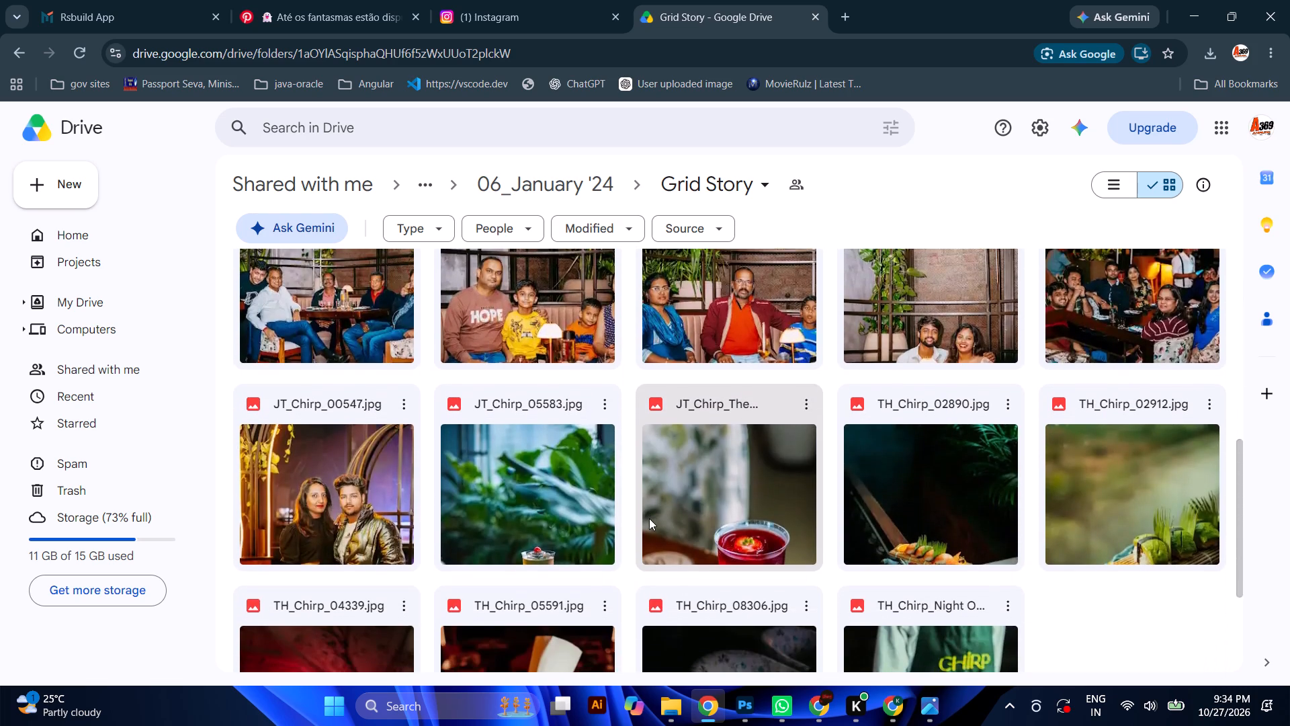
{"action": "scroll", "coordinate": [649, 518], "scroll_direction": "down", "scroll_amount": 4}
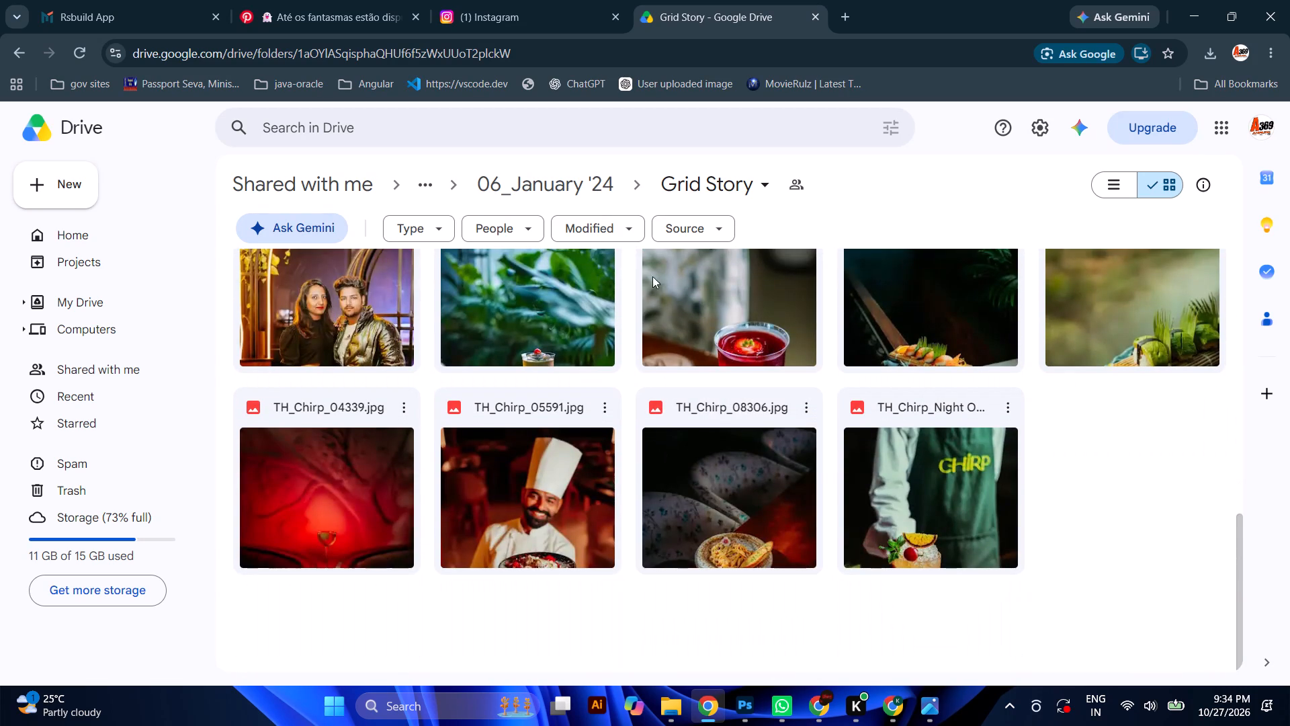
Return to the 2024 folder, open Grid Story inside 07_February '24 and look through its photos.
{"action": "left_click", "coordinate": [583, 190]}
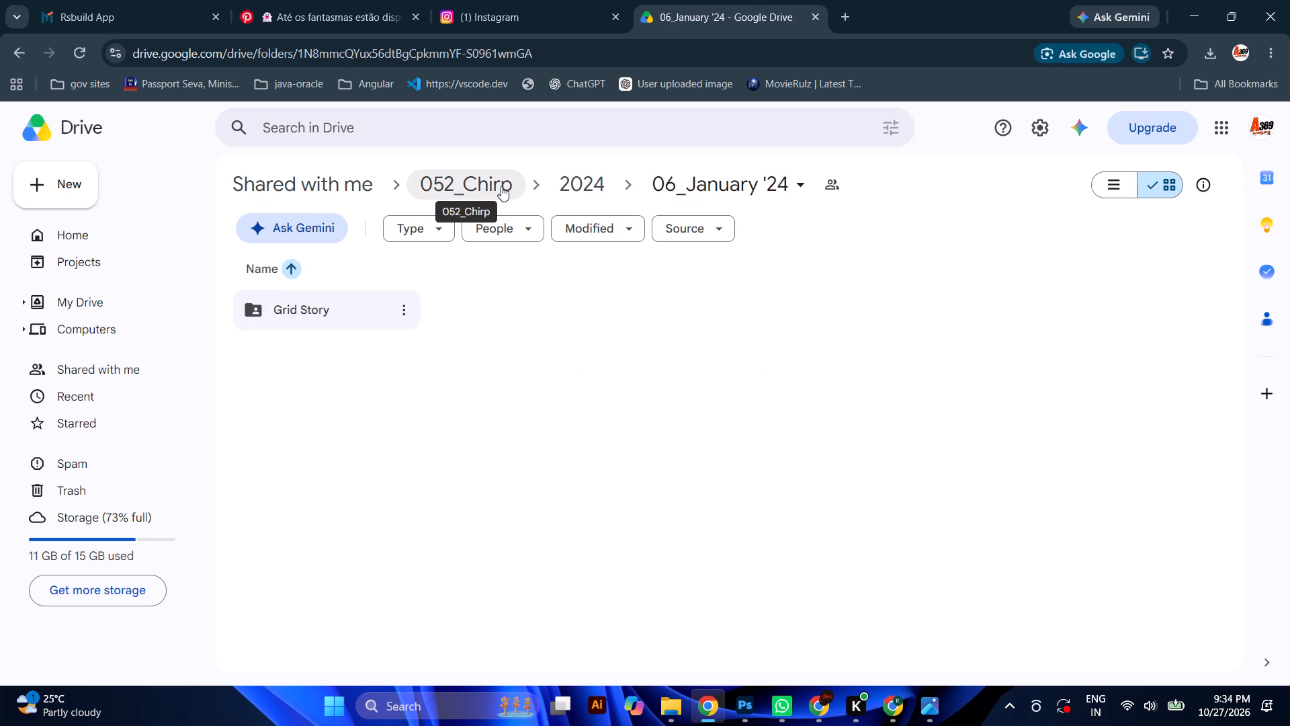
{"action": "left_click", "coordinate": [580, 183]}
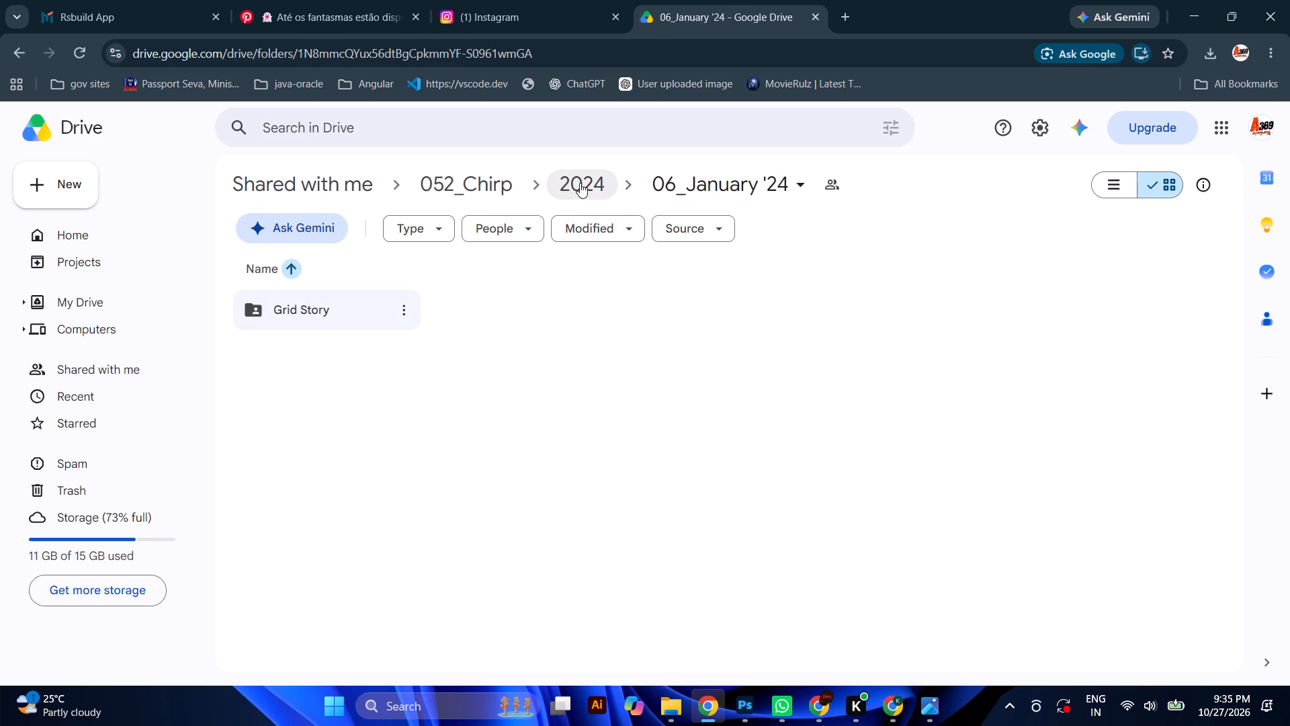
{"action": "left_click", "coordinate": [399, 381]}
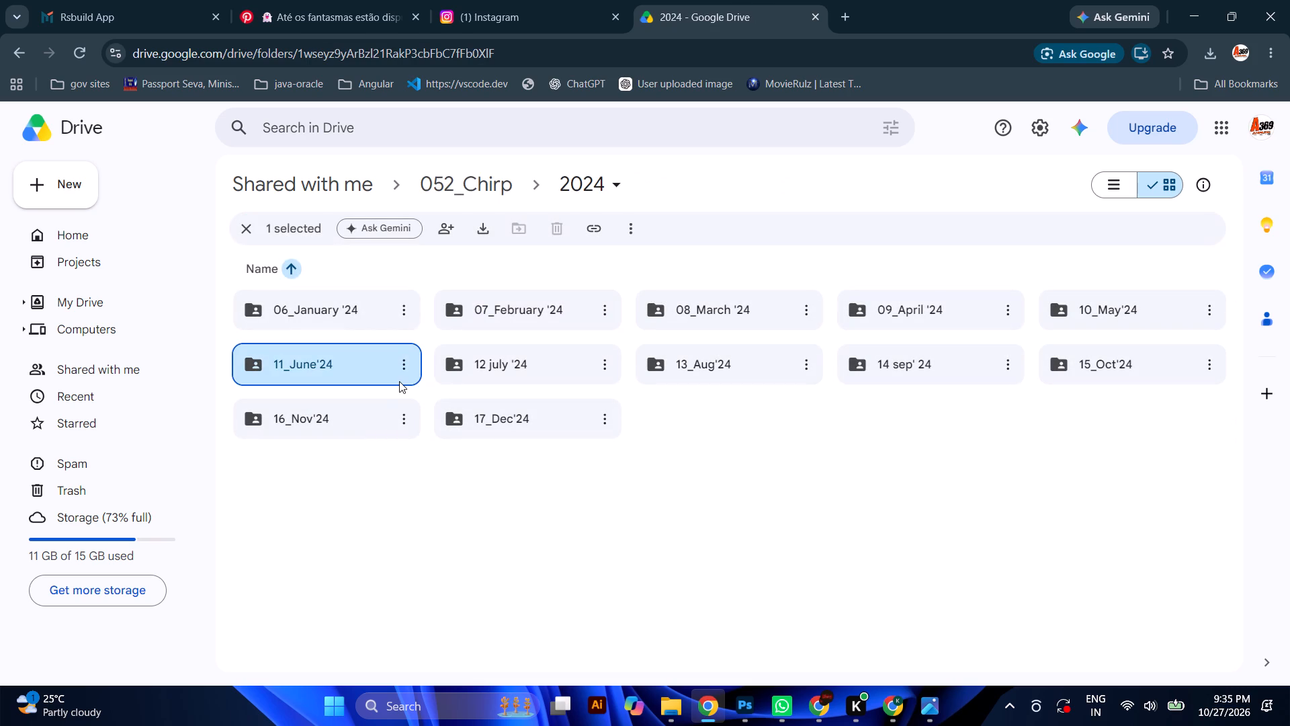
{"action": "double_click", "coordinate": [478, 327]}
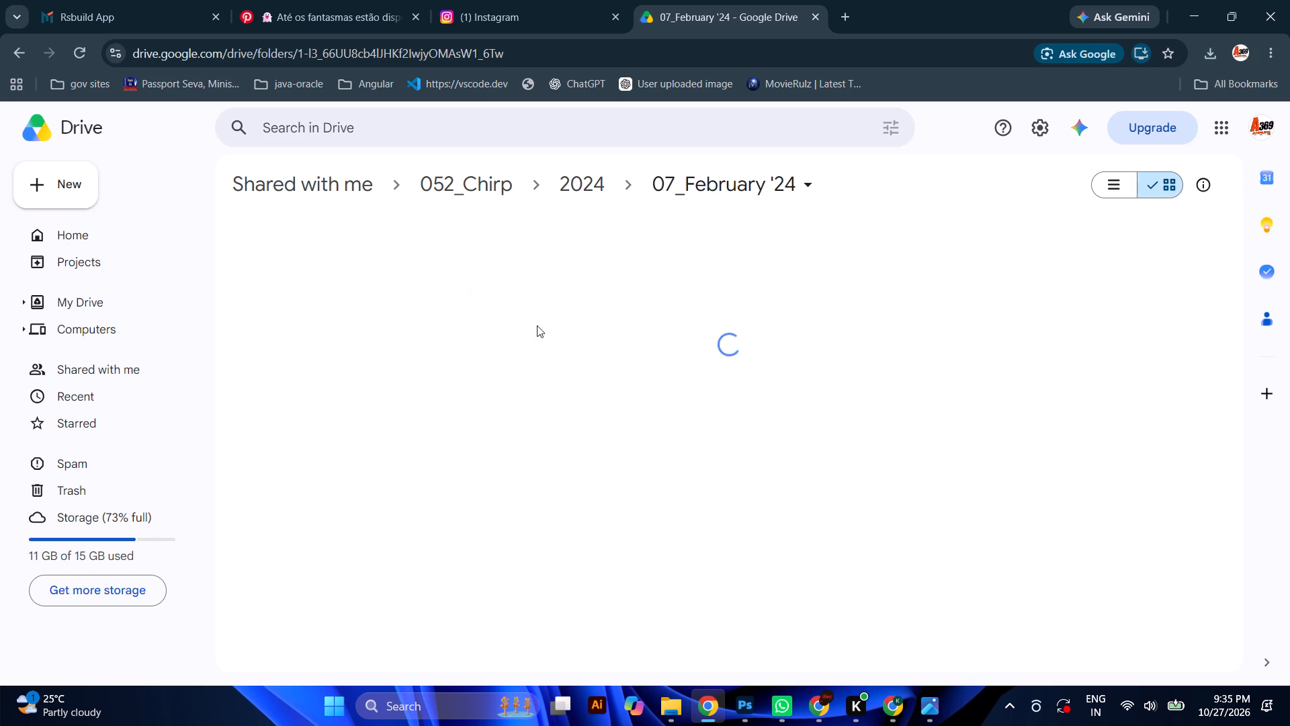
{"action": "double_click", "coordinate": [361, 296]}
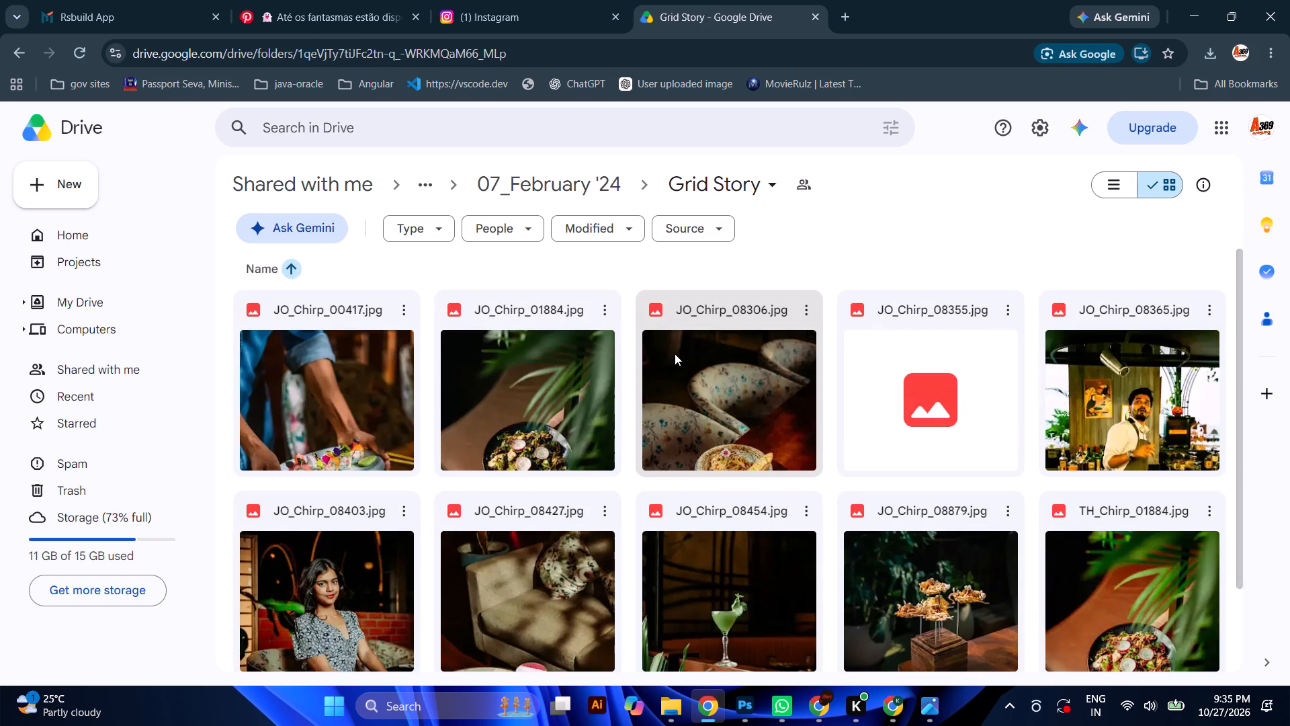
{"action": "scroll", "coordinate": [675, 354], "scroll_direction": "down", "scroll_amount": 5}
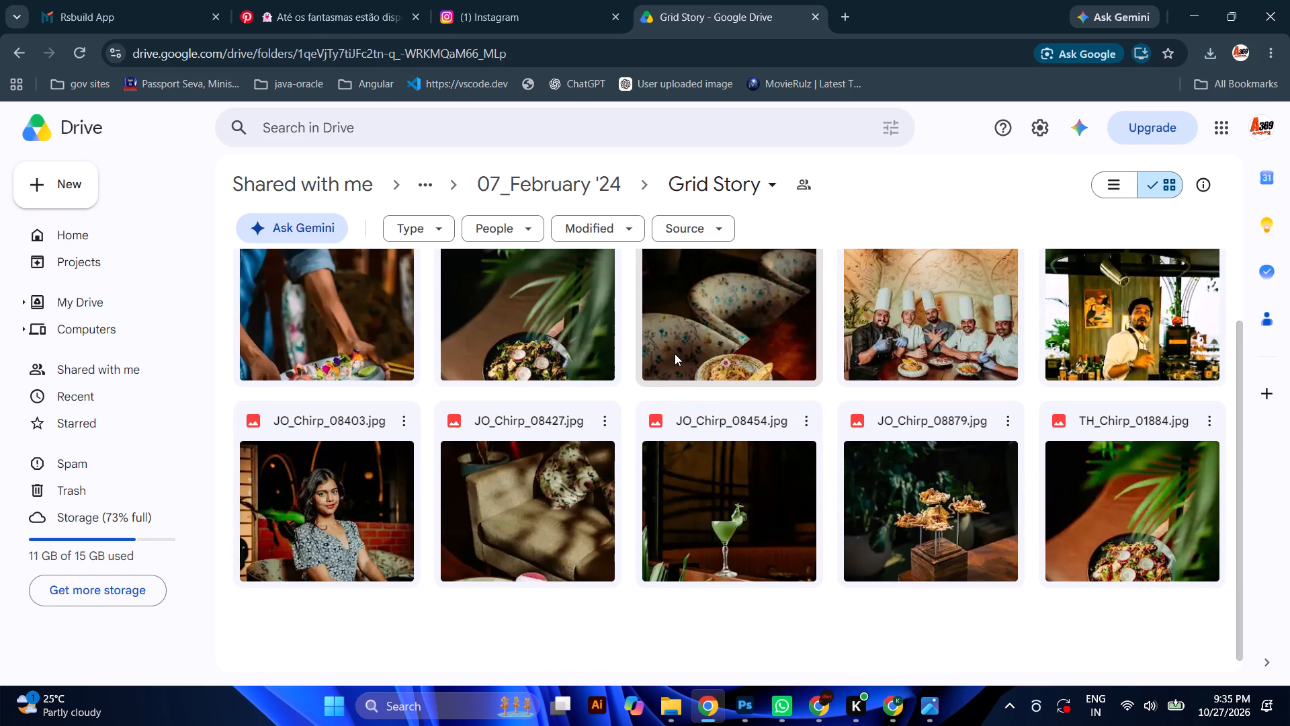
{"action": "scroll", "coordinate": [675, 354], "scroll_direction": "down", "scroll_amount": 1}
{"action": "scroll", "coordinate": [675, 354], "scroll_direction": "up", "scroll_amount": 6}
Return to the 2024 folder, open Grid Story inside 08_March '24 and look through its photos.
{"action": "left_click", "coordinate": [594, 192]}
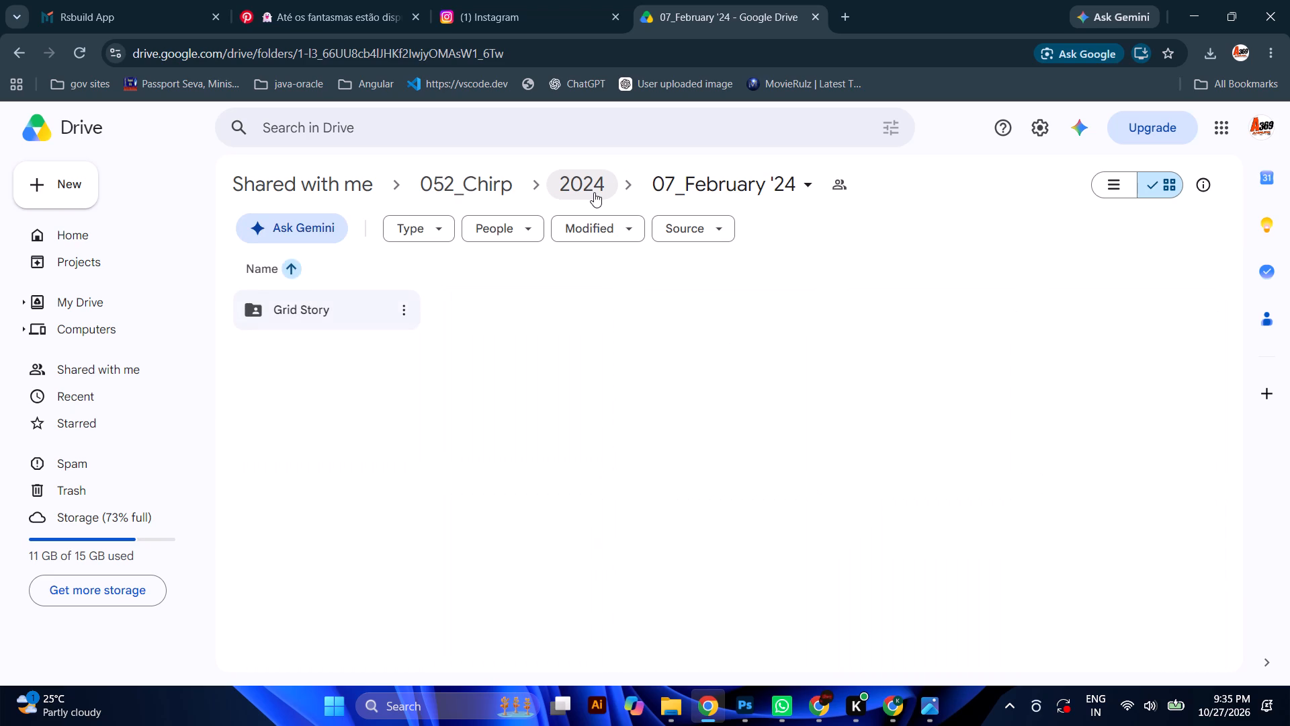
{"action": "left_click", "coordinate": [577, 189]}
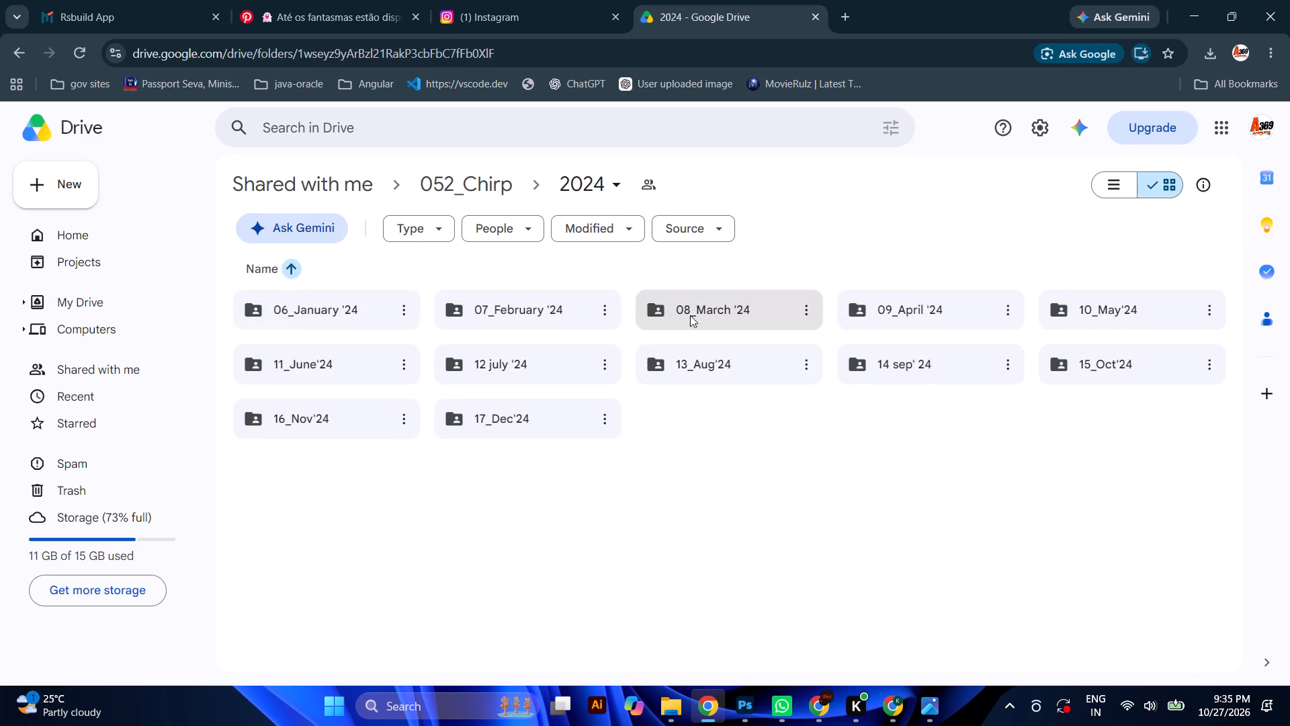
{"action": "double_click", "coordinate": [708, 300]}
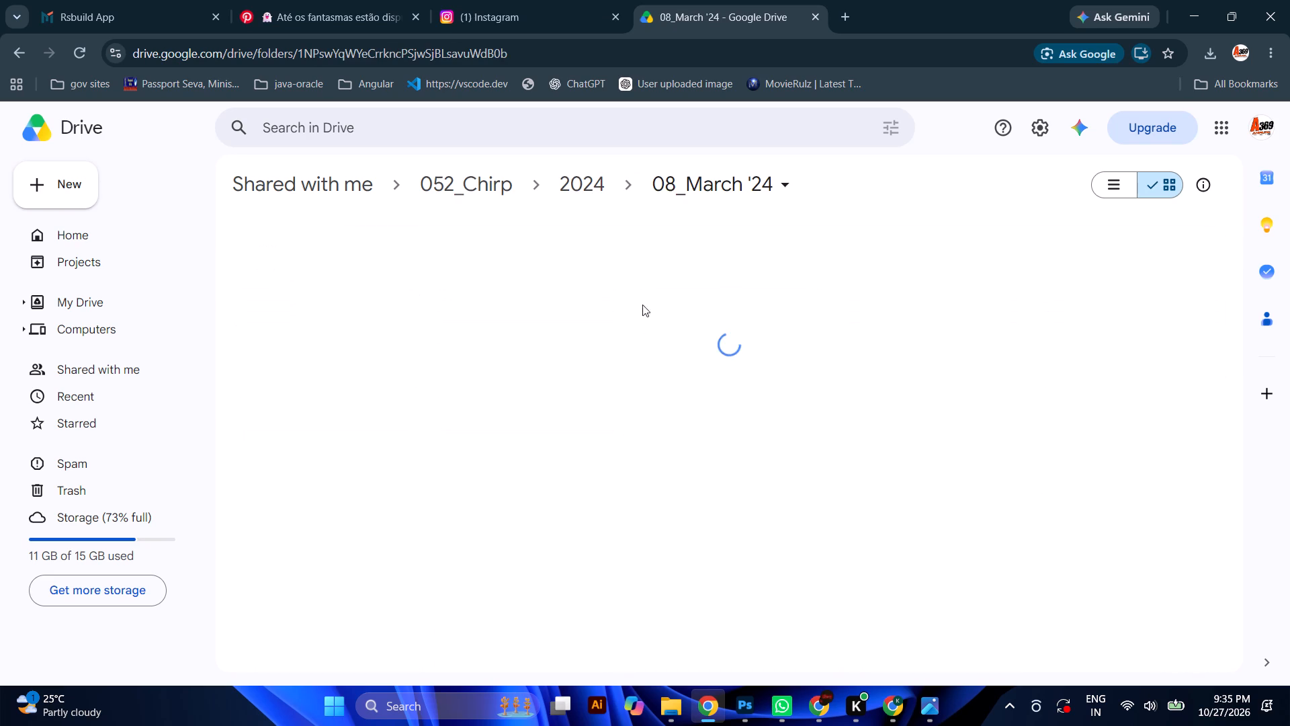
{"action": "double_click", "coordinate": [335, 319]}
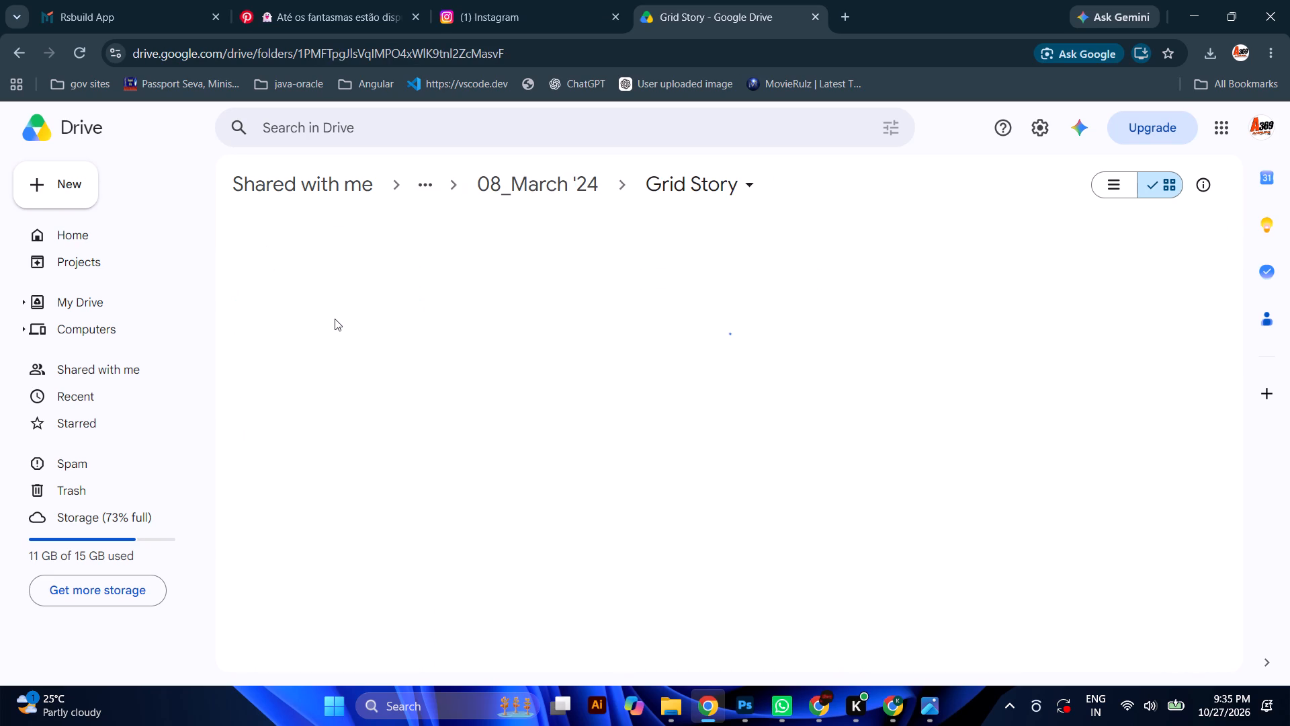
{"action": "scroll", "coordinate": [646, 432], "scroll_direction": "down", "scroll_amount": 3}
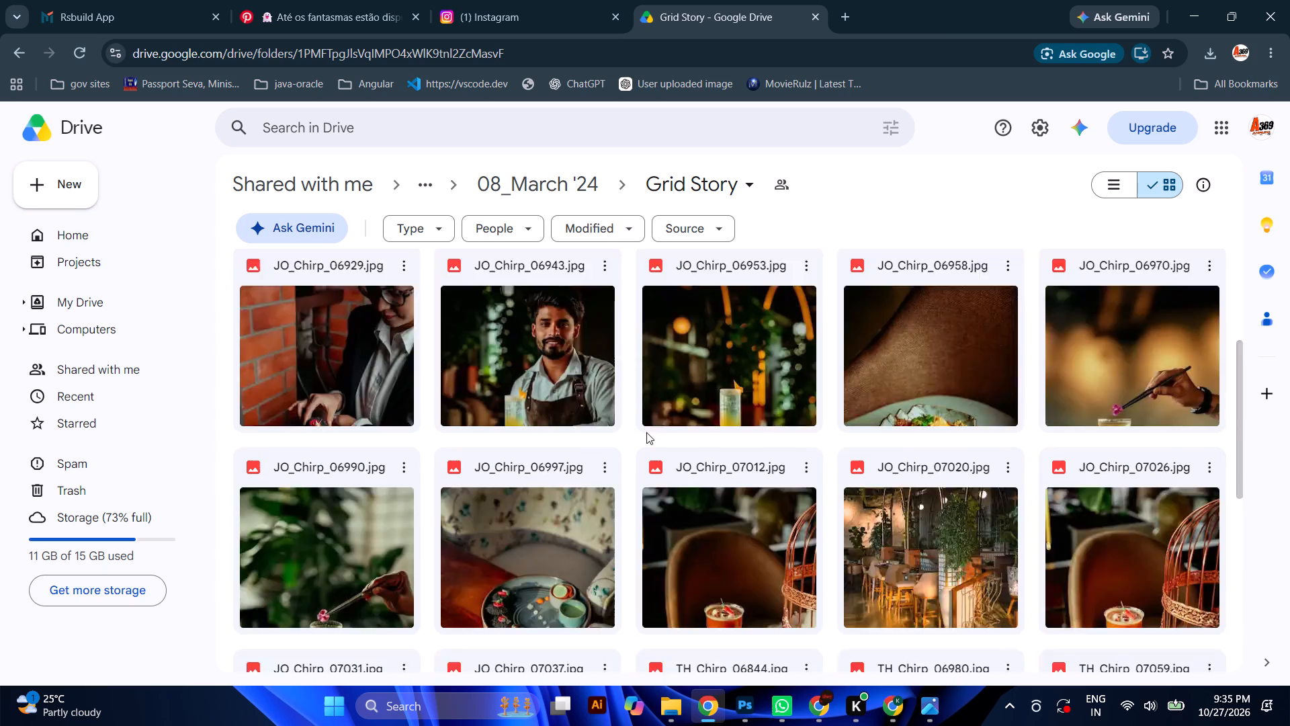
{"action": "scroll", "coordinate": [646, 432], "scroll_direction": "down", "scroll_amount": 3}
{"action": "scroll", "coordinate": [646, 432], "scroll_direction": "up", "scroll_amount": 2}
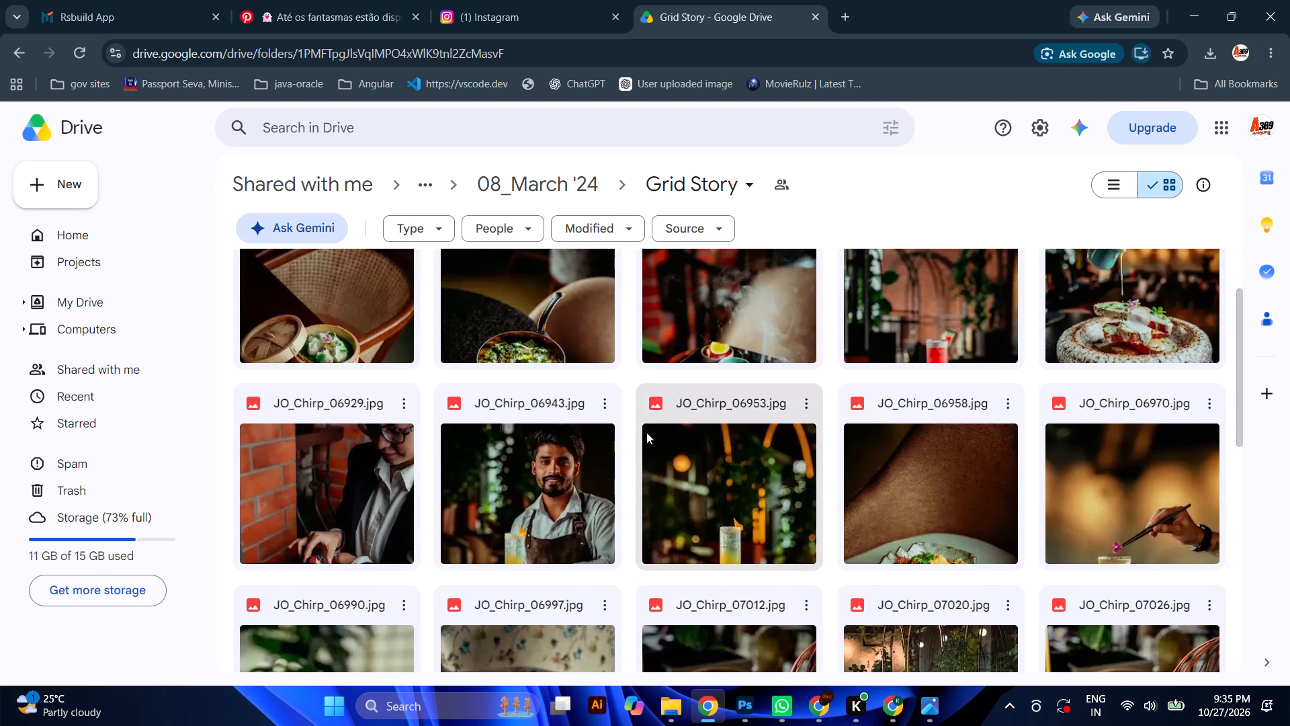
{"action": "scroll", "coordinate": [646, 432], "scroll_direction": "up", "scroll_amount": 3}
Go back to the 2024 folder, open 09_April '24 > Grid Story and look through the dish photos.
{"action": "left_click", "coordinate": [575, 185]}
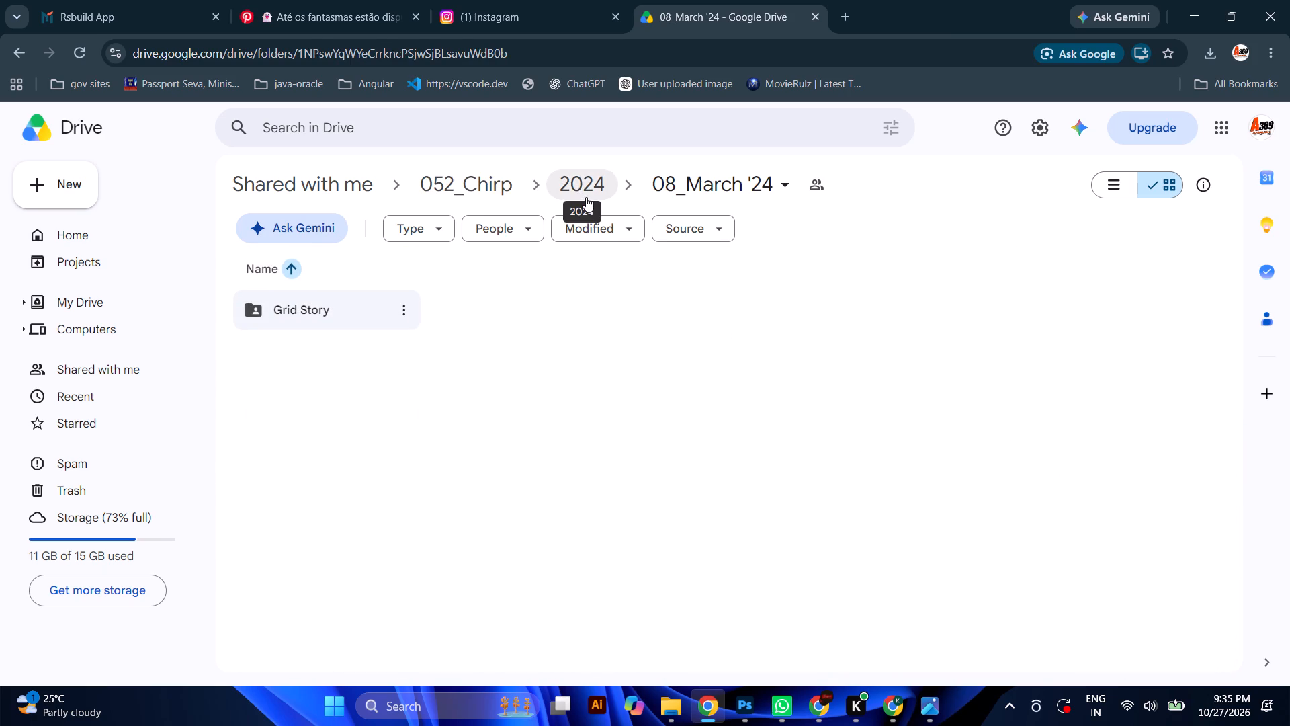
{"action": "left_click", "coordinate": [586, 197]}
{"action": "double_click", "coordinate": [955, 302]}
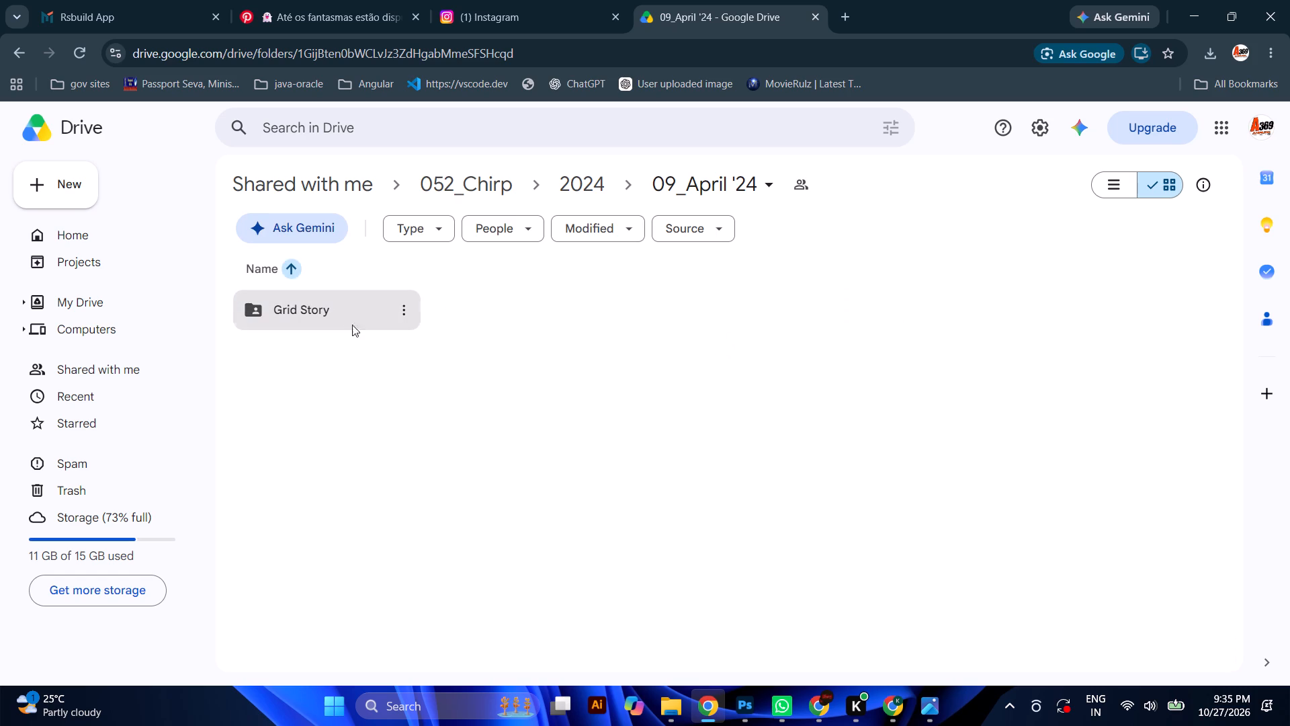
{"action": "double_click", "coordinate": [339, 309]}
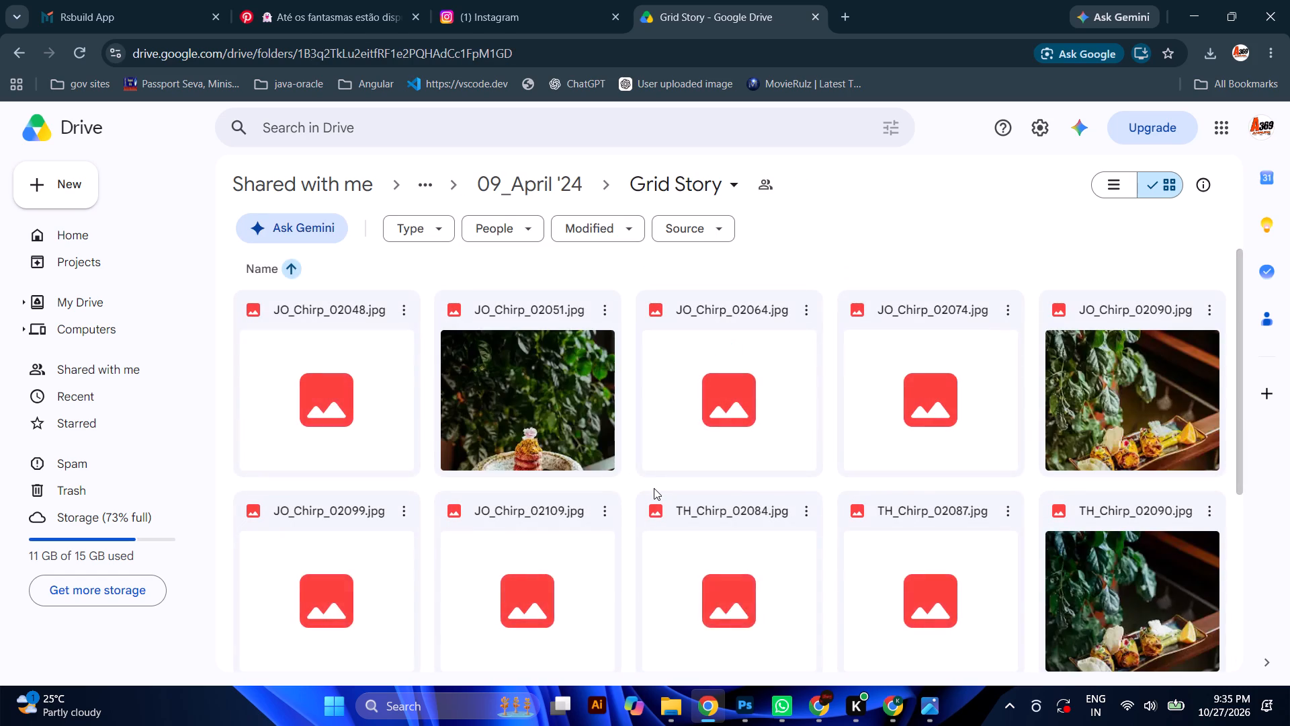
{"action": "scroll", "coordinate": [654, 488], "scroll_direction": "down", "scroll_amount": 6}
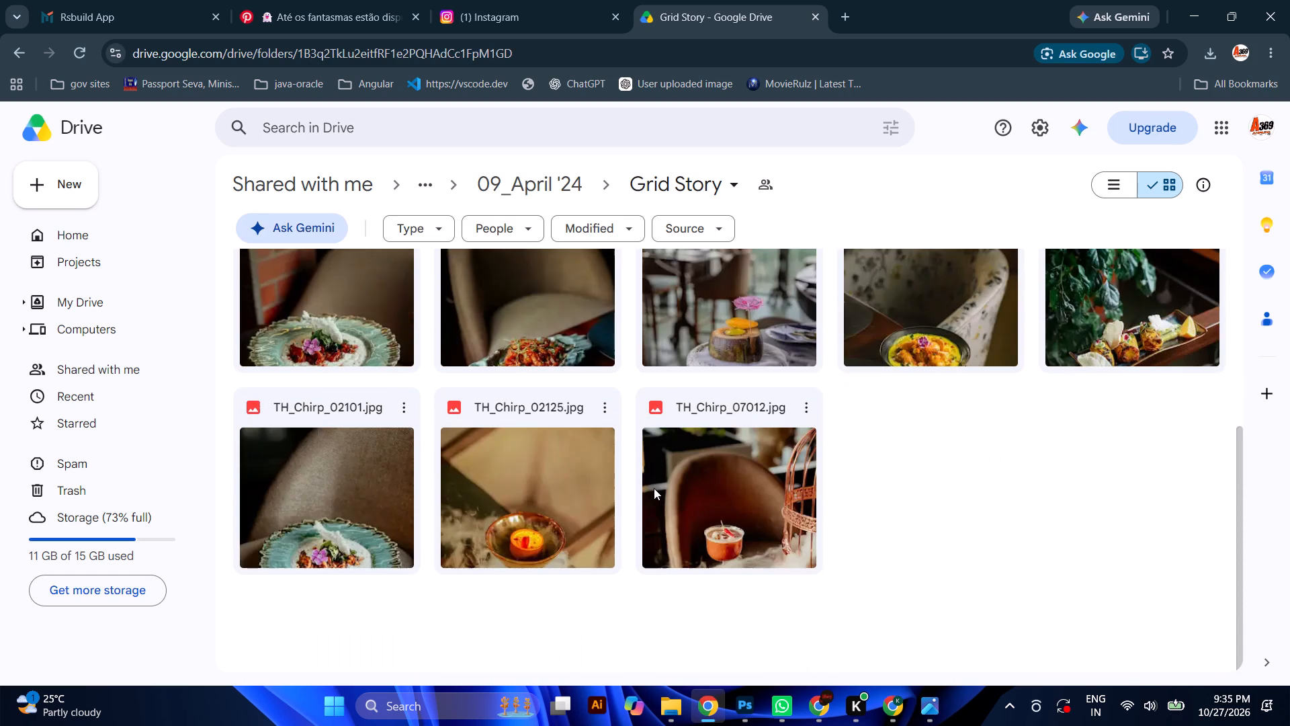
Return to 2024, open 10_May'24 > Shared > All dishes for digital menu(till 24/05) and look through the food and staff photos.
{"action": "left_click", "coordinate": [559, 180]}
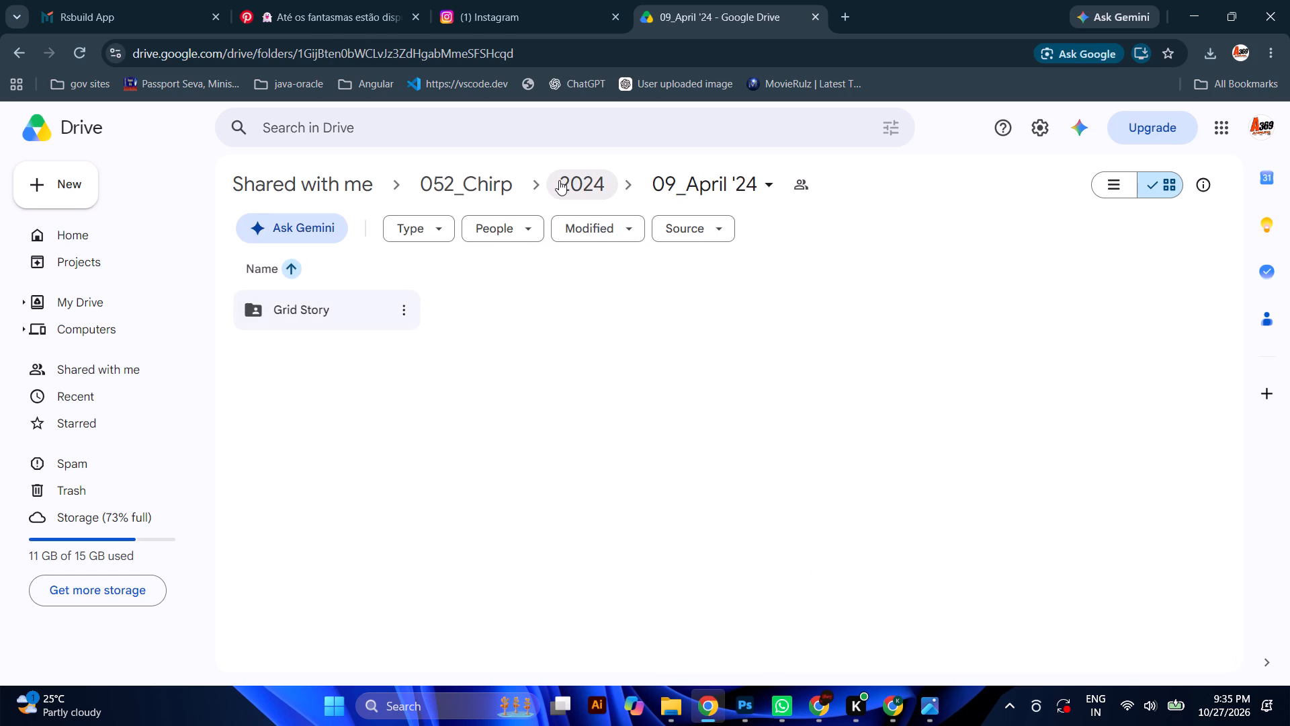
{"action": "left_click", "coordinate": [564, 180]}
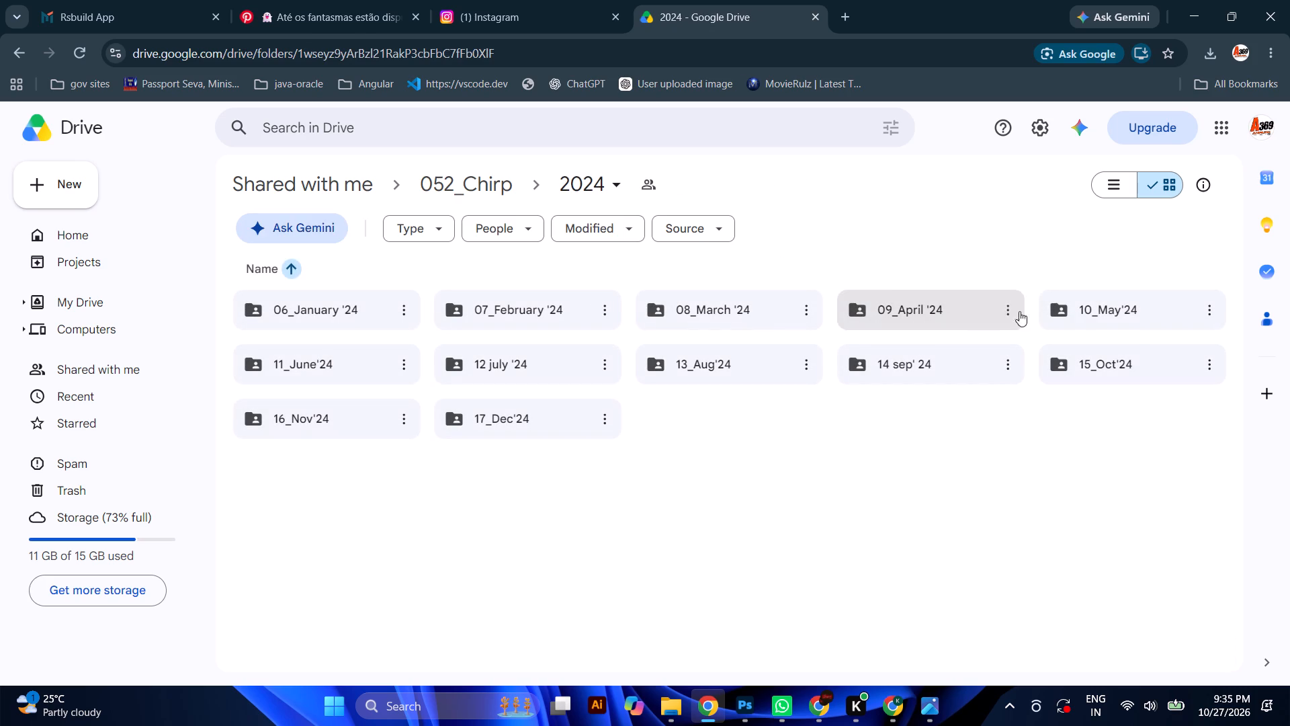
{"action": "double_click", "coordinate": [1137, 312]}
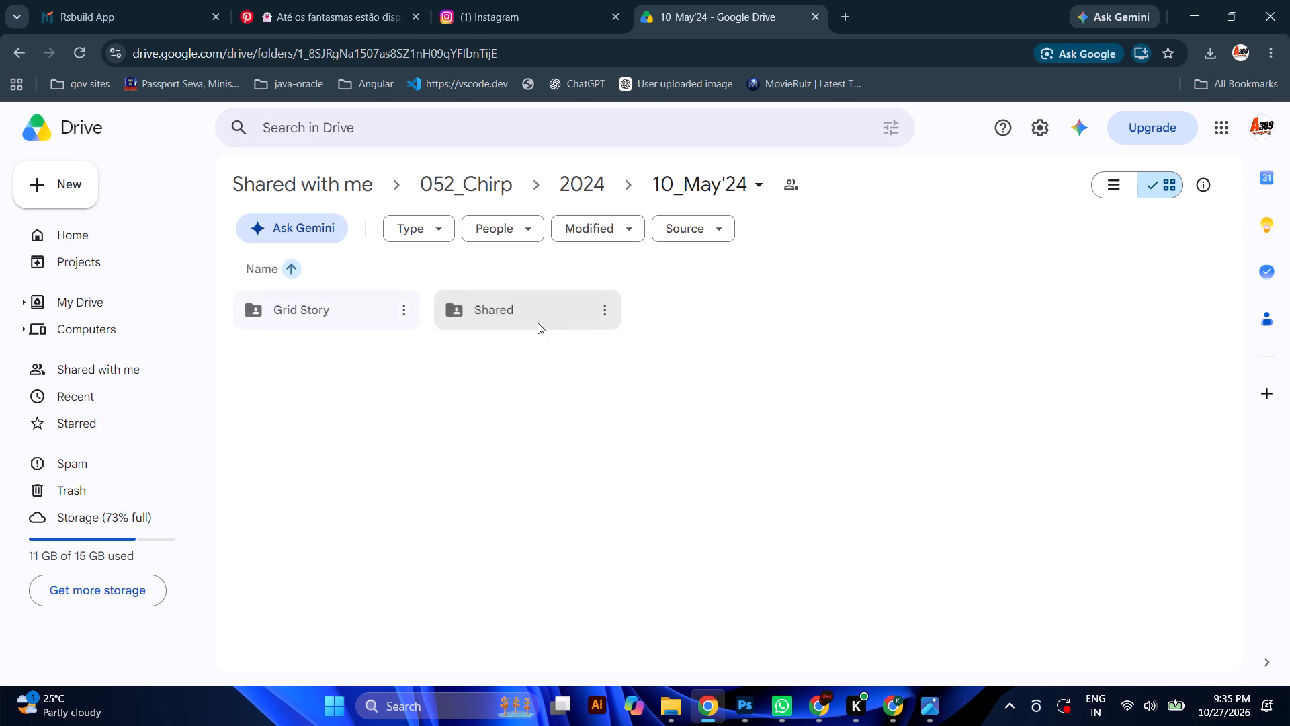
{"action": "double_click", "coordinate": [467, 304]}
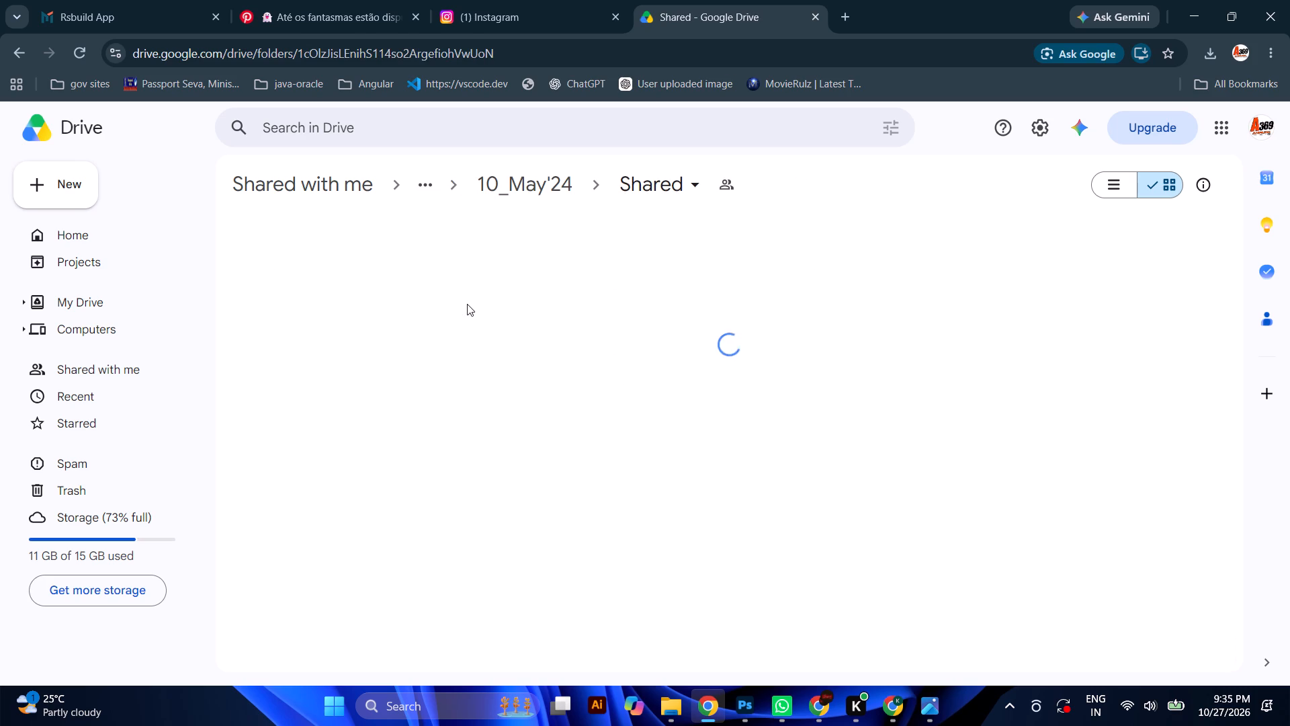
{"action": "double_click", "coordinate": [341, 315]}
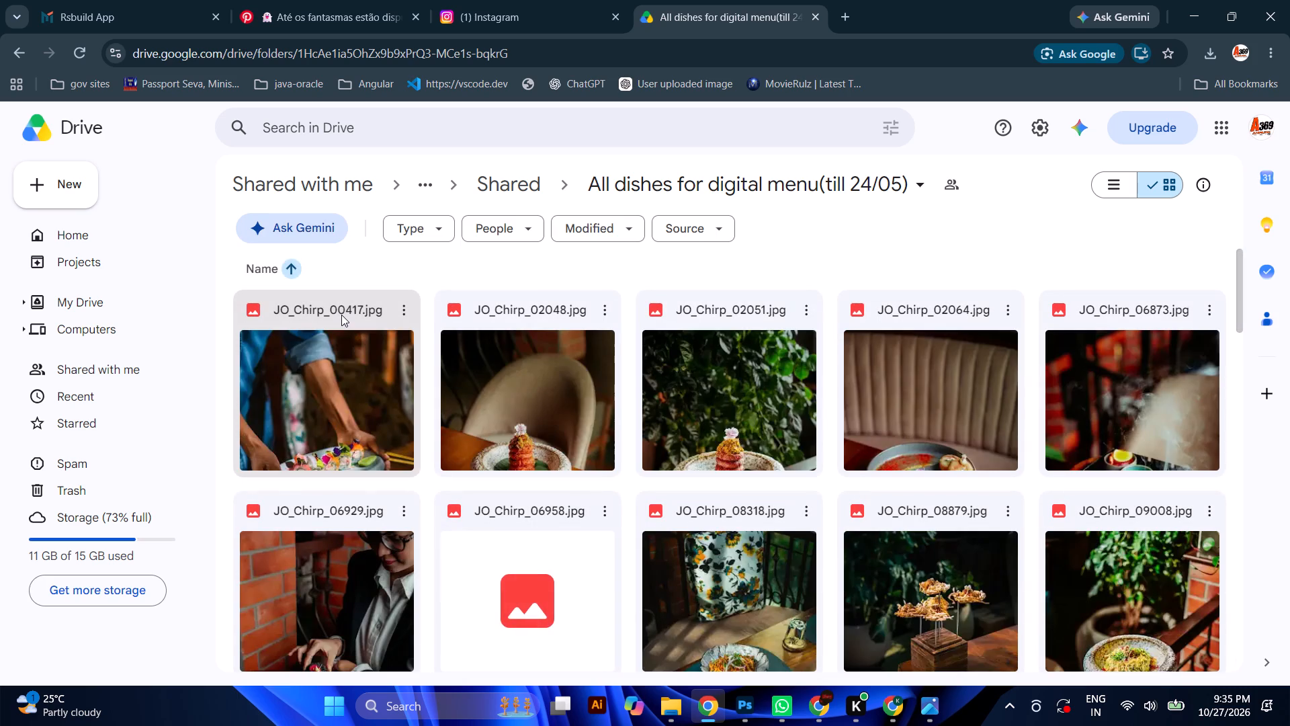
{"action": "scroll", "coordinate": [587, 426], "scroll_direction": "down", "scroll_amount": 8}
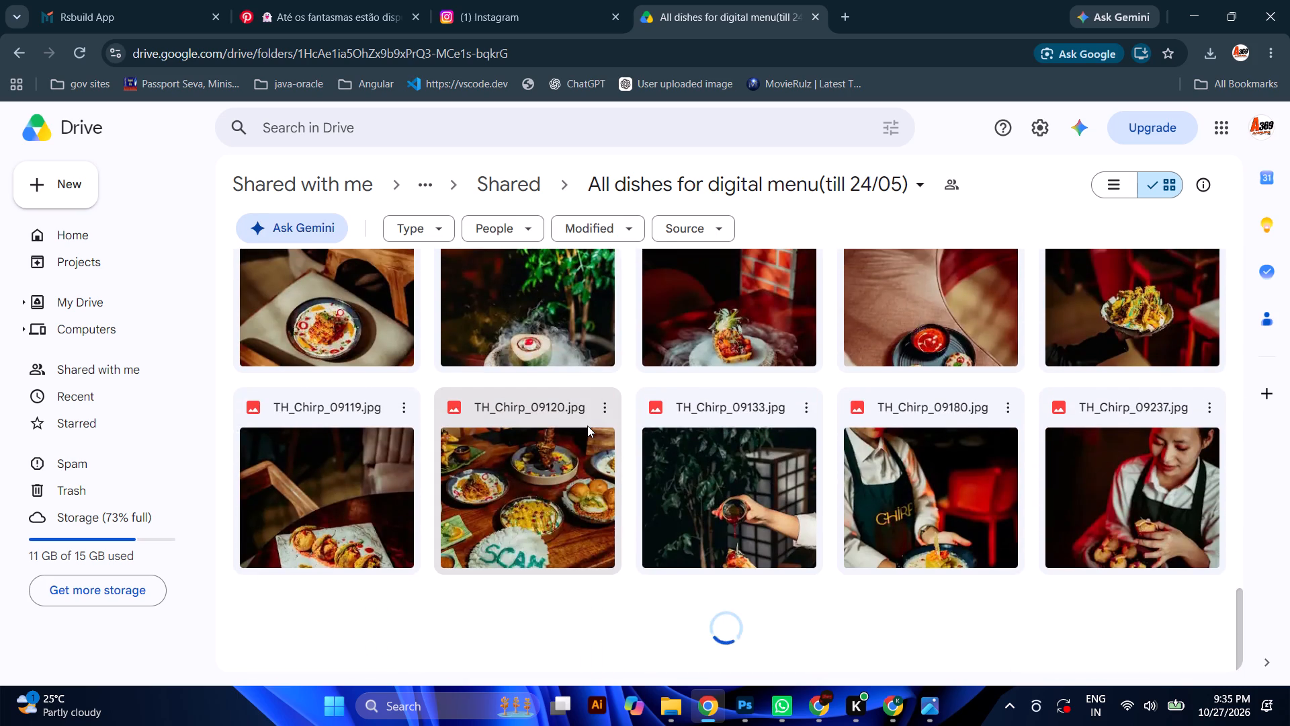
{"action": "scroll", "coordinate": [587, 426], "scroll_direction": "down", "scroll_amount": 5}
{"action": "scroll", "coordinate": [587, 426], "scroll_direction": "up", "scroll_amount": 10}
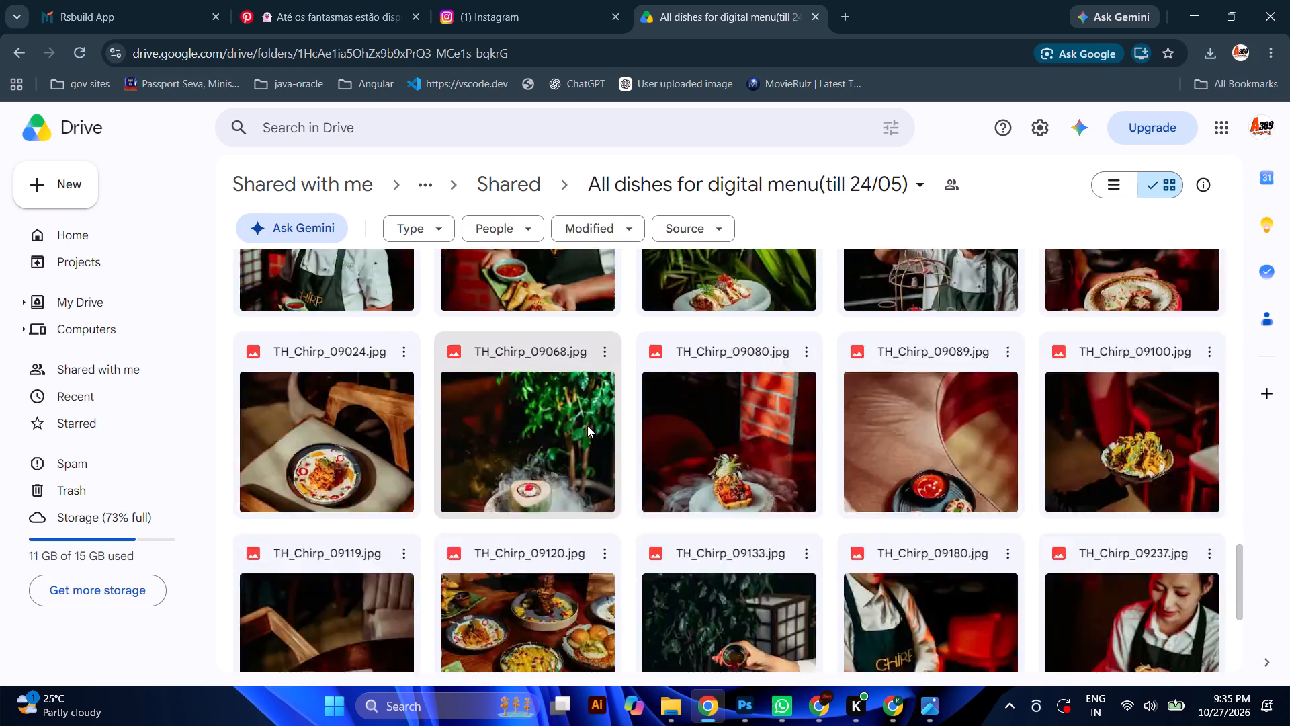
{"action": "scroll", "coordinate": [587, 426], "scroll_direction": "up", "scroll_amount": 2}
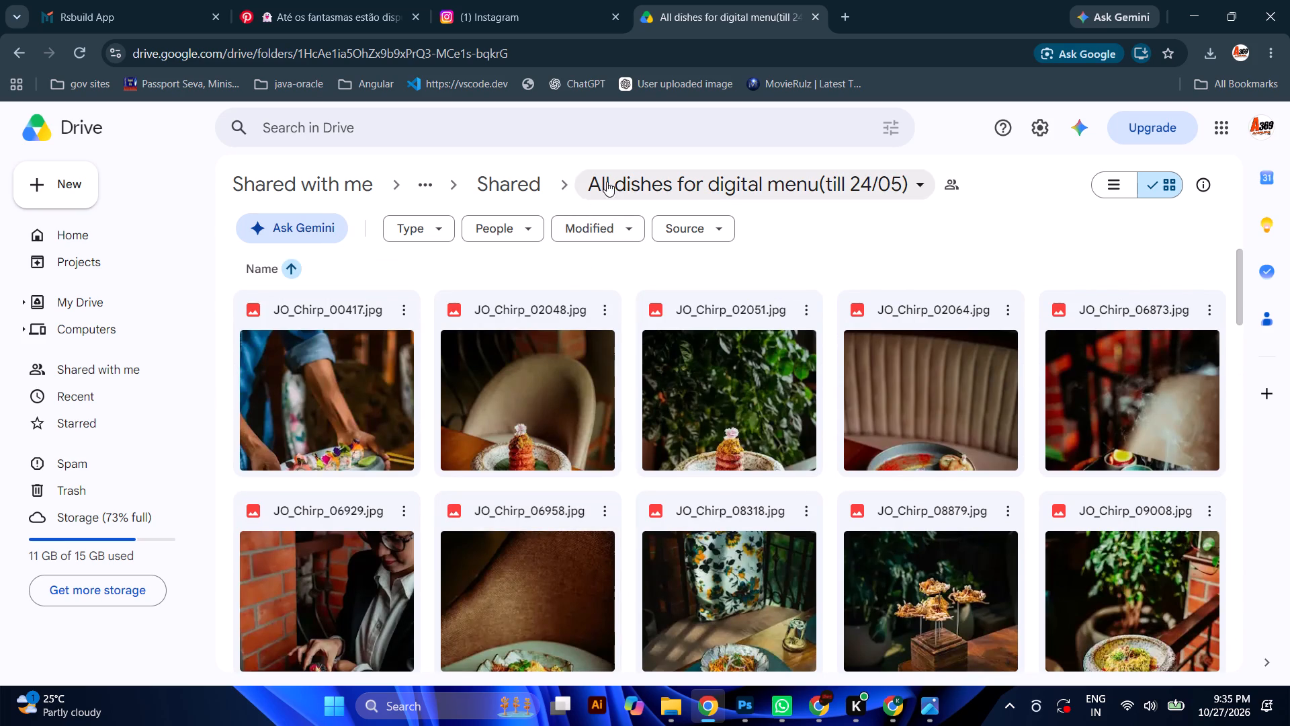
Go back up to the 2024 folder, open Grid/Story inside 15_Oct'24 and look through its photos.
{"action": "left_click", "coordinate": [521, 171]}
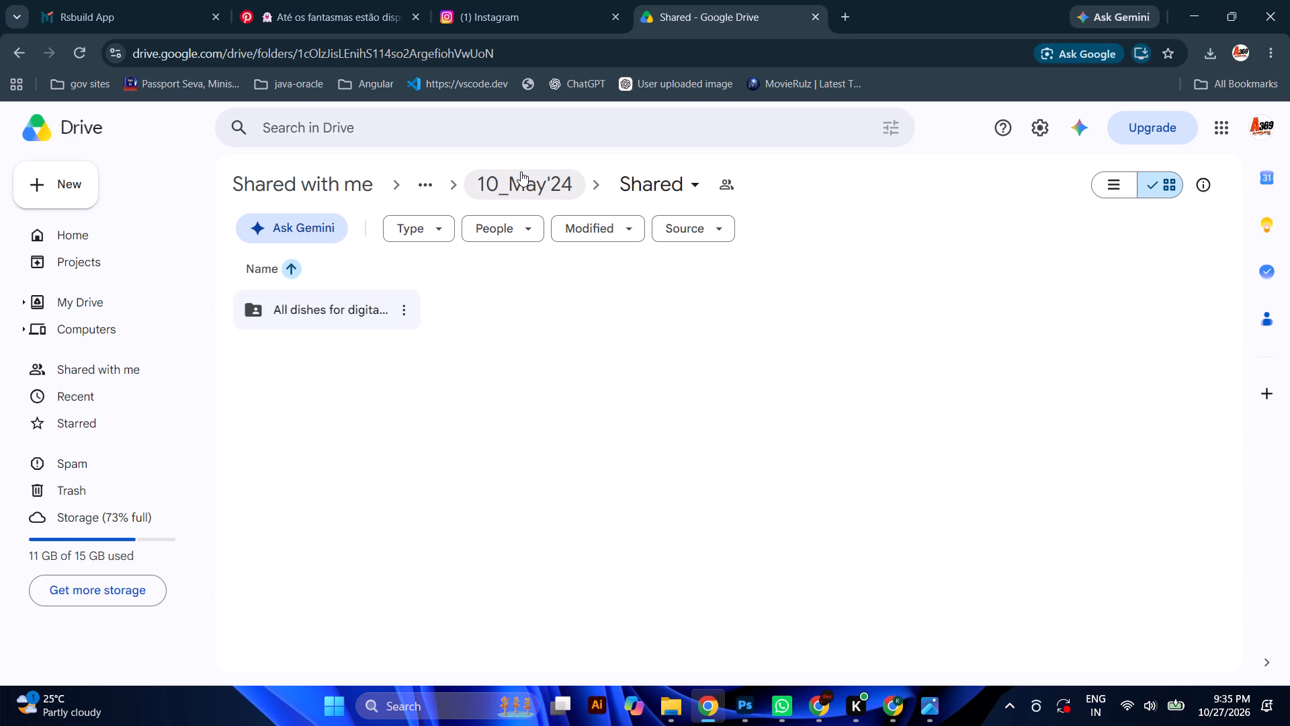
{"action": "left_click", "coordinate": [537, 185]}
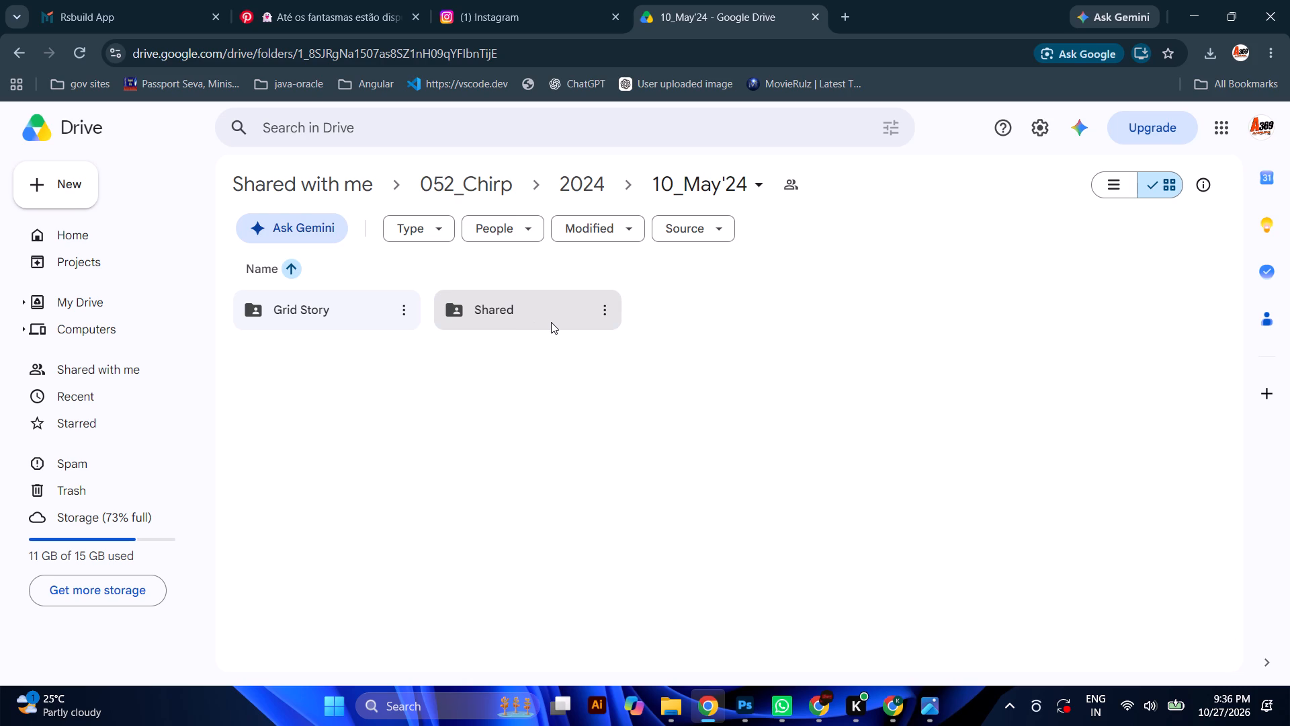
{"action": "left_click", "coordinate": [593, 198]}
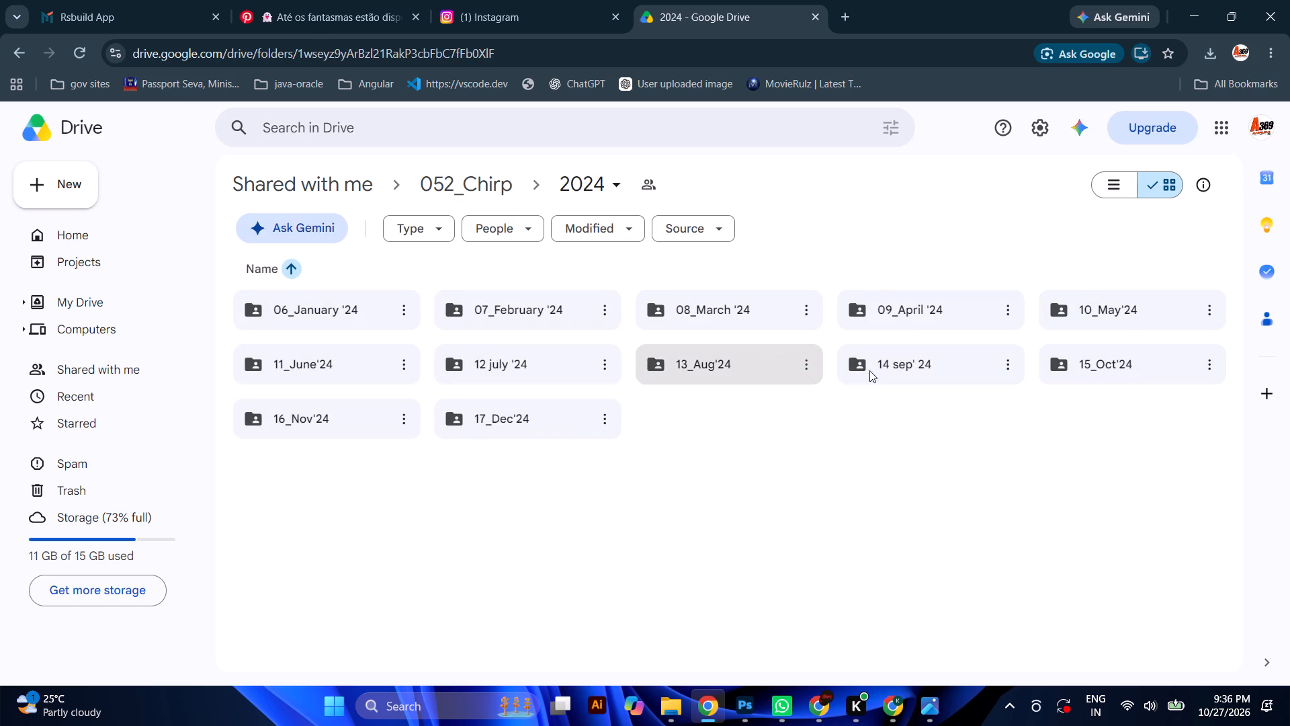
{"action": "double_click", "coordinate": [1112, 373]}
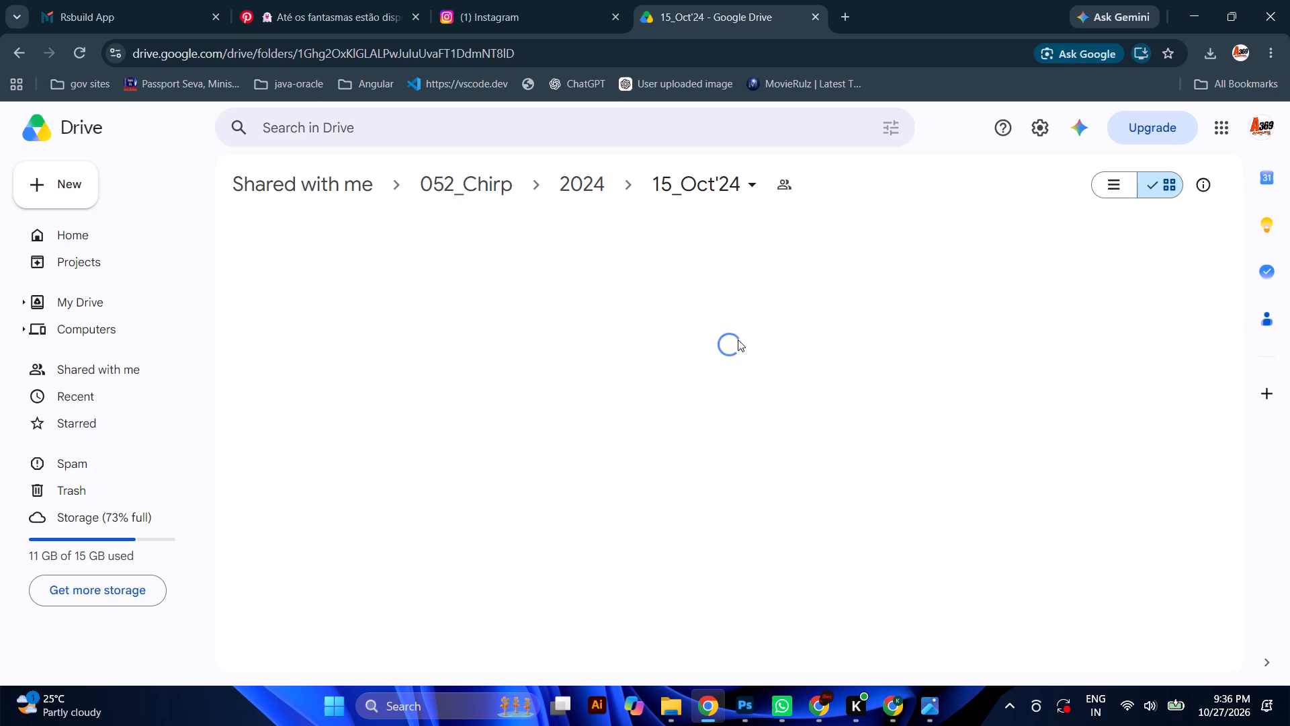
{"action": "double_click", "coordinate": [315, 314]}
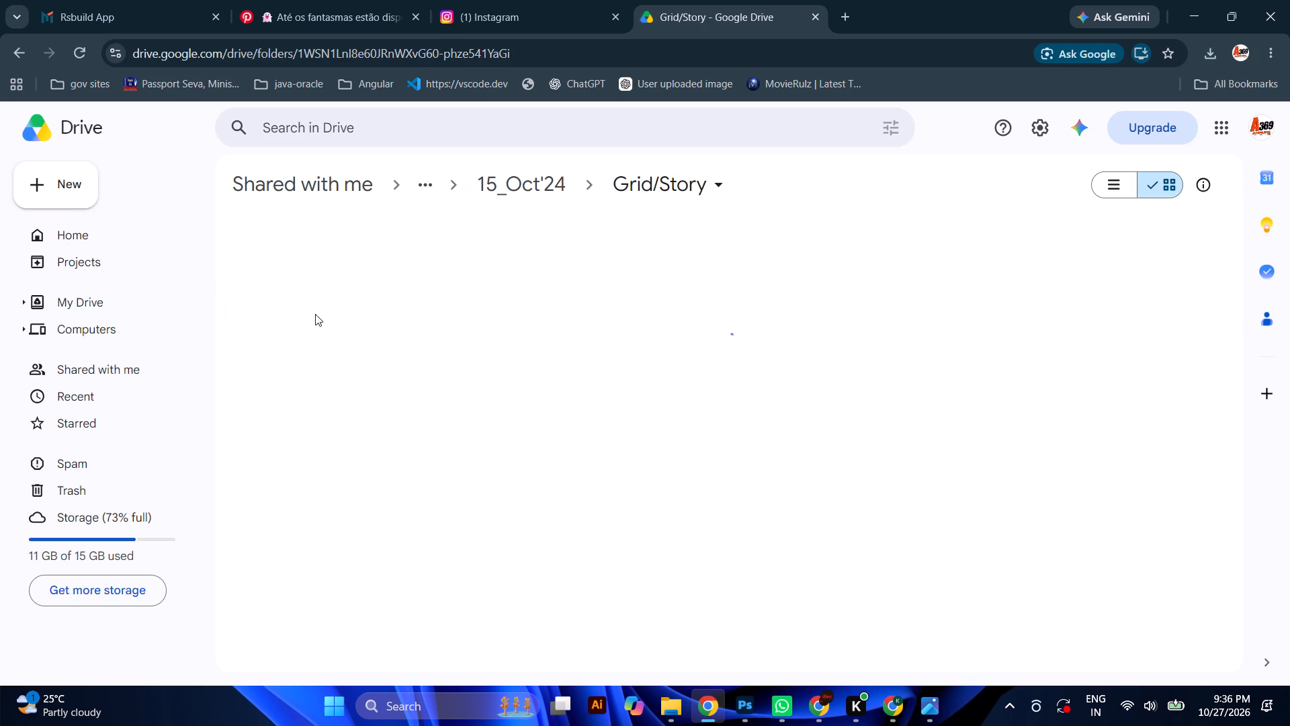
{"action": "scroll", "coordinate": [692, 501], "scroll_direction": "down", "scroll_amount": 1}
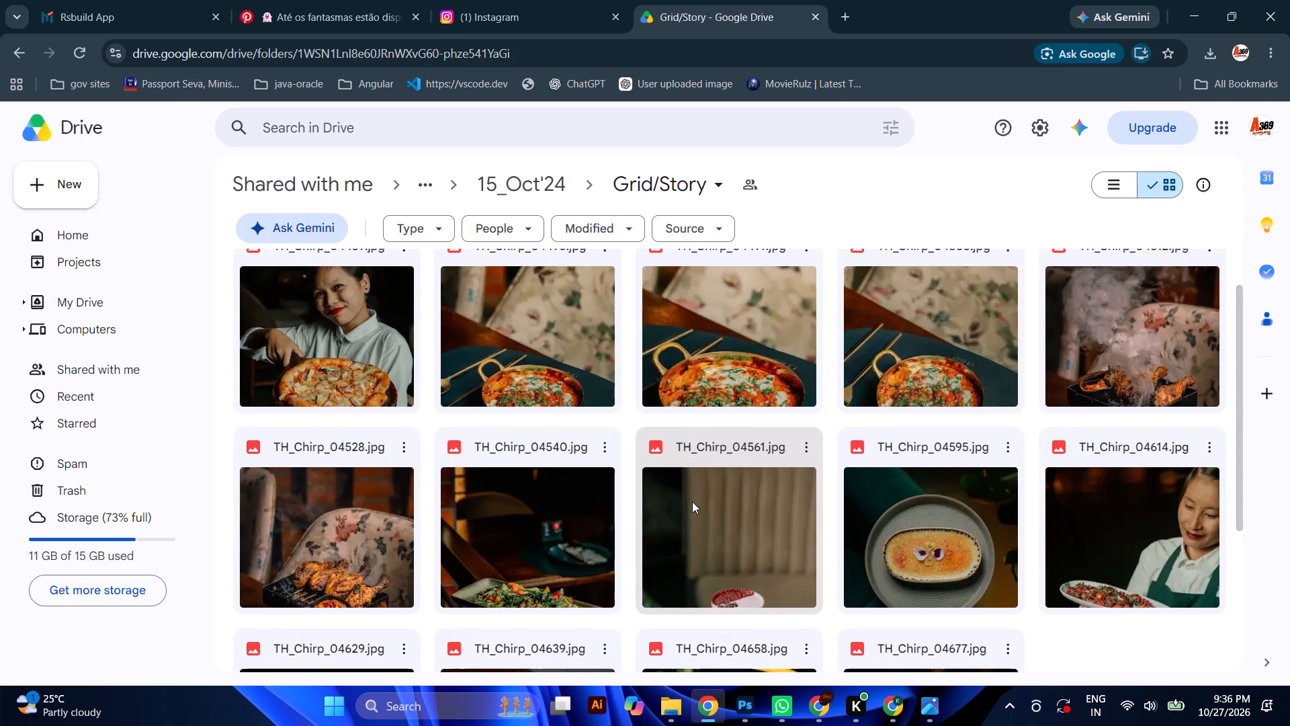
{"action": "scroll", "coordinate": [692, 501], "scroll_direction": "down", "scroll_amount": 8}
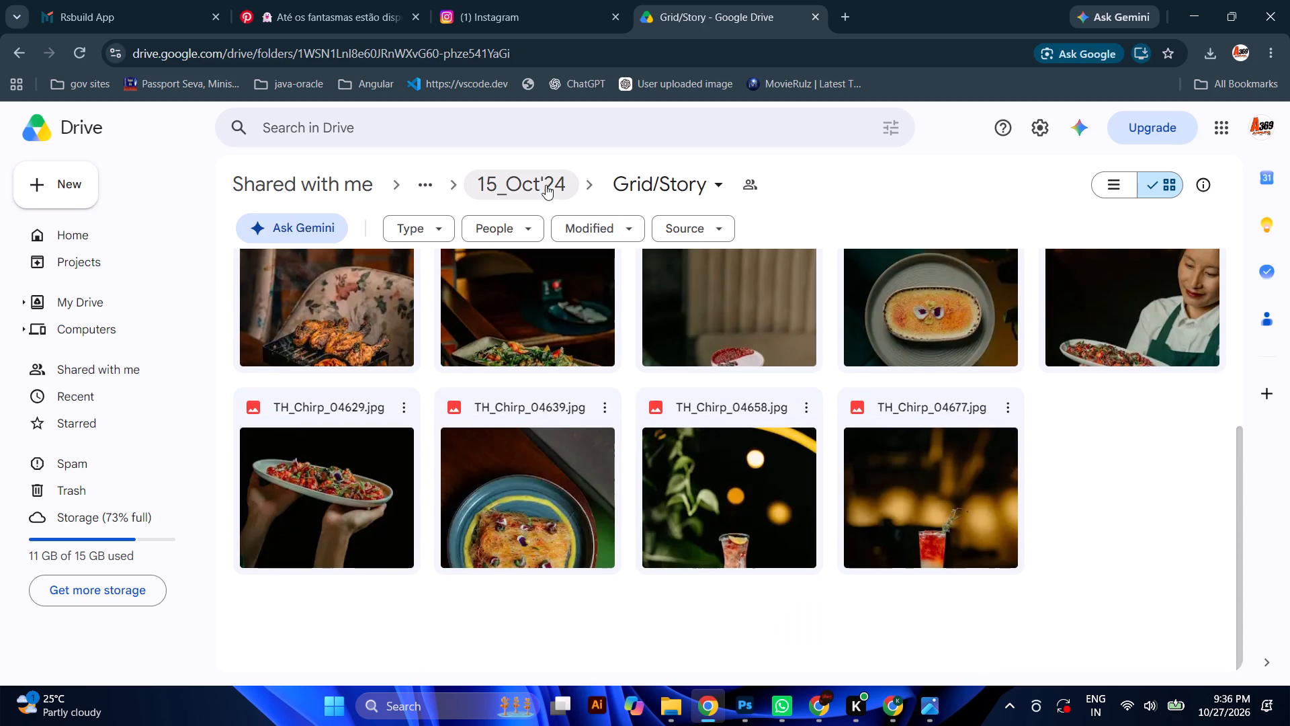
Return to the 2024 folder, open Sorted inside 16_Nov'24 and look through its food and people photos.
{"action": "left_click", "coordinate": [546, 185]}
{"action": "left_click", "coordinate": [593, 175]}
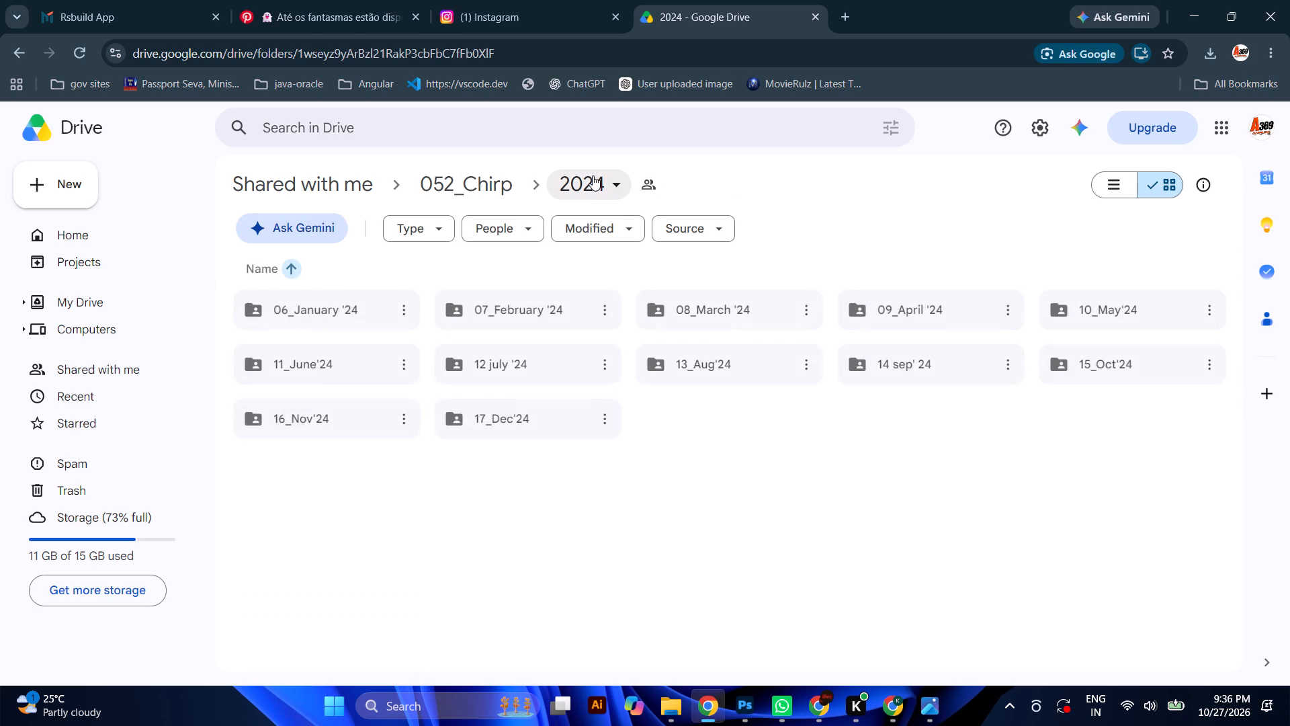
{"action": "double_click", "coordinate": [357, 431]}
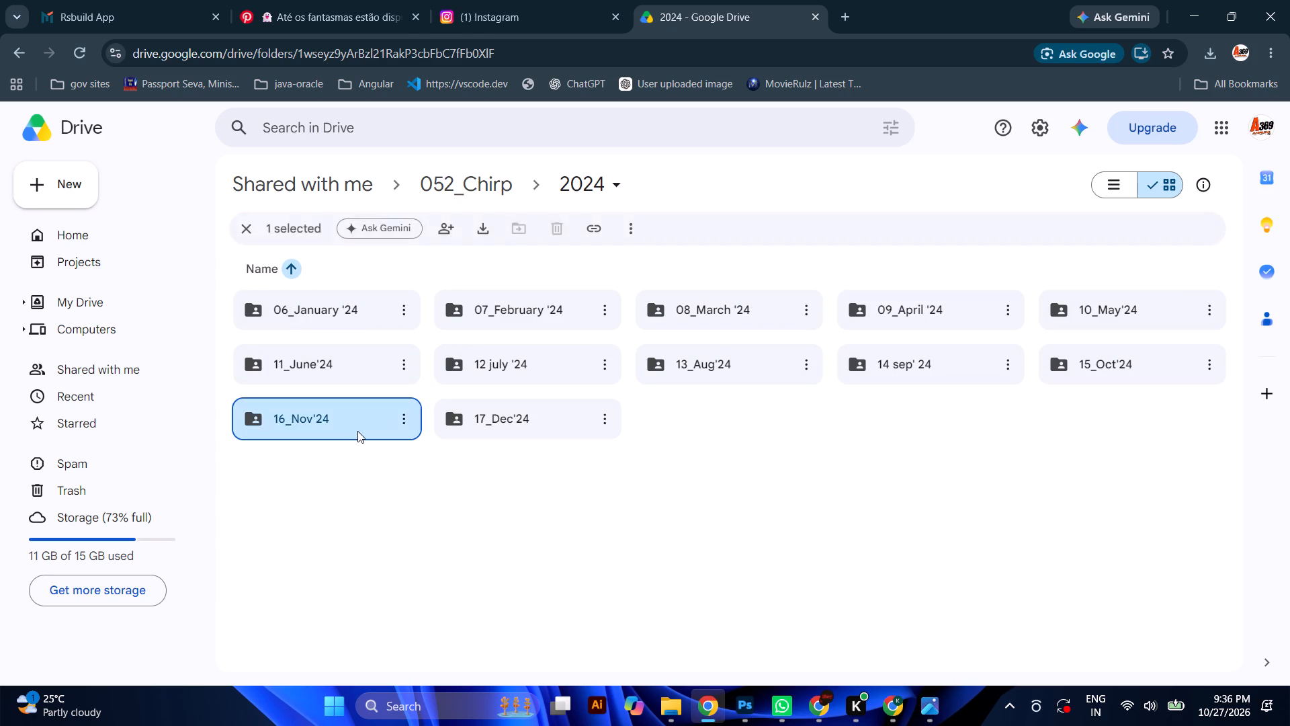
{"action": "double_click", "coordinate": [505, 317]}
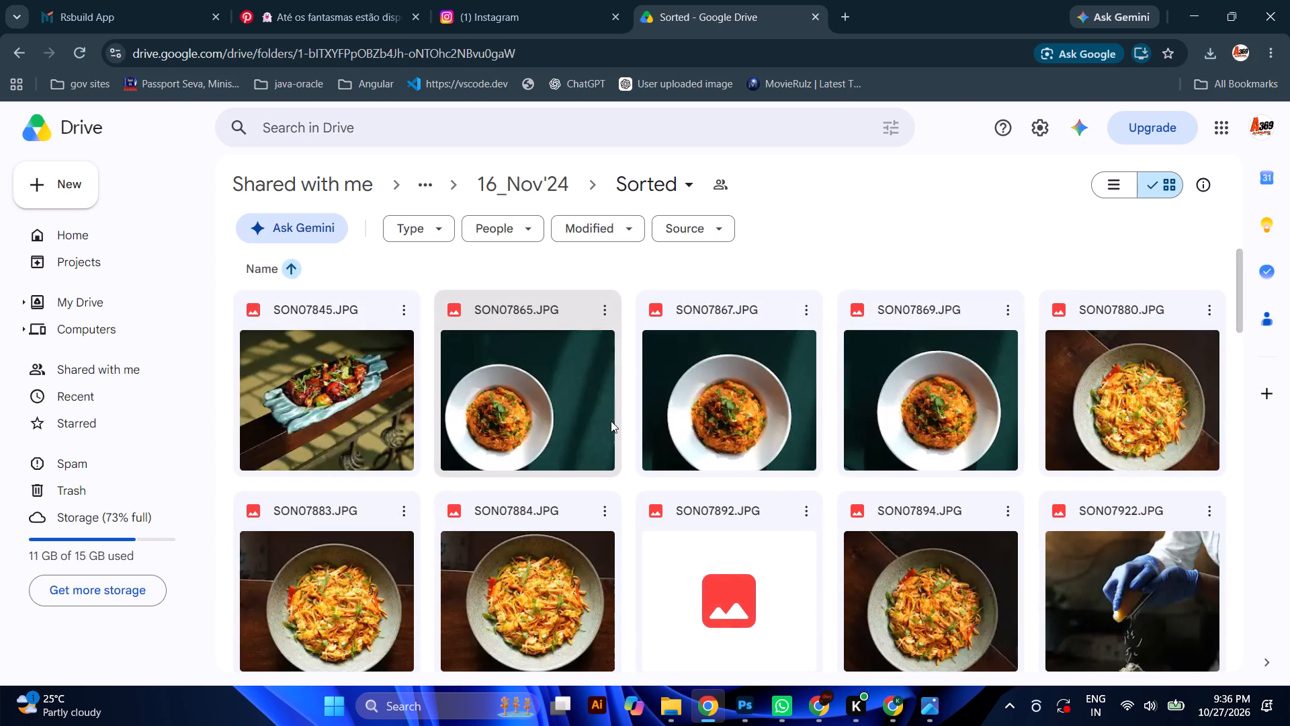
{"action": "scroll", "coordinate": [661, 472], "scroll_direction": "down", "scroll_amount": 5}
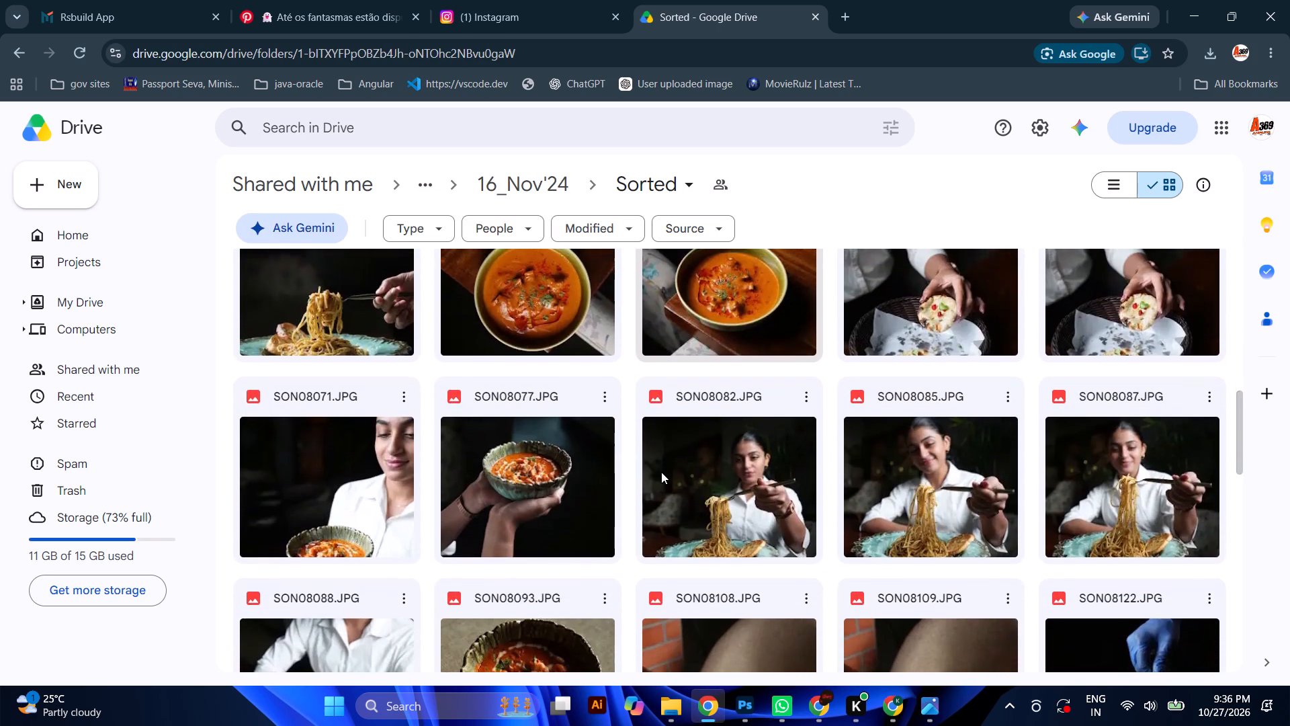
{"action": "scroll", "coordinate": [661, 472], "scroll_direction": "down", "scroll_amount": 3}
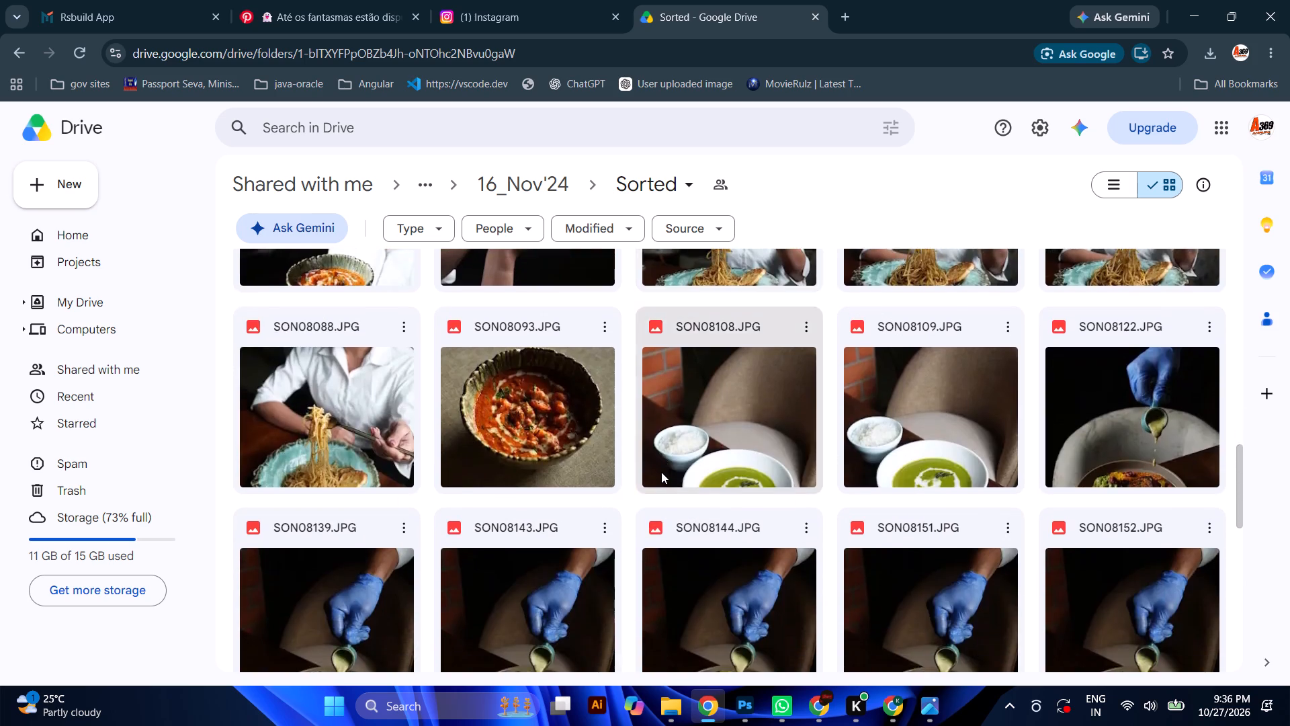
{"action": "scroll", "coordinate": [661, 472], "scroll_direction": "down", "scroll_amount": 7}
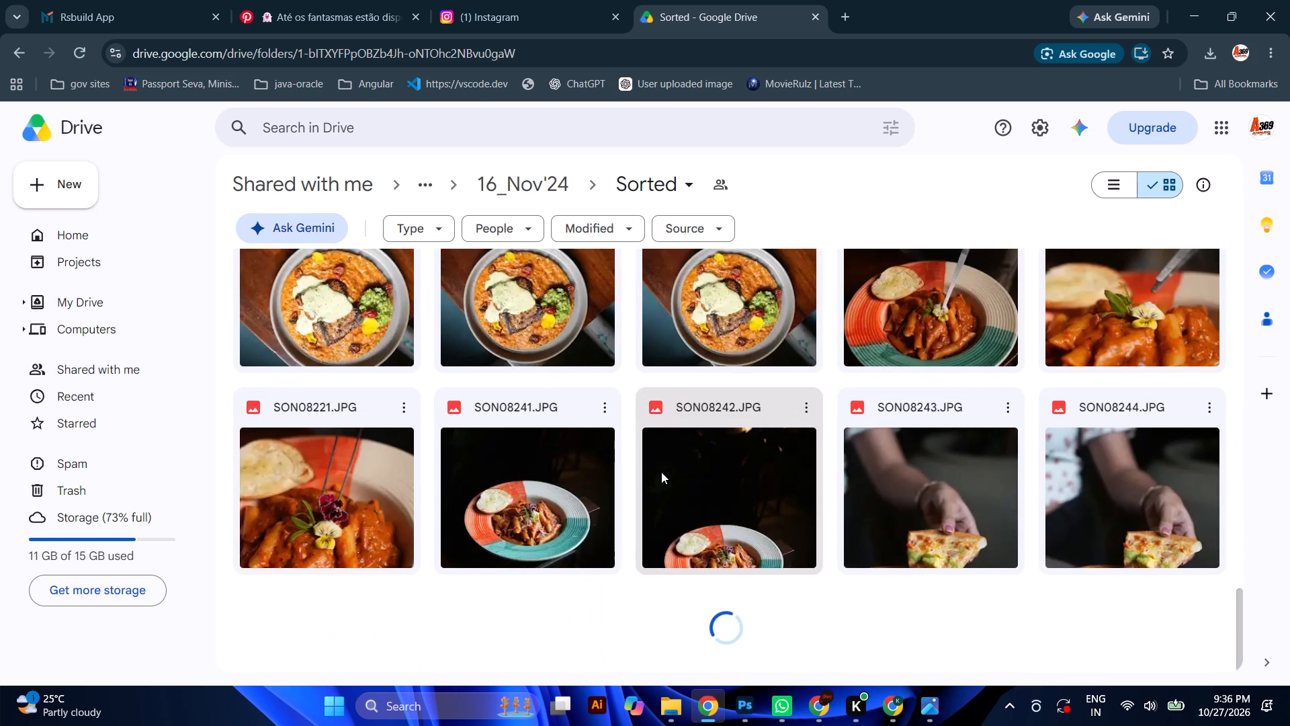
{"action": "scroll", "coordinate": [661, 472], "scroll_direction": "down", "scroll_amount": 2}
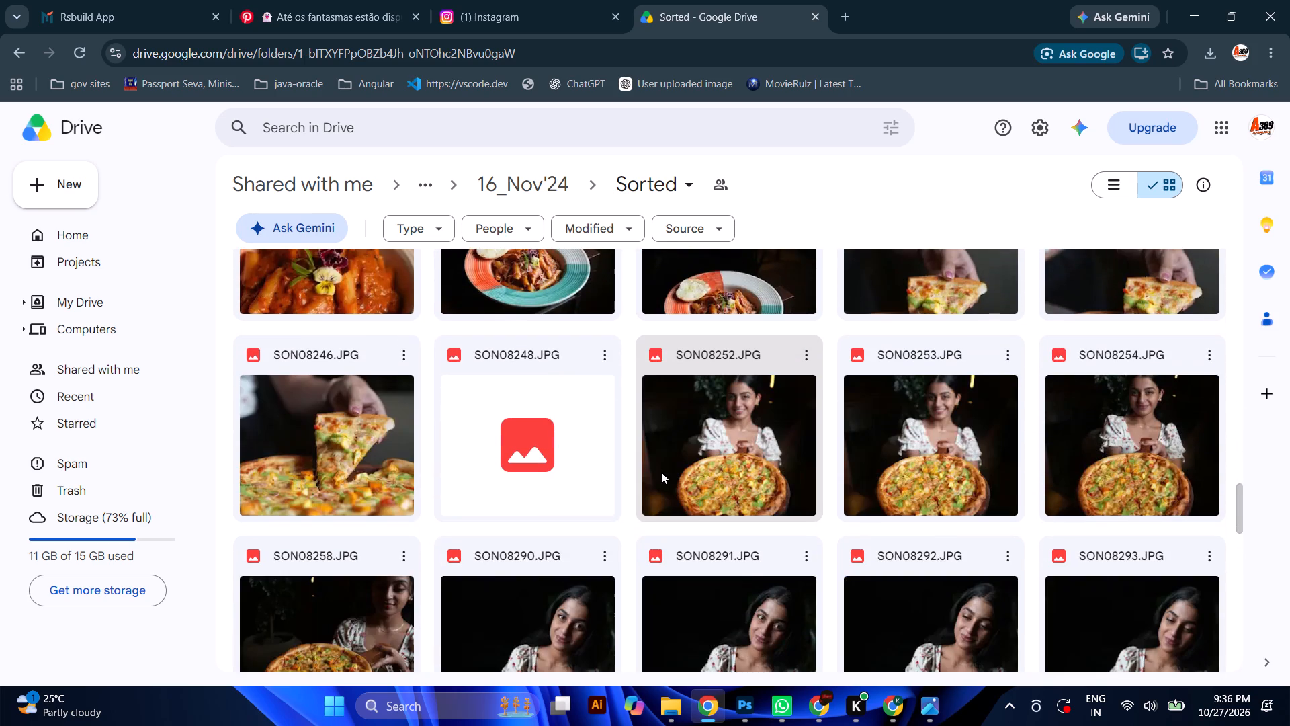
{"action": "scroll", "coordinate": [661, 472], "scroll_direction": "up", "scroll_amount": 7}
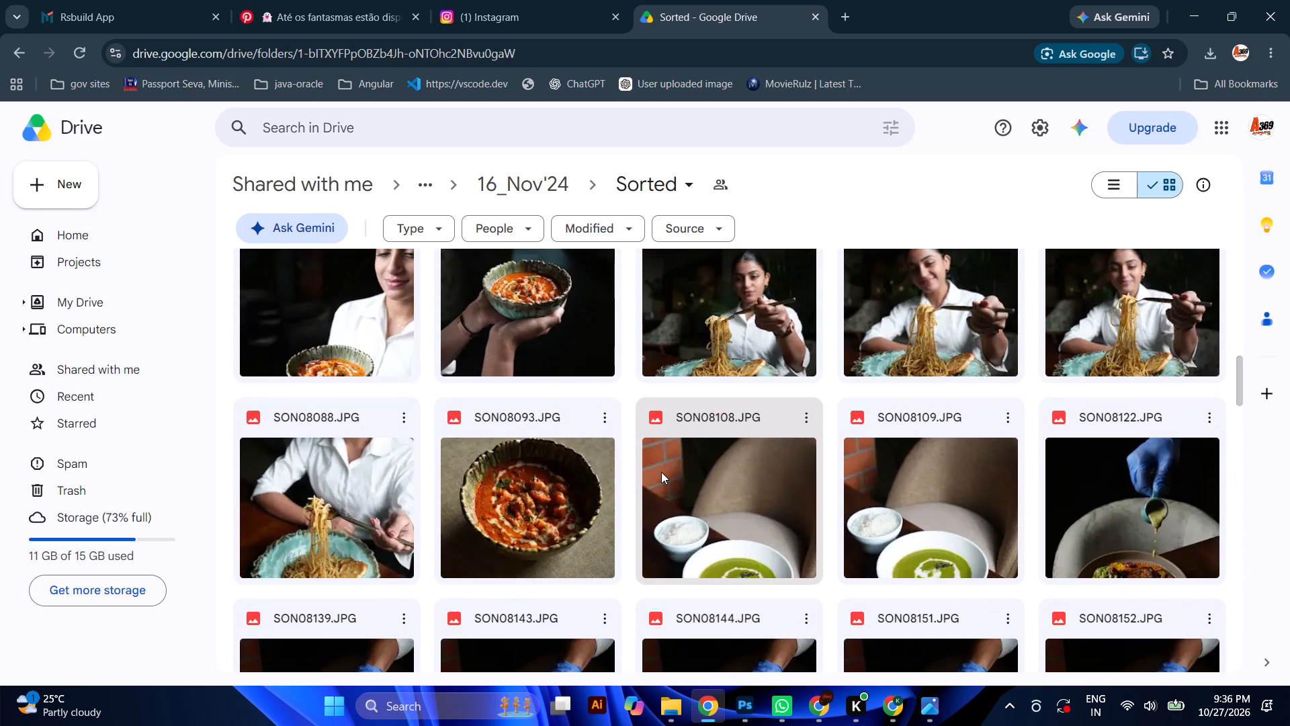
{"action": "scroll", "coordinate": [661, 472], "scroll_direction": "down", "scroll_amount": 10}
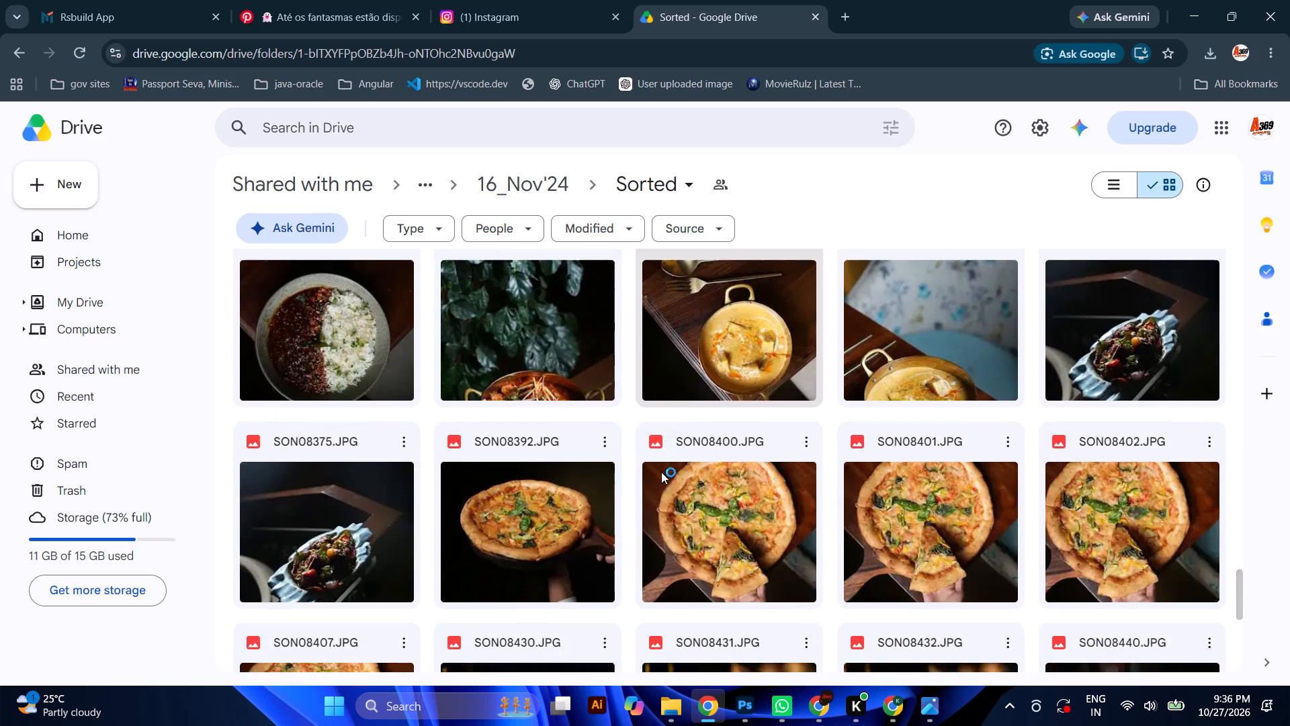
{"action": "scroll", "coordinate": [661, 472], "scroll_direction": "down", "scroll_amount": 5}
Look again through the pizza, curry and portrait photos in the Sorted folder of 16_Nov'24.
{"action": "scroll", "coordinate": [661, 472], "scroll_direction": "up", "scroll_amount": 6}
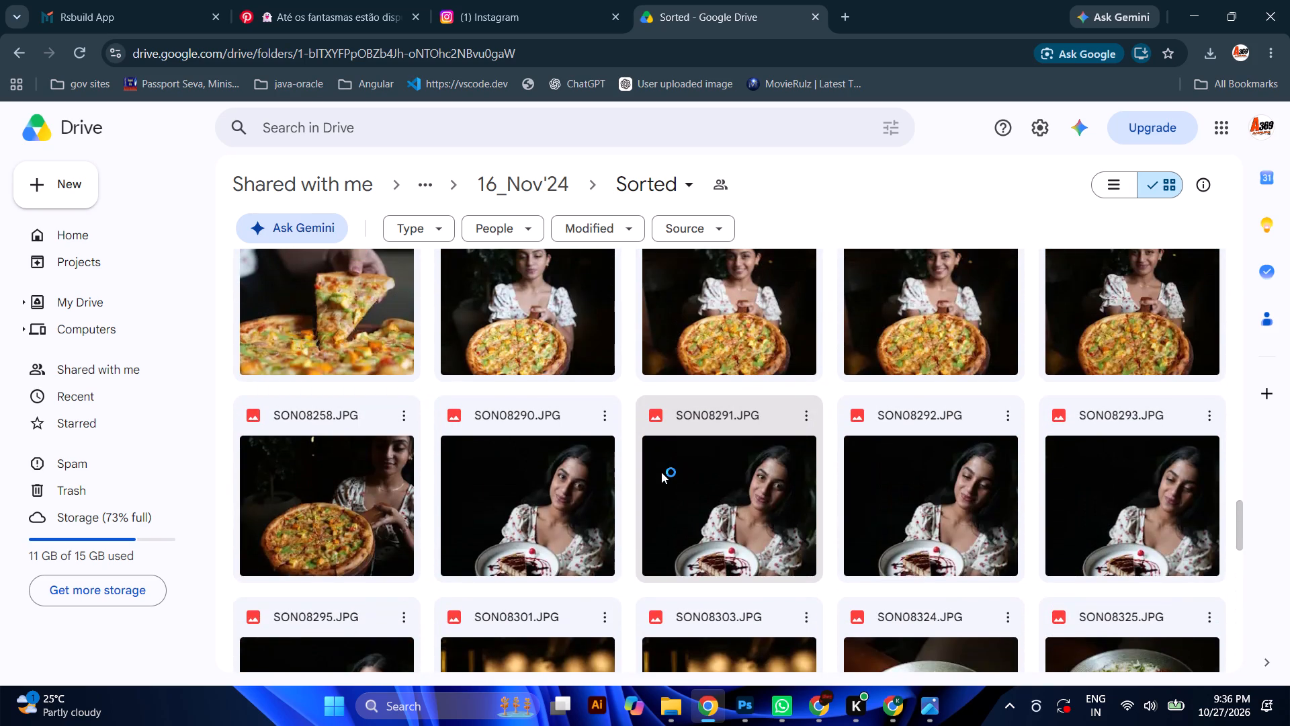
{"action": "scroll", "coordinate": [661, 472], "scroll_direction": "up", "scroll_amount": 1}
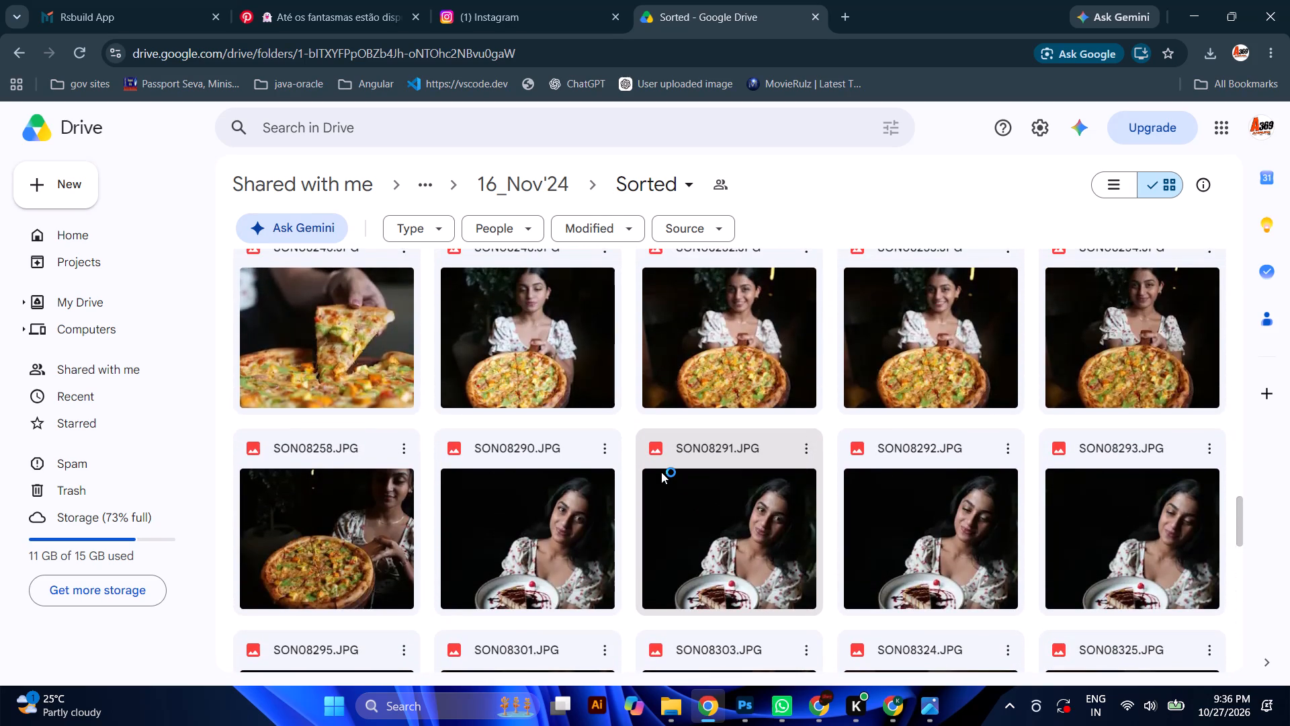
{"action": "scroll", "coordinate": [661, 472], "scroll_direction": "down", "scroll_amount": 5}
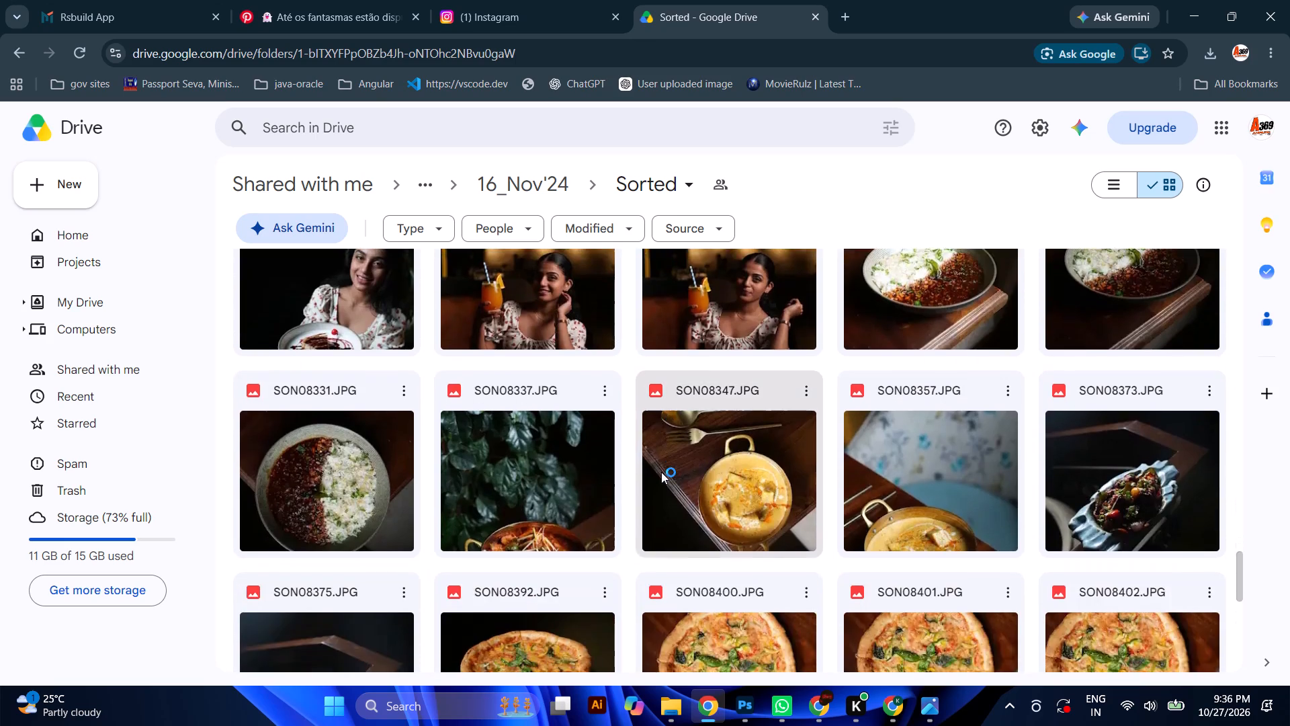
{"action": "scroll", "coordinate": [661, 472], "scroll_direction": "down", "scroll_amount": 9}
{"action": "scroll", "coordinate": [661, 472], "scroll_direction": "up", "scroll_amount": 6}
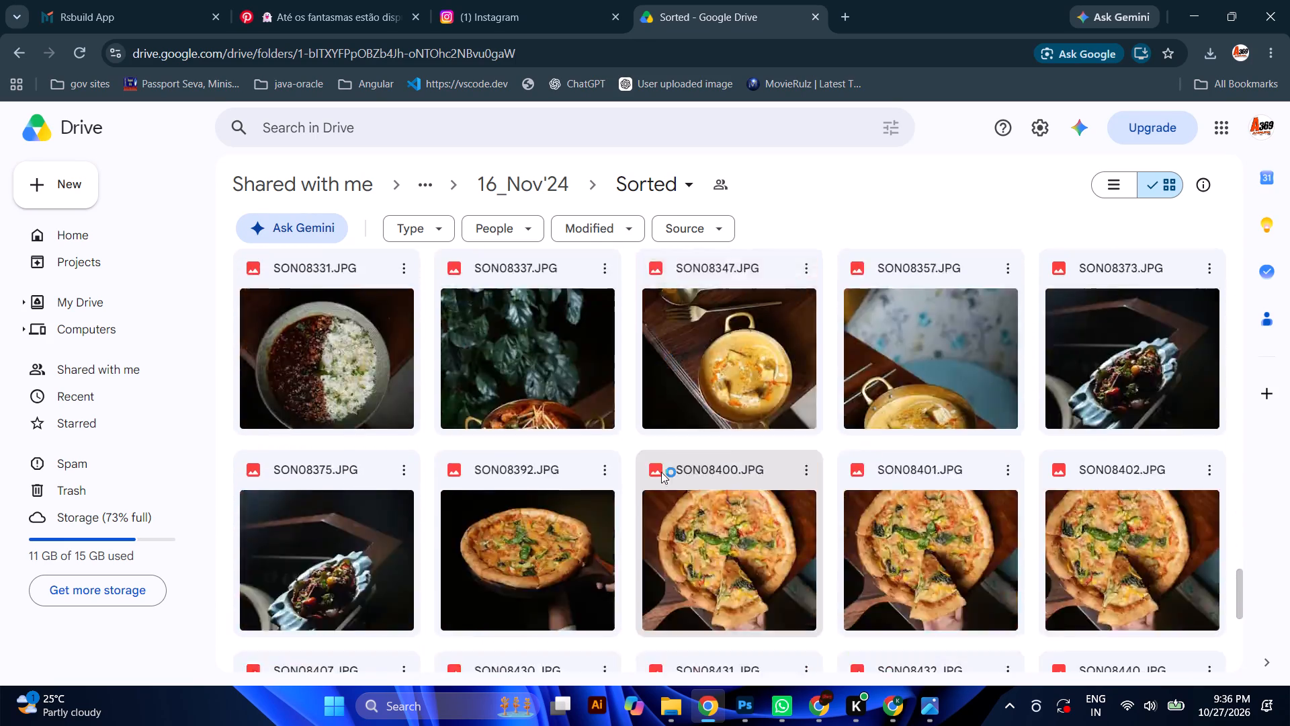
{"action": "scroll", "coordinate": [661, 472], "scroll_direction": "up", "scroll_amount": 8}
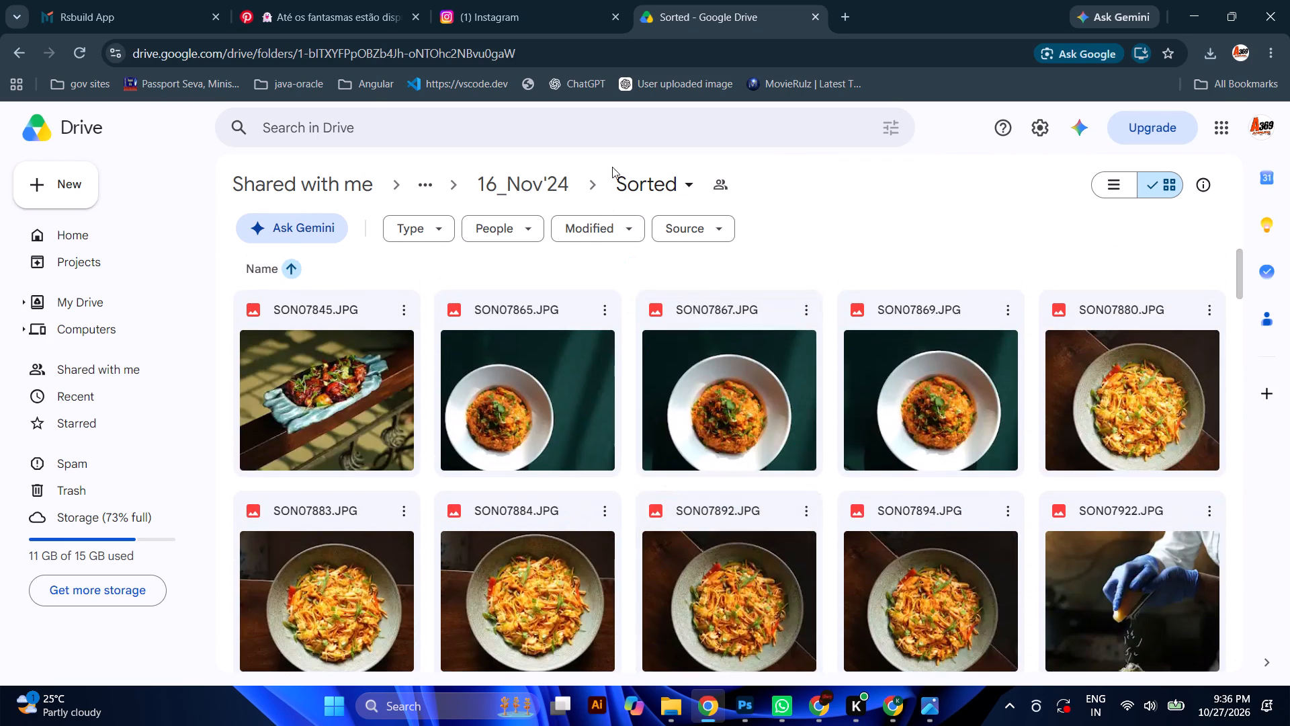
Go back up from Sorted through 16_Nov'24 to the 2024 folder.
{"action": "left_click", "coordinate": [626, 182]}
{"action": "left_click", "coordinate": [527, 184]}
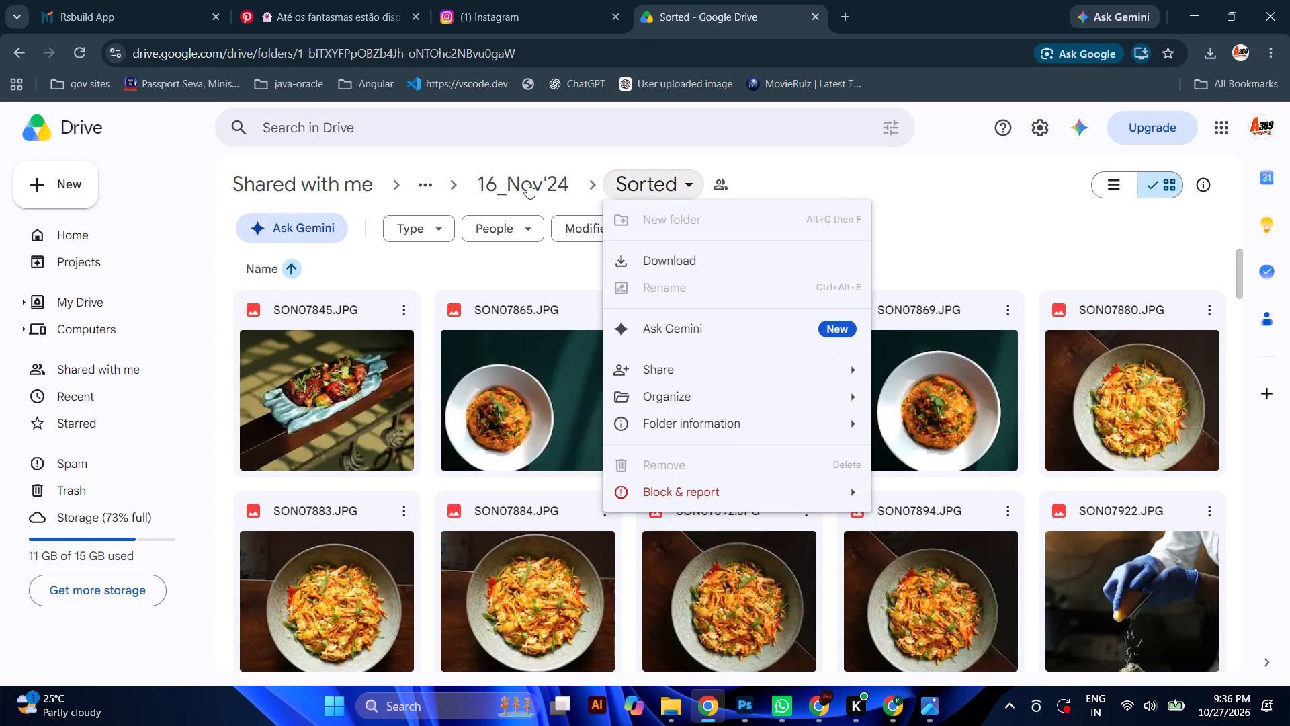
{"action": "double_click", "coordinate": [492, 300]}
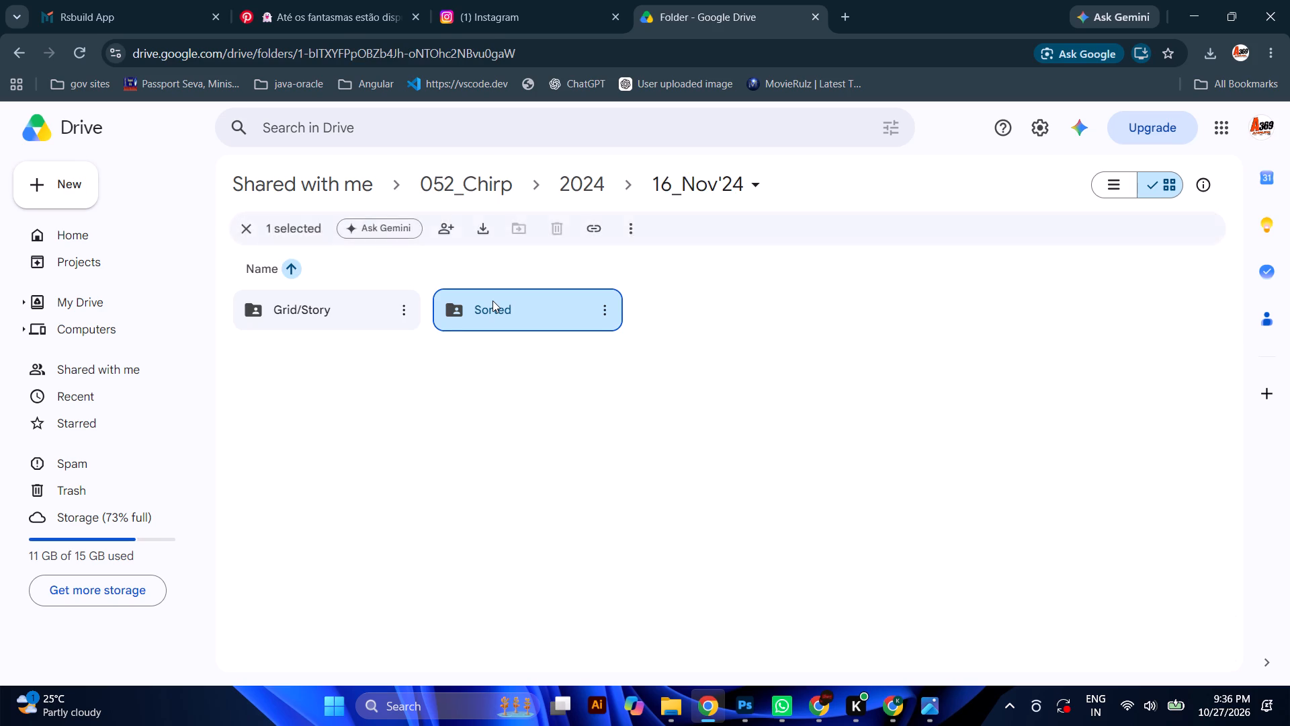
{"action": "left_click", "coordinate": [537, 191]}
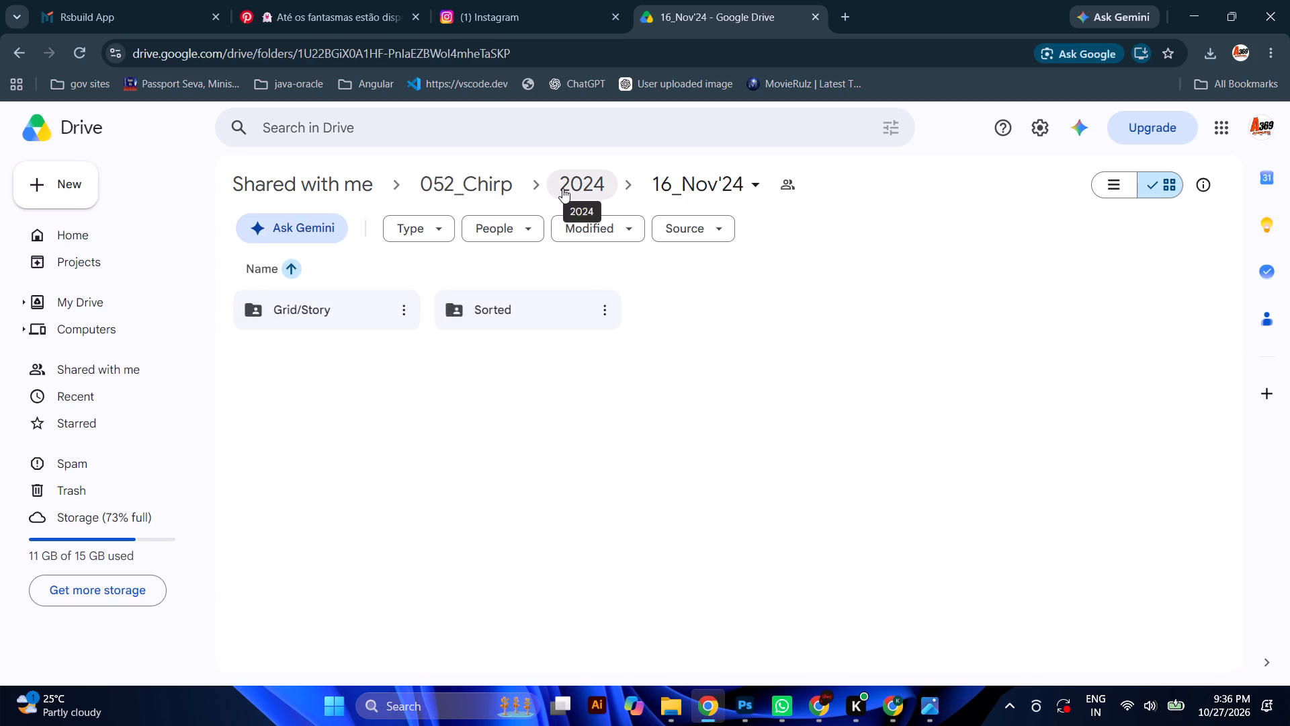
{"action": "left_click", "coordinate": [562, 188]}
Switch to the gro.creative Instagram profile and look over its Halloween flyer posts.
{"action": "left_click", "coordinate": [544, 0]}
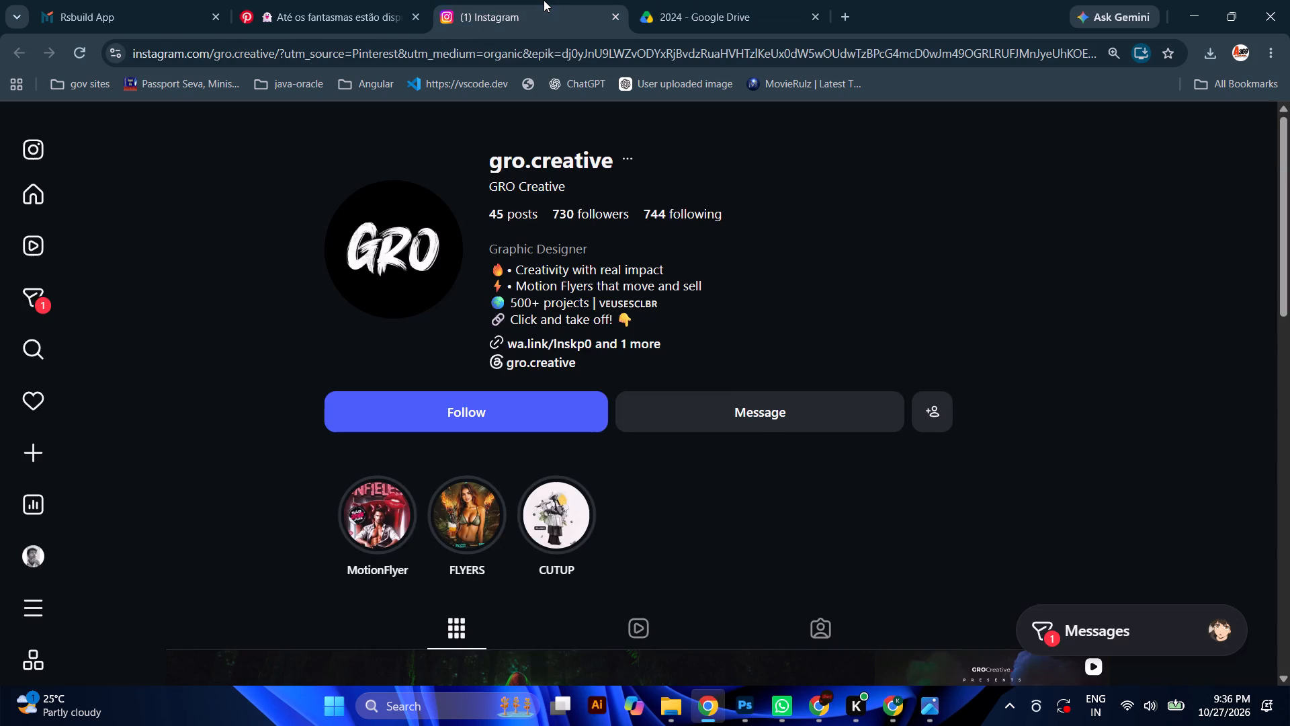
{"action": "scroll", "coordinate": [680, 530], "scroll_direction": "down", "scroll_amount": 3}
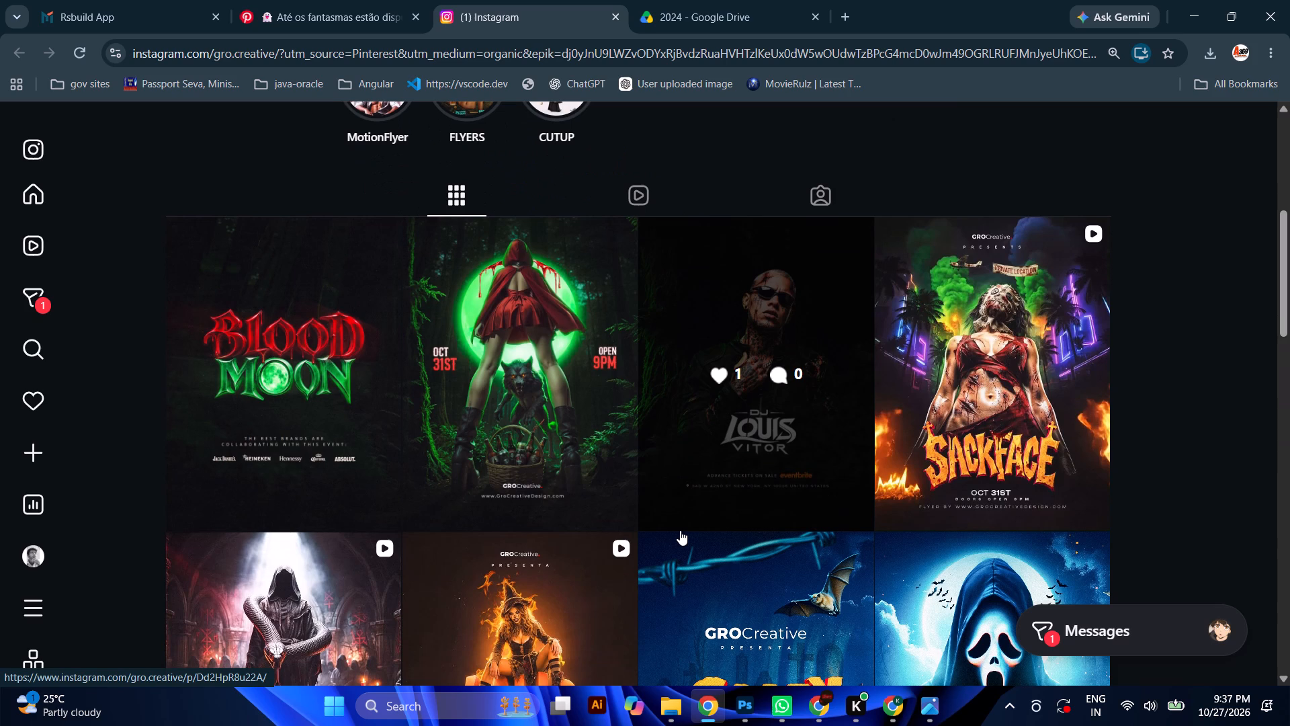
Switch to File Explorer and browse the Downloads folder for usable restaurant interior and food photos.
{"action": "left_click", "coordinate": [670, 710]}
{"action": "scroll", "coordinate": [640, 516], "scroll_direction": "down", "scroll_amount": 2}
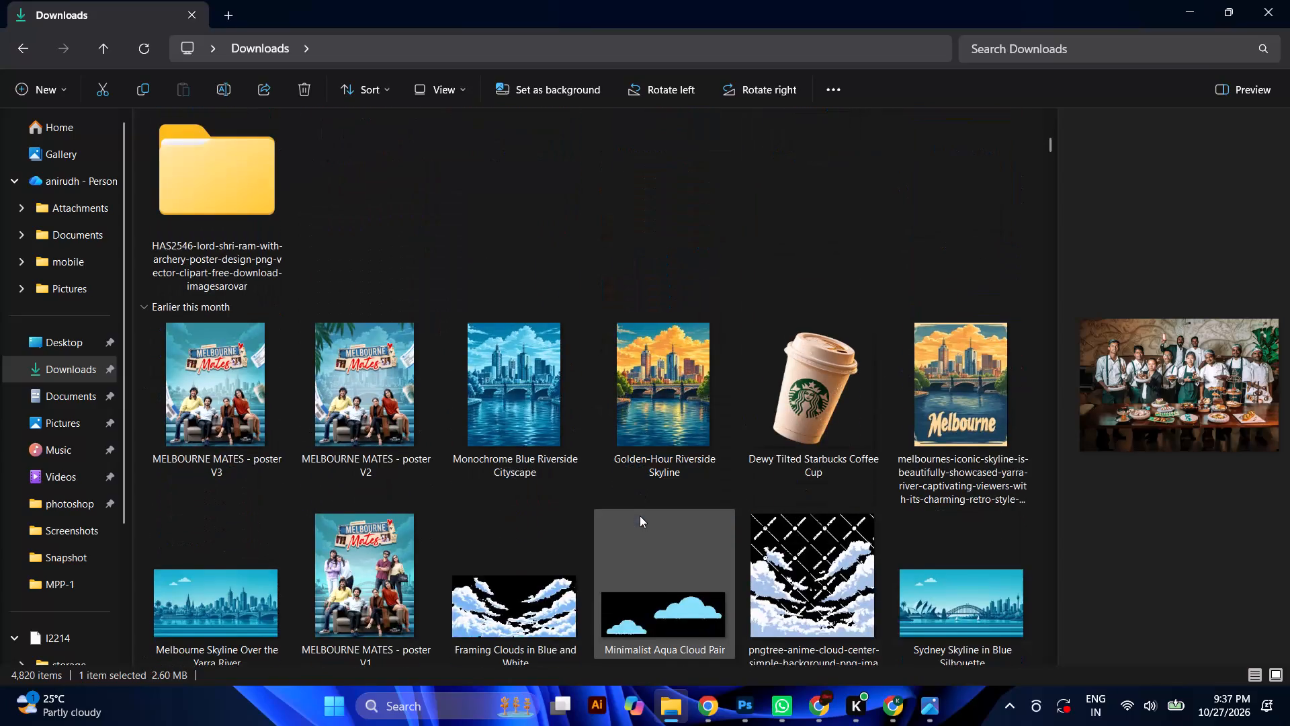
{"action": "scroll", "coordinate": [640, 516], "scroll_direction": "down", "scroll_amount": 4}
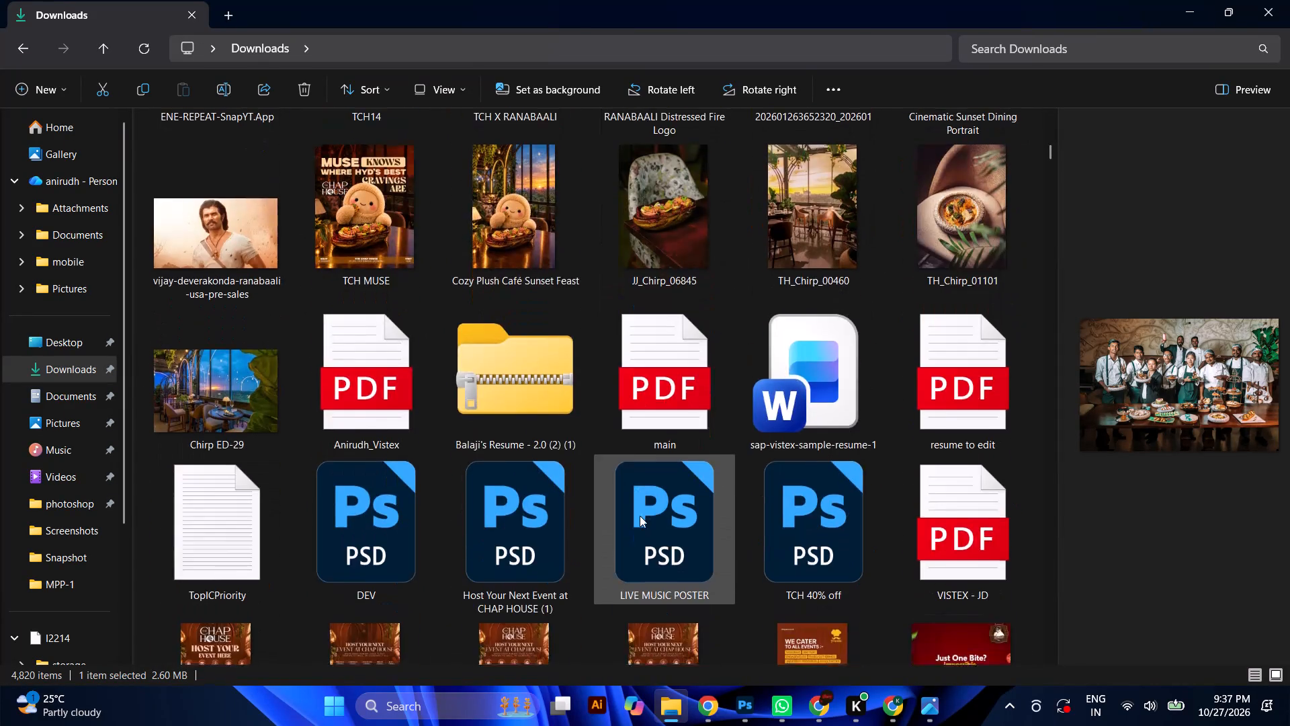
{"action": "scroll", "coordinate": [640, 516], "scroll_direction": "down", "scroll_amount": 4}
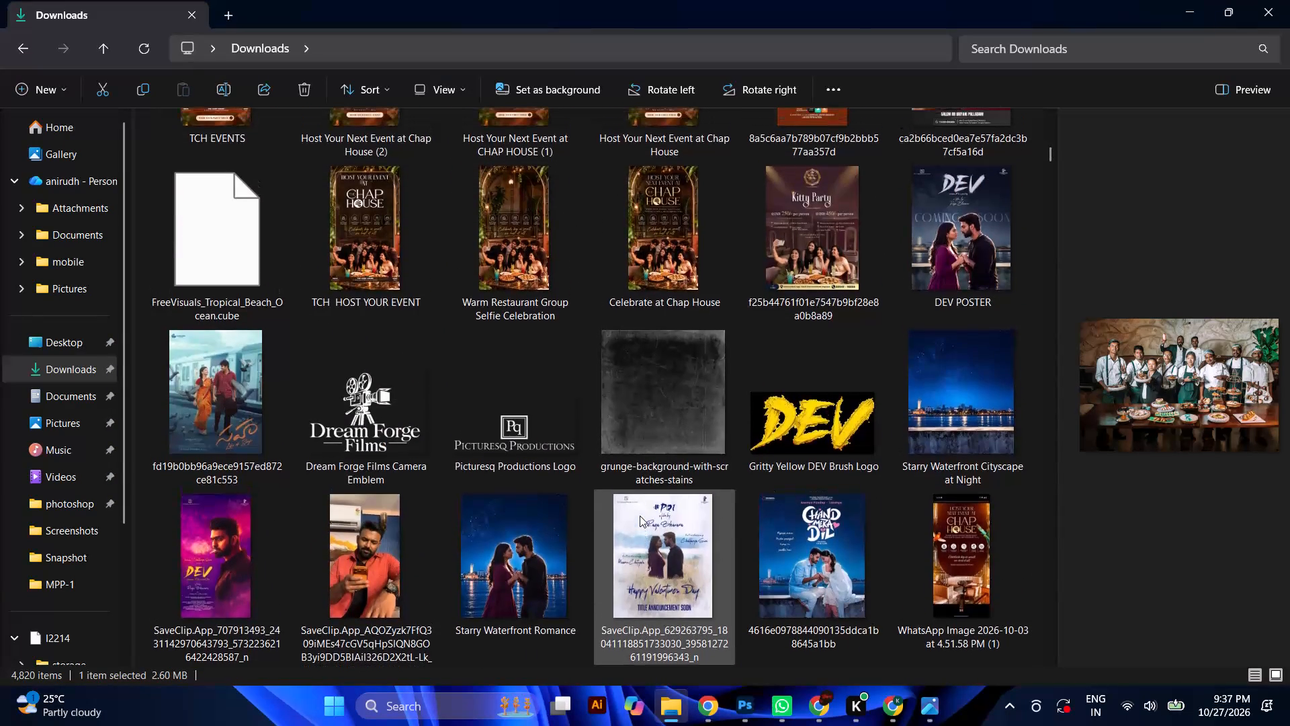
{"action": "scroll", "coordinate": [640, 516], "scroll_direction": "down", "scroll_amount": 4}
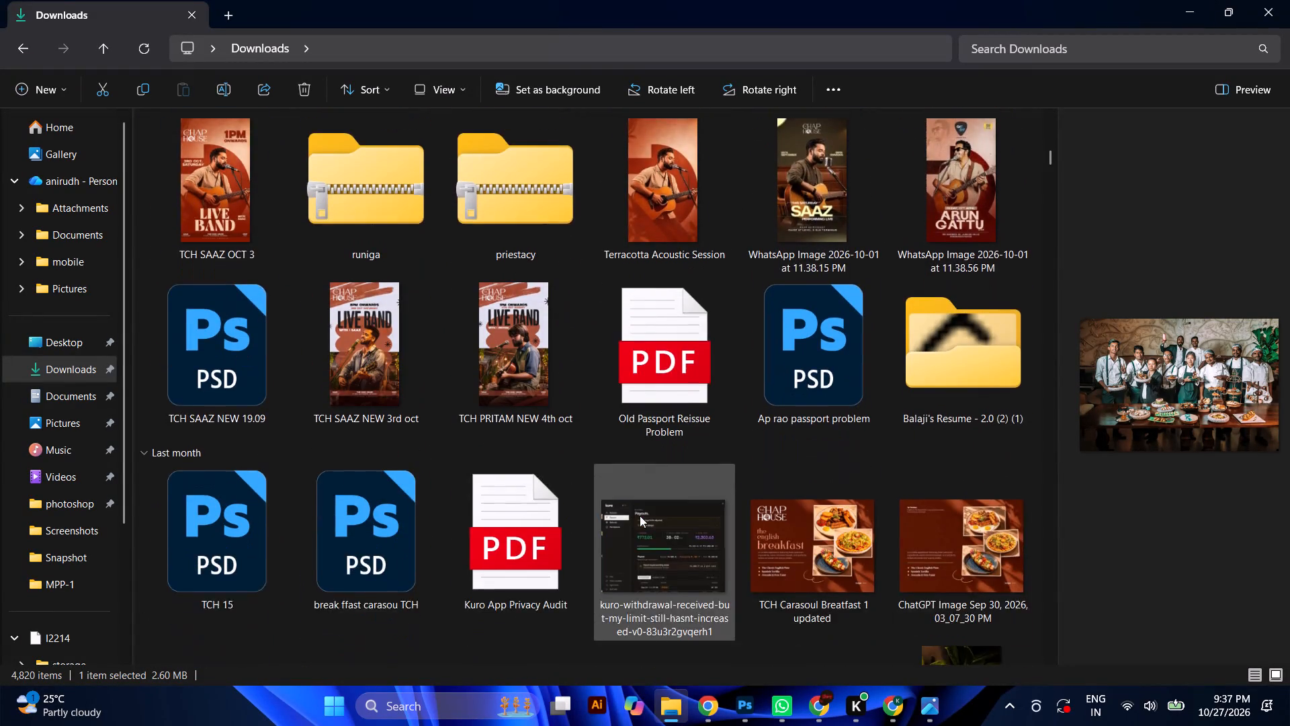
{"action": "scroll", "coordinate": [640, 516], "scroll_direction": "down", "scroll_amount": 4}
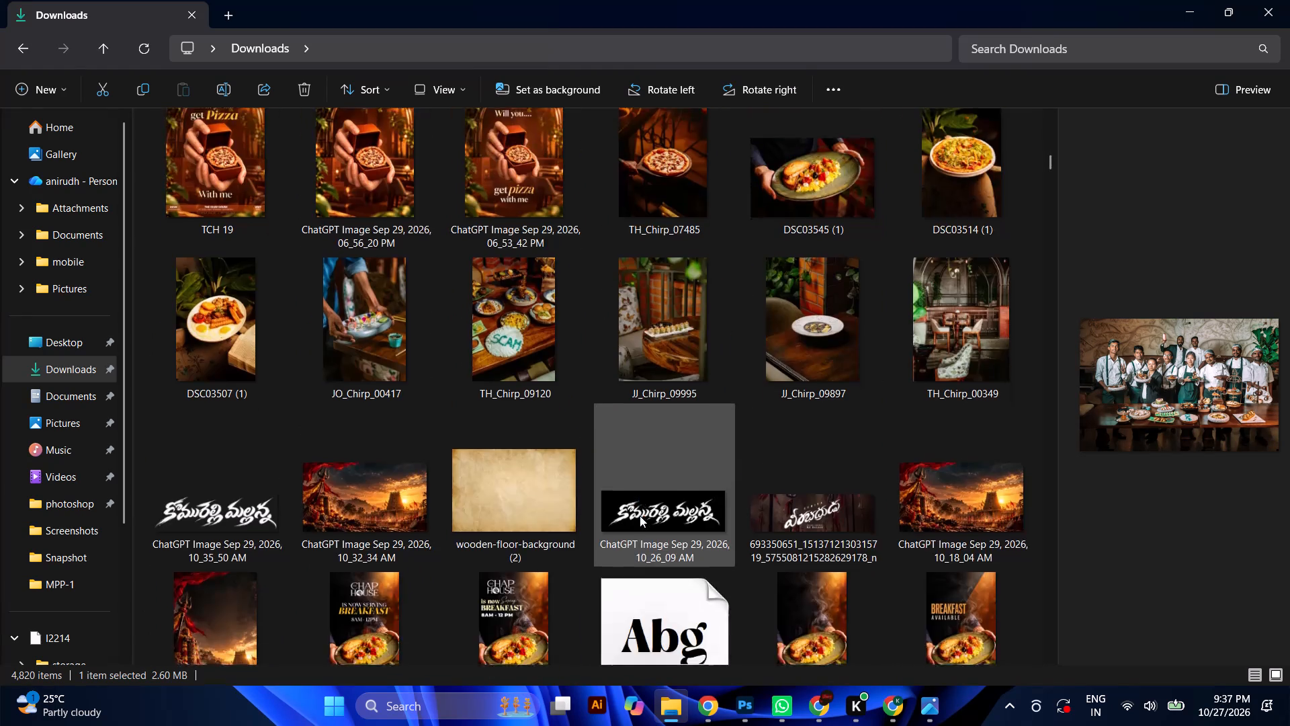
{"action": "scroll", "coordinate": [640, 516], "scroll_direction": "down", "scroll_amount": 1}
{"action": "scroll", "coordinate": [640, 516], "scroll_direction": "up", "scroll_amount": 2}
{"action": "scroll", "coordinate": [640, 516], "scroll_direction": "down", "scroll_amount": 2}
{"action": "scroll", "coordinate": [640, 516], "scroll_direction": "up", "scroll_amount": 4}
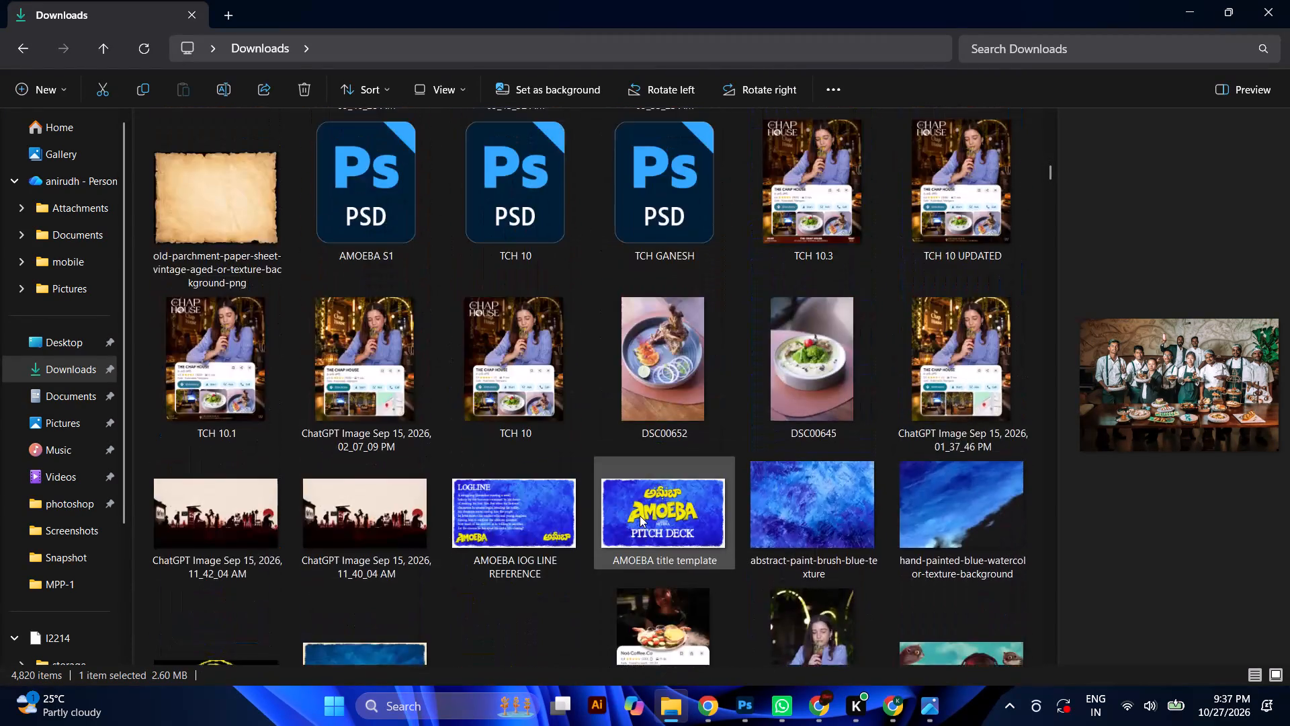
{"action": "scroll", "coordinate": [640, 516], "scroll_direction": "up", "scroll_amount": 2}
{"action": "scroll", "coordinate": [640, 516], "scroll_direction": "down", "scroll_amount": 3}
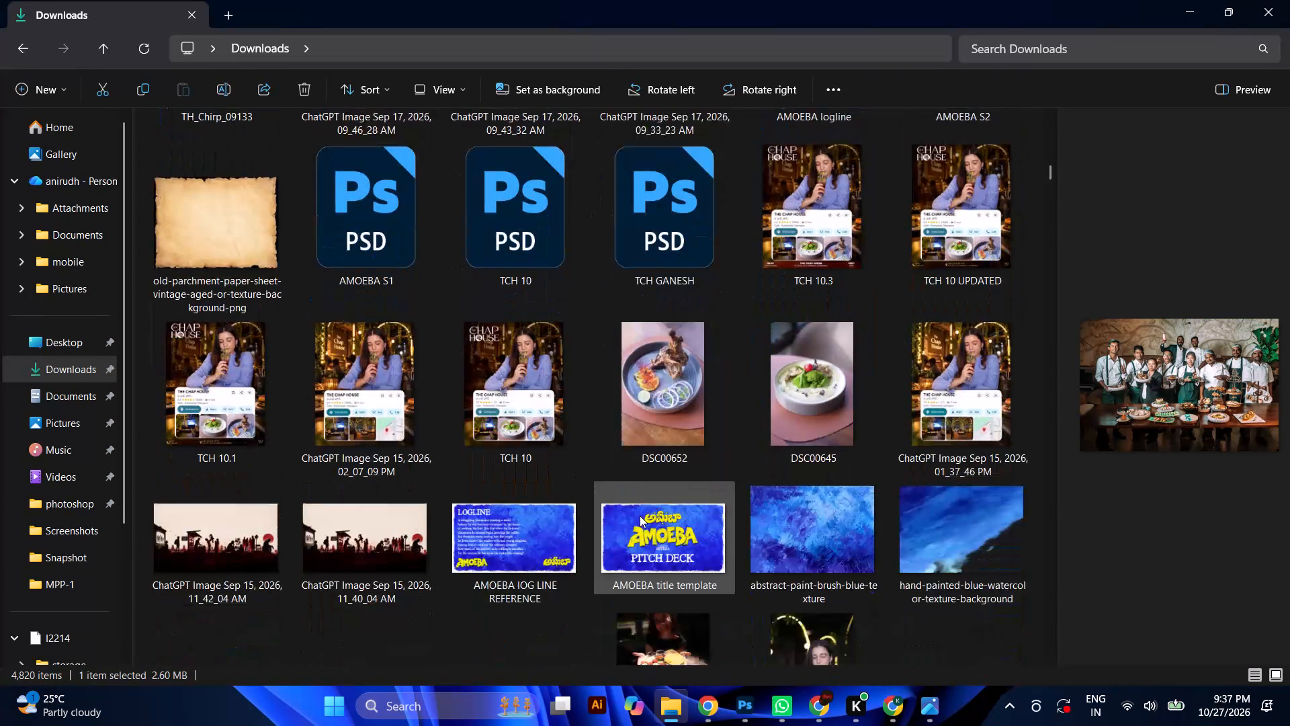
{"action": "scroll", "coordinate": [640, 516], "scroll_direction": "down", "scroll_amount": 4}
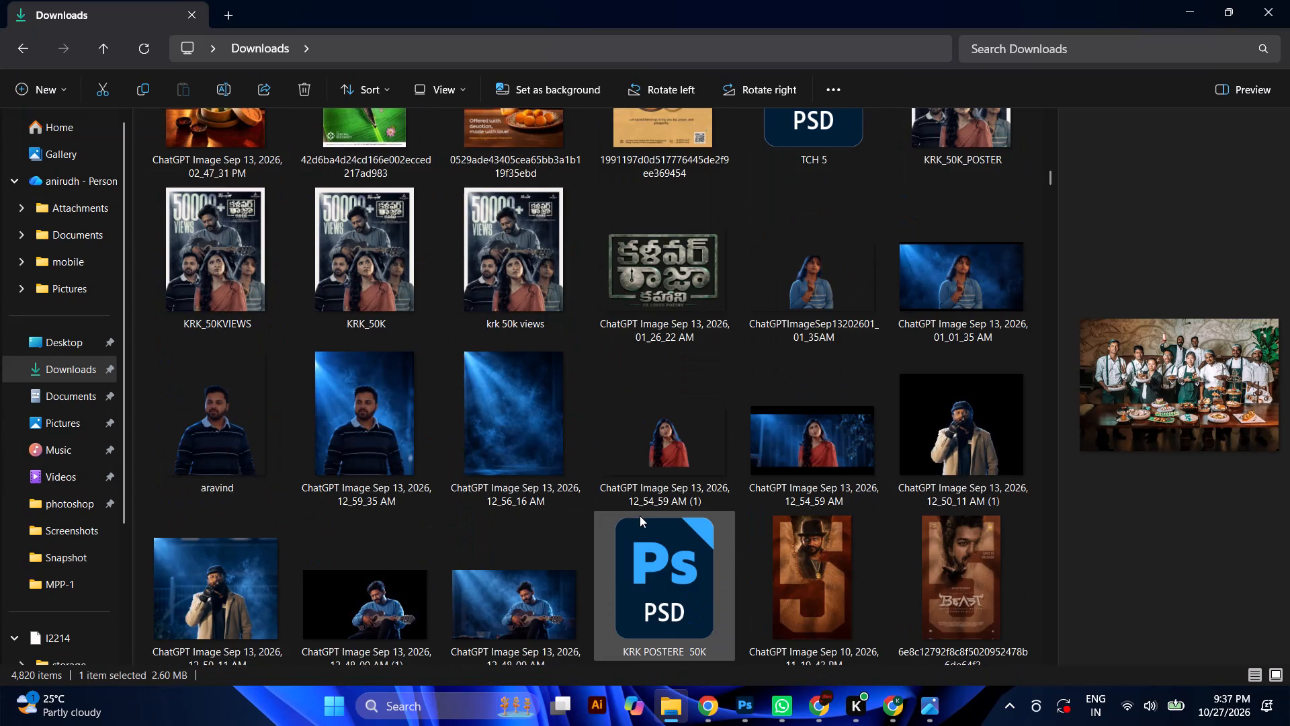
{"action": "scroll", "coordinate": [640, 516], "scroll_direction": "down", "scroll_amount": 2}
{"action": "scroll", "coordinate": [640, 516], "scroll_direction": "up", "scroll_amount": 1}
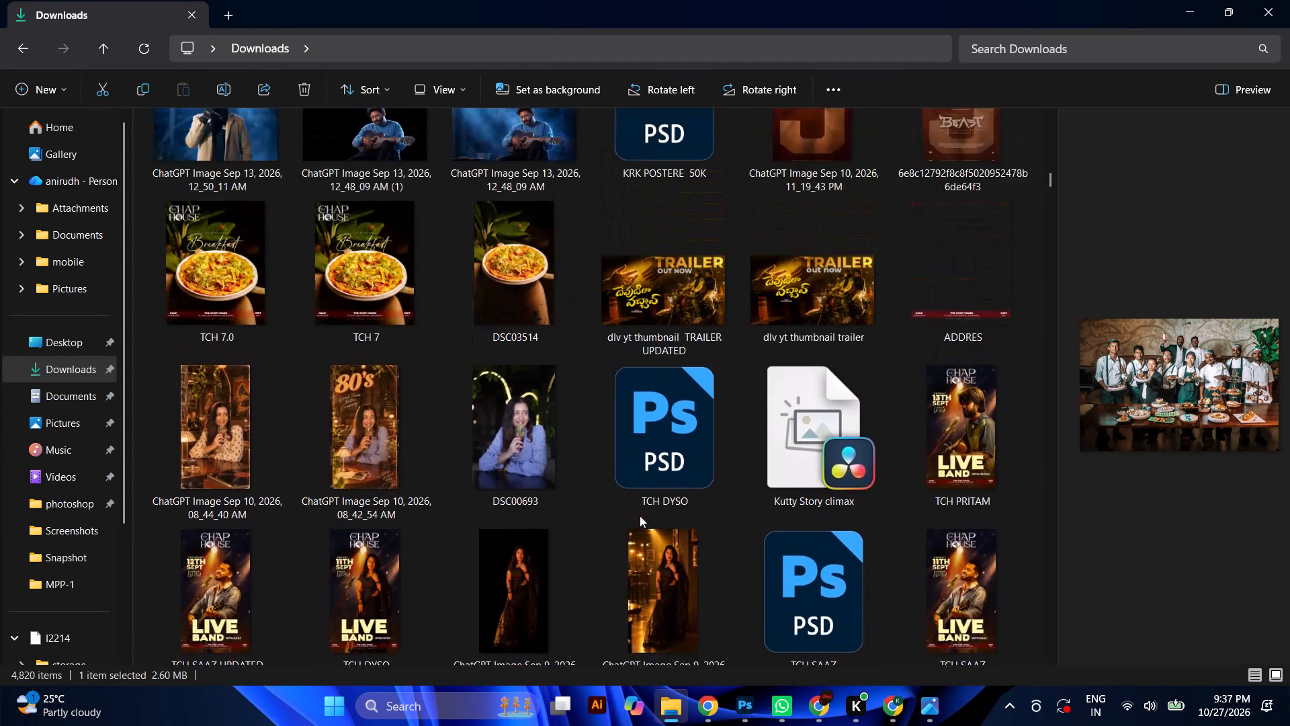
{"action": "scroll", "coordinate": [640, 516], "scroll_direction": "up", "scroll_amount": 1}
{"action": "scroll", "coordinate": [640, 516], "scroll_direction": "down", "scroll_amount": 3}
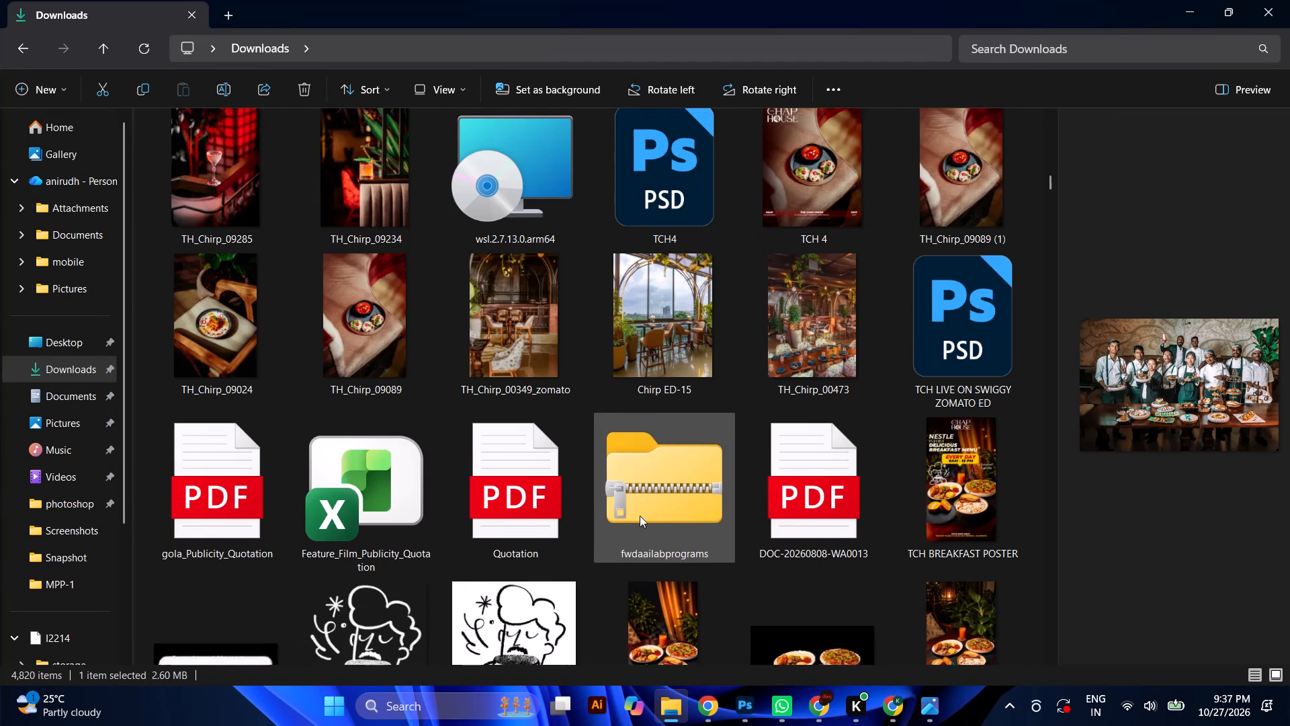
Open the Chirp ED-15 photo of the restaurant's window seating in Photos and inspect it.
{"action": "left_click", "coordinate": [658, 331]}
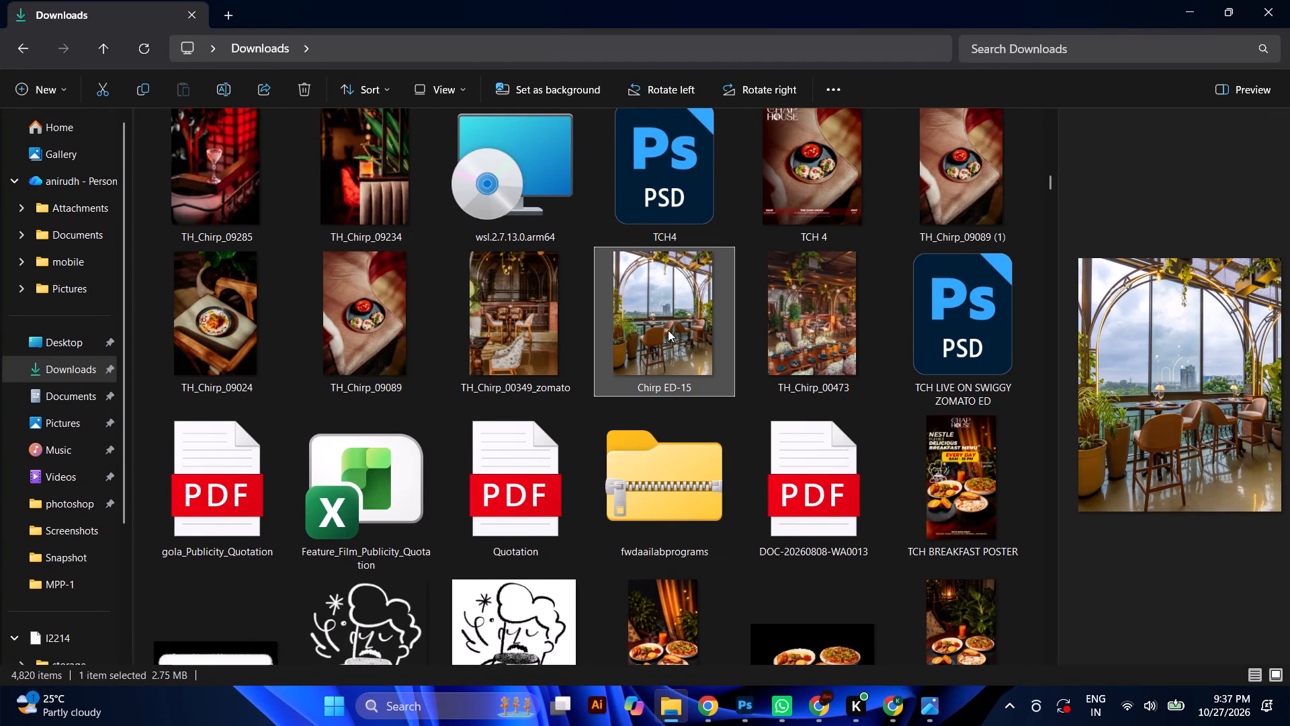
{"action": "double_click", "coordinate": [668, 330]}
{"action": "left_click_drag", "start_coordinate": [593, 329], "coordinate": [916, 643]}
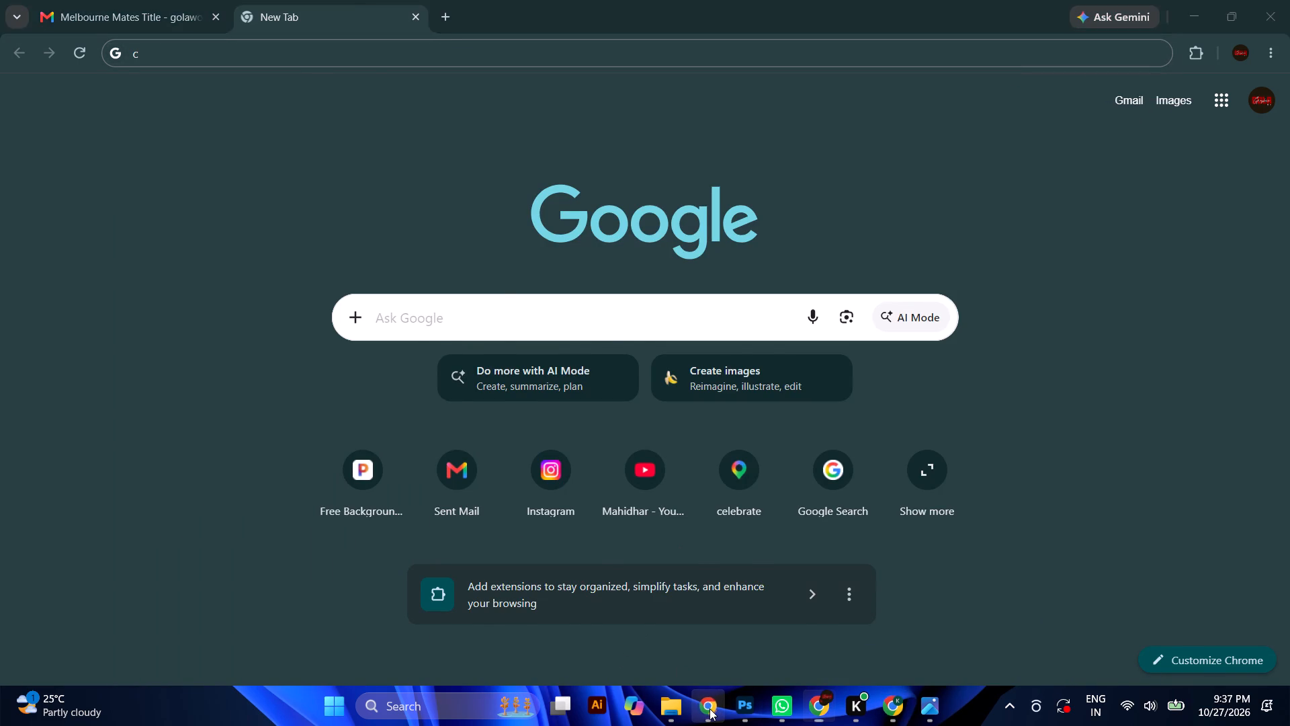
Switch back to the Drive 2024 folder, open 13_Aug'24 > Grid/Story > 10 Aug ( people ) and look through its photos.
{"action": "left_click", "coordinate": [682, 0]}
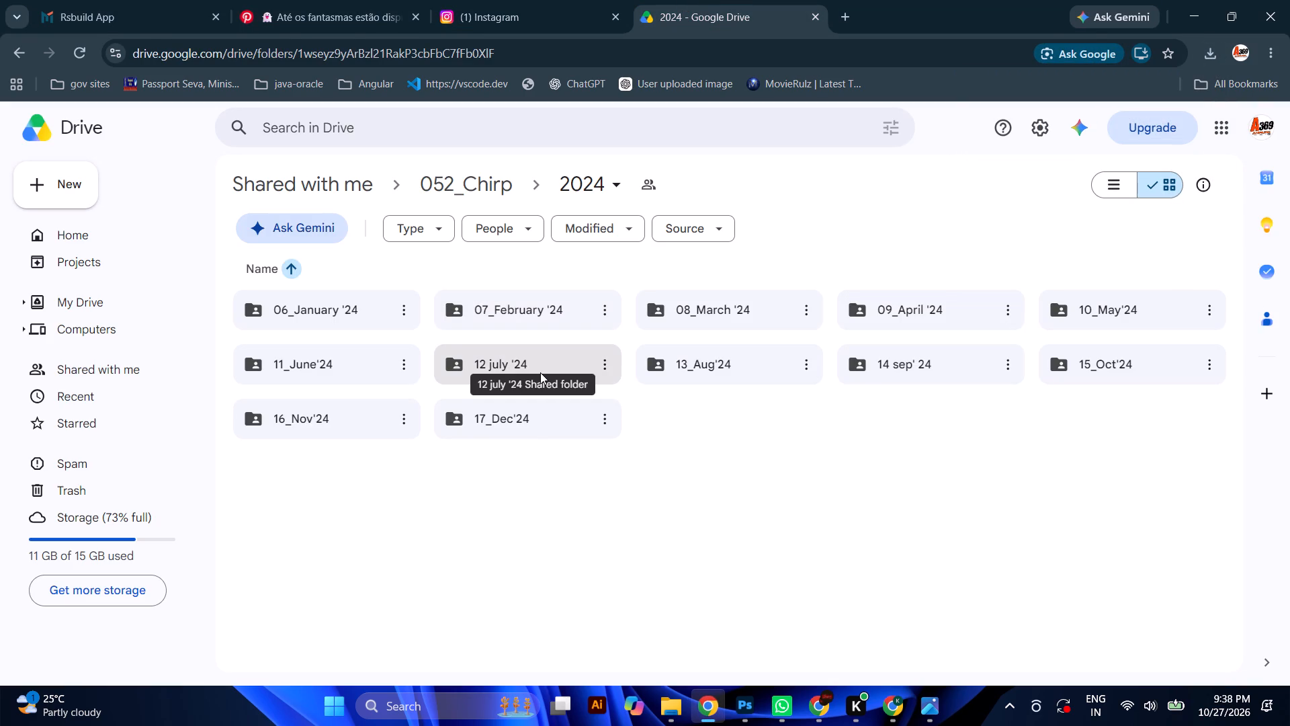
{"action": "double_click", "coordinate": [696, 372]}
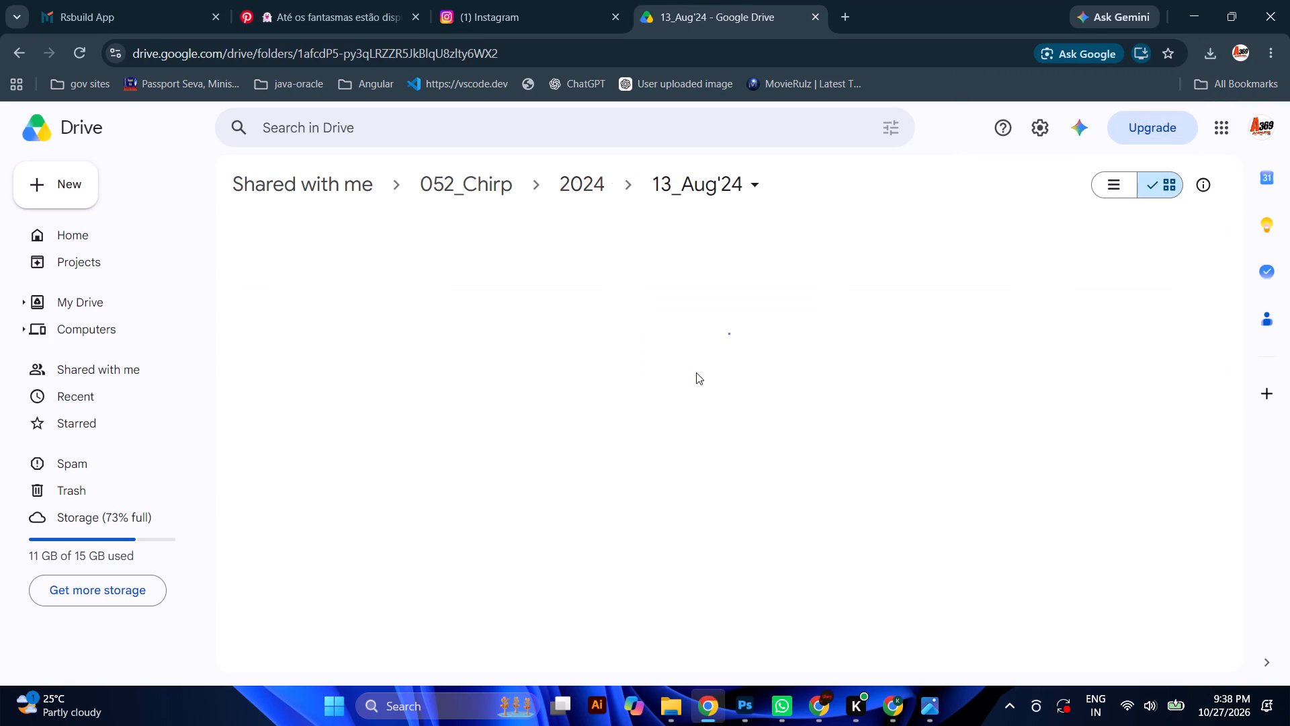
{"action": "double_click", "coordinate": [341, 312]}
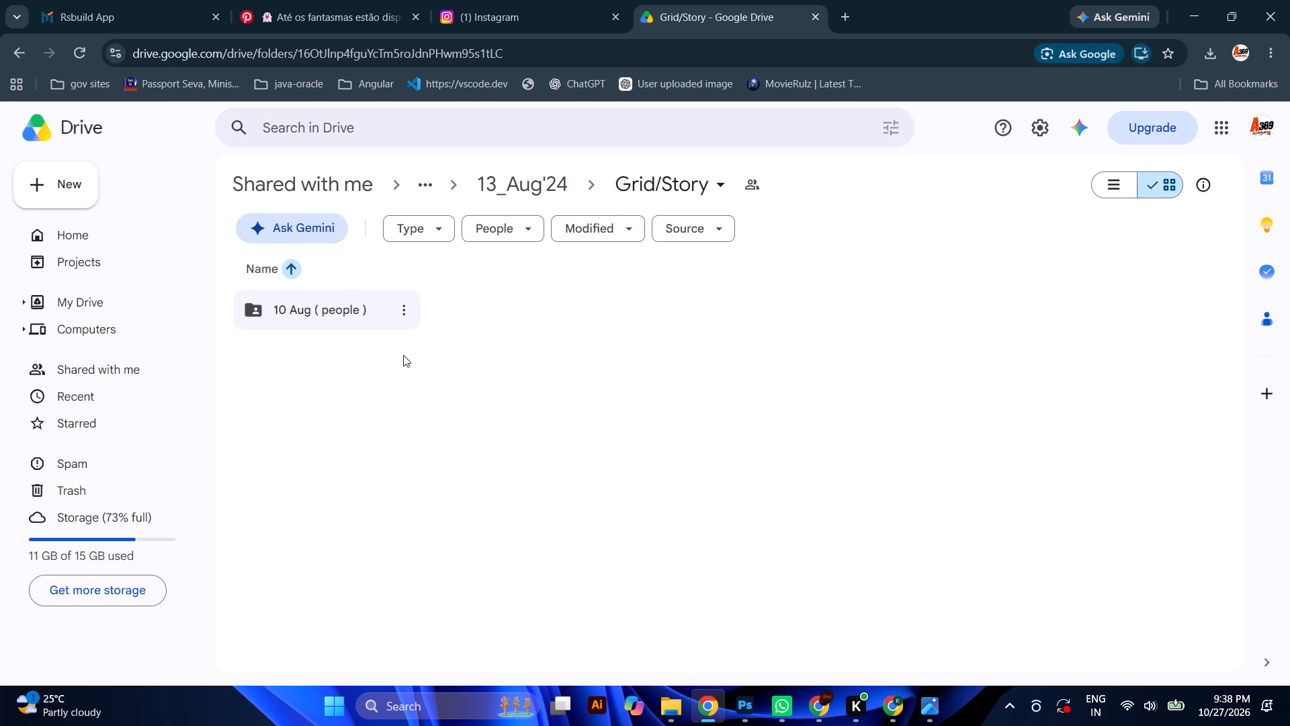
{"action": "double_click", "coordinate": [339, 328]}
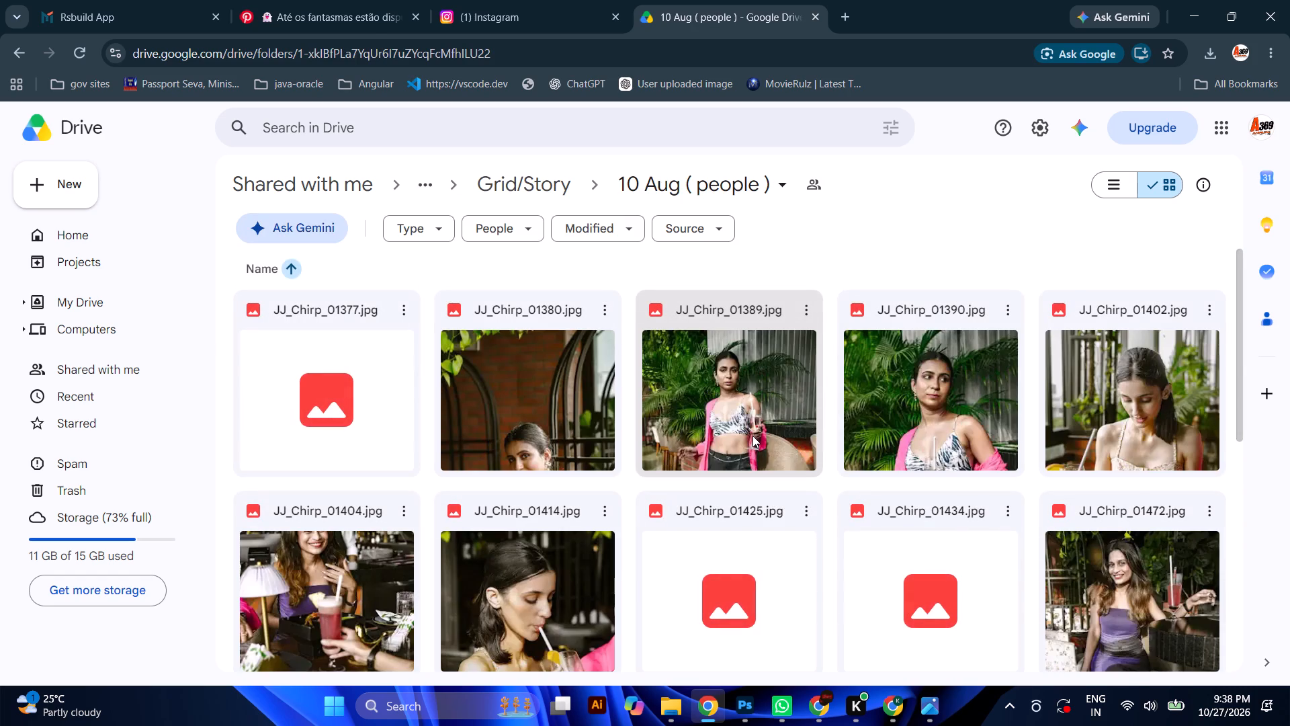
{"action": "scroll", "coordinate": [752, 436], "scroll_direction": "down", "scroll_amount": 4}
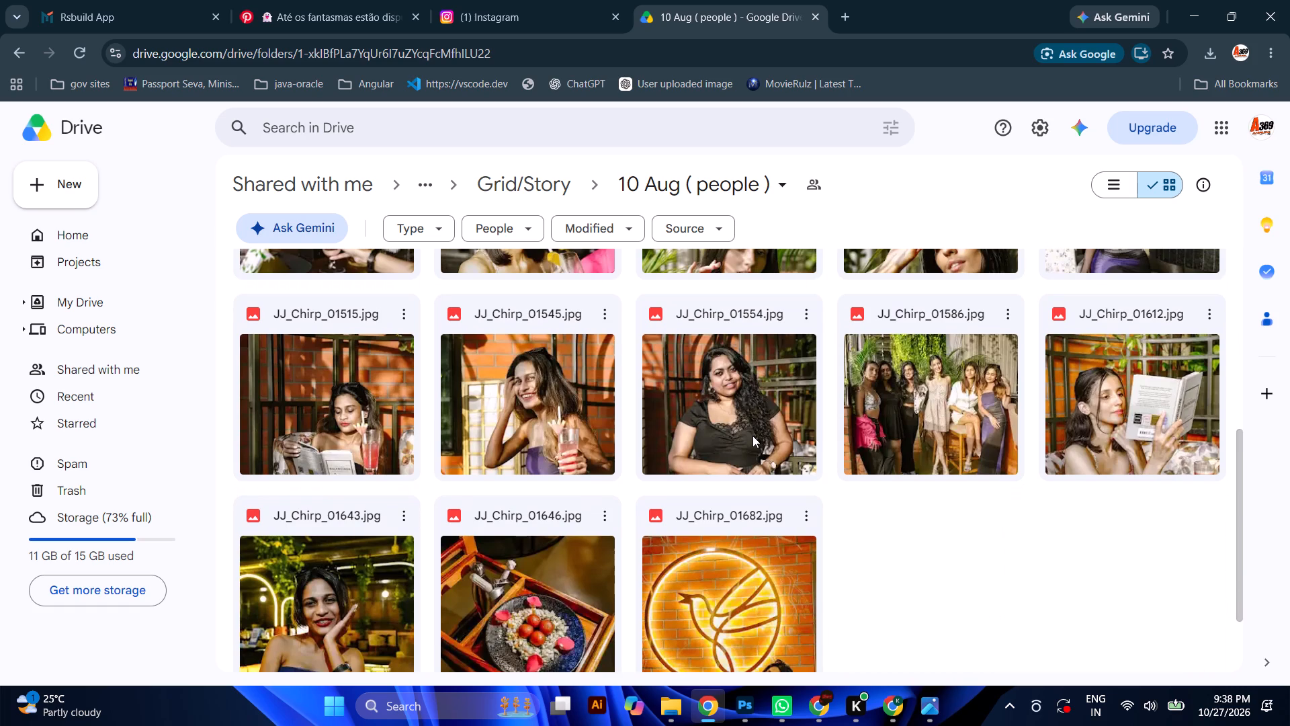
{"action": "scroll", "coordinate": [752, 436], "scroll_direction": "down", "scroll_amount": 2}
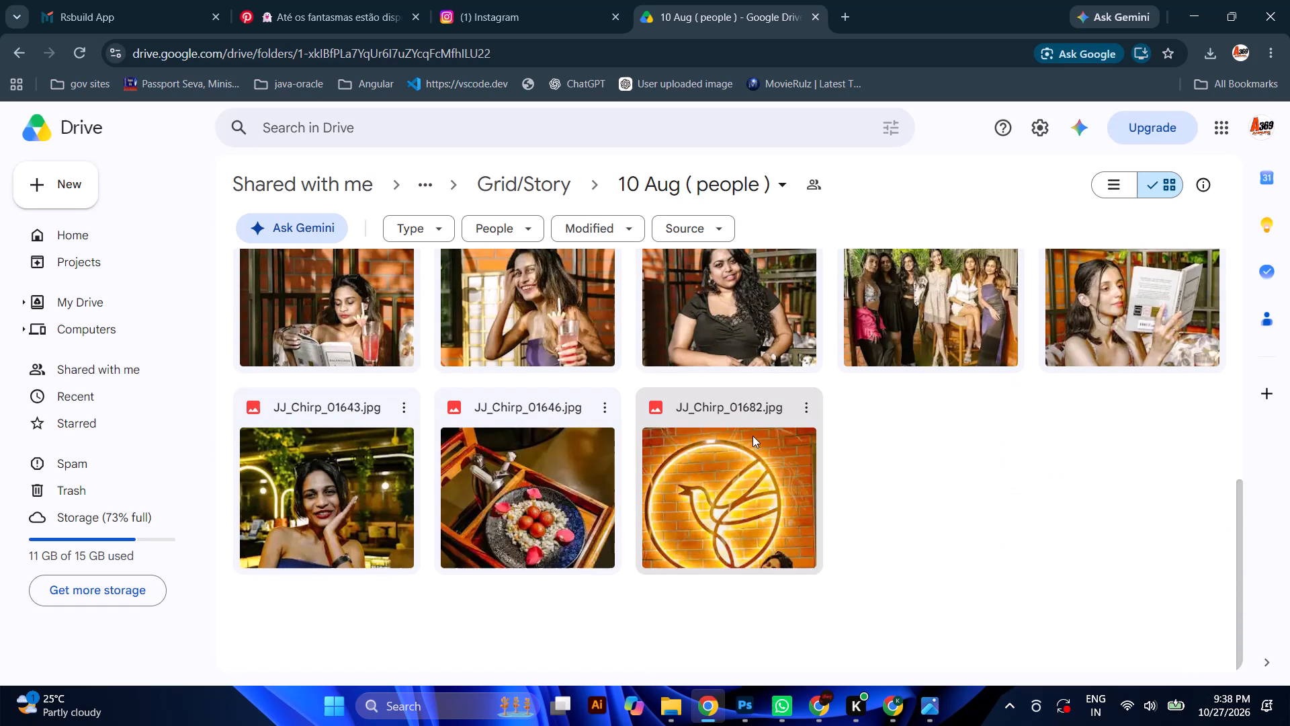
Go back up to the 2024 folder, open Grid Story inside 12 july '24 and view its photos.
{"action": "left_click", "coordinate": [557, 182]}
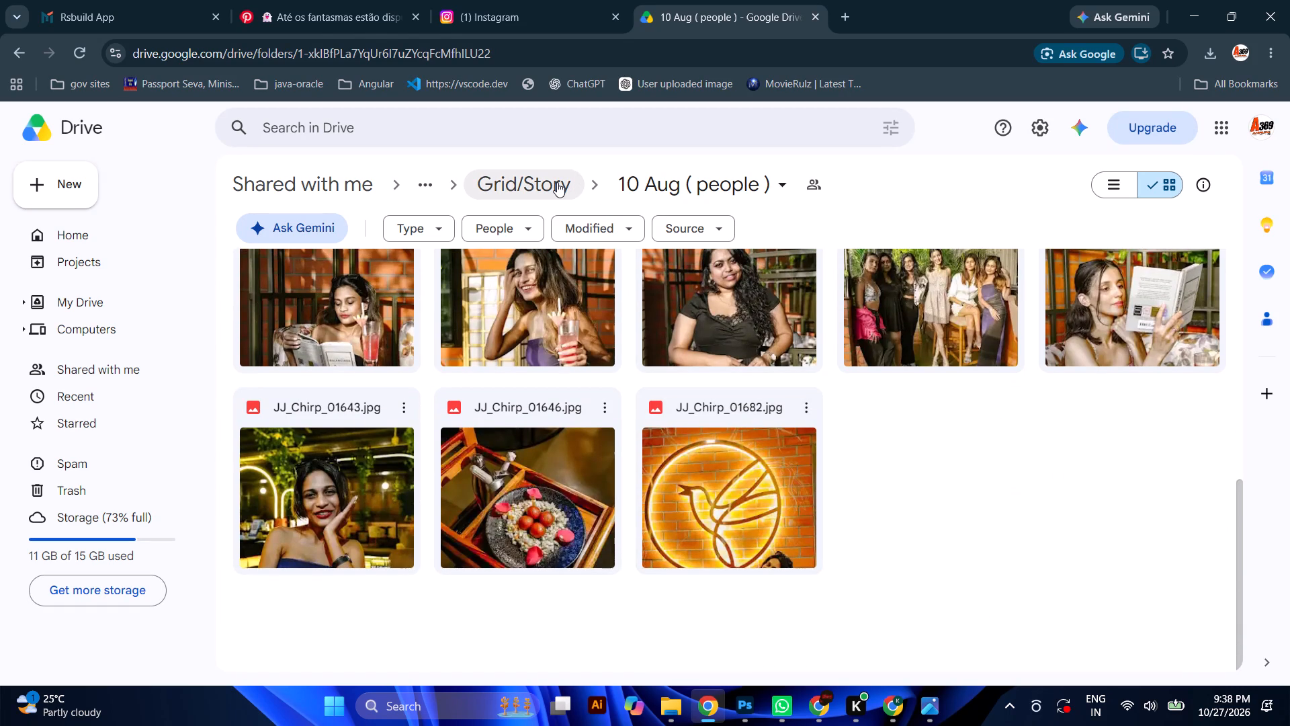
{"action": "left_click", "coordinate": [527, 182]}
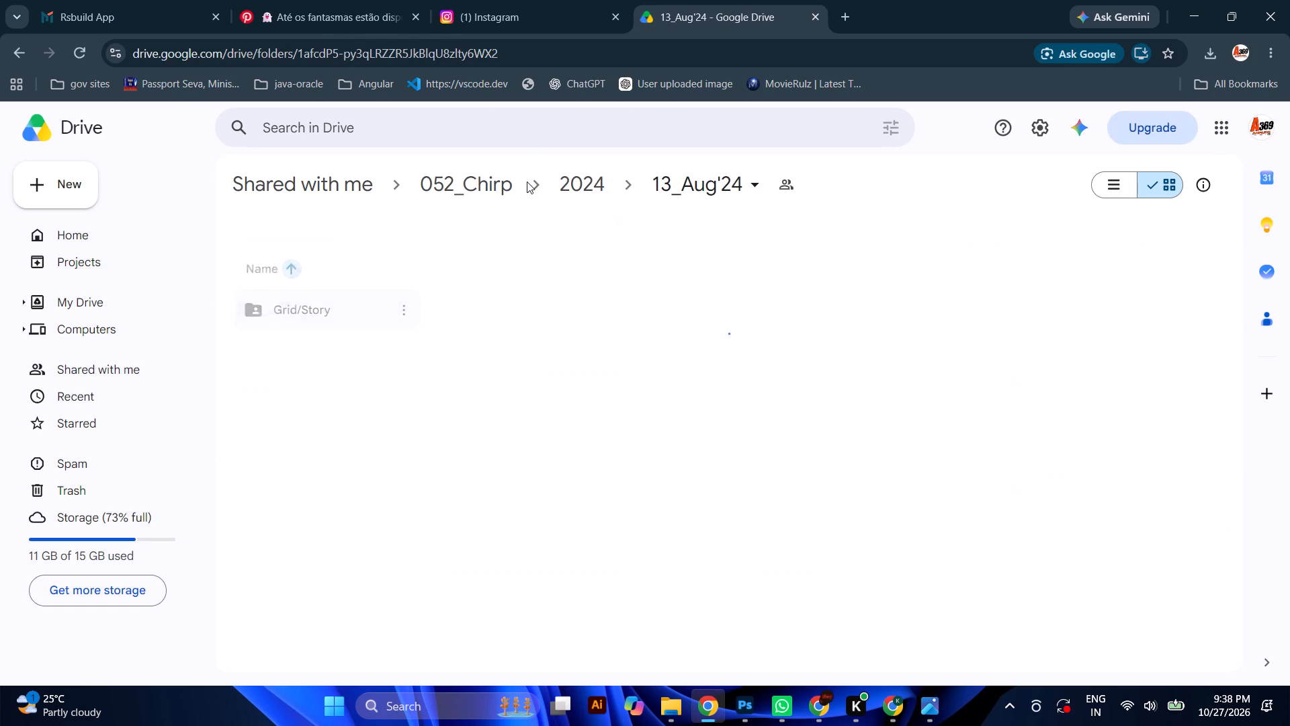
{"action": "left_click", "coordinate": [582, 194]}
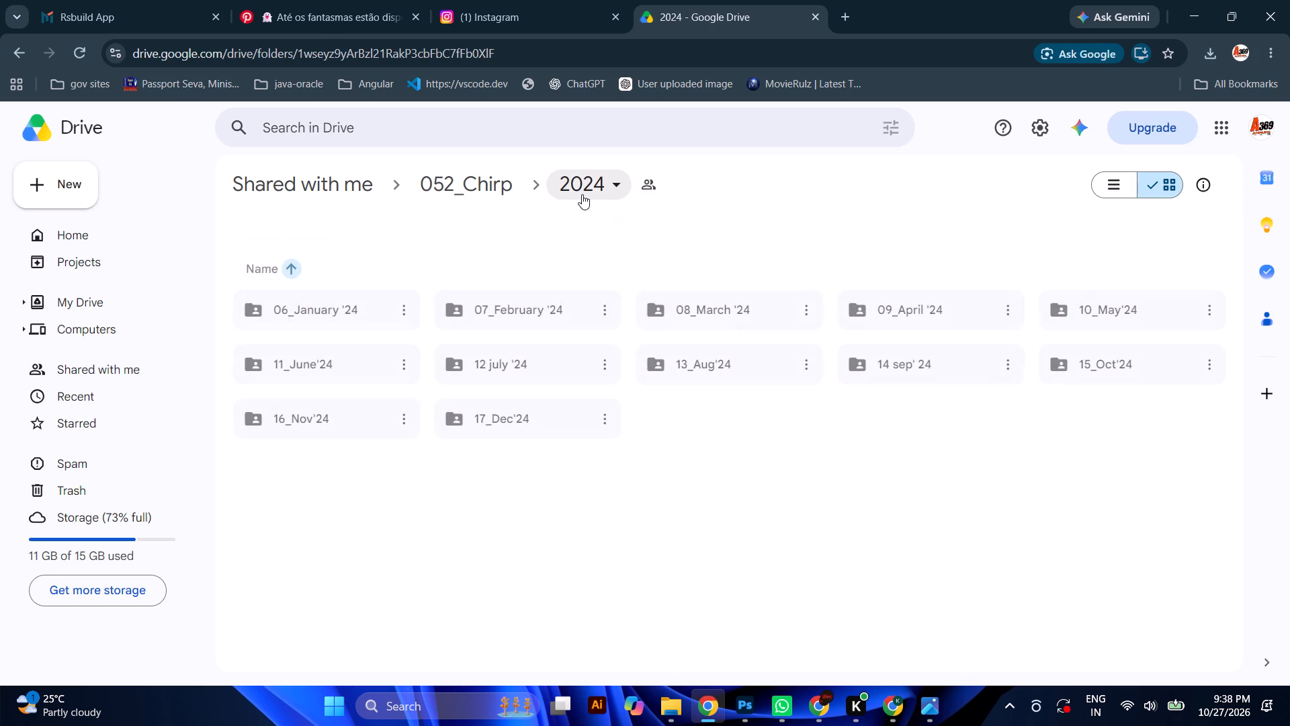
{"action": "double_click", "coordinate": [519, 365]}
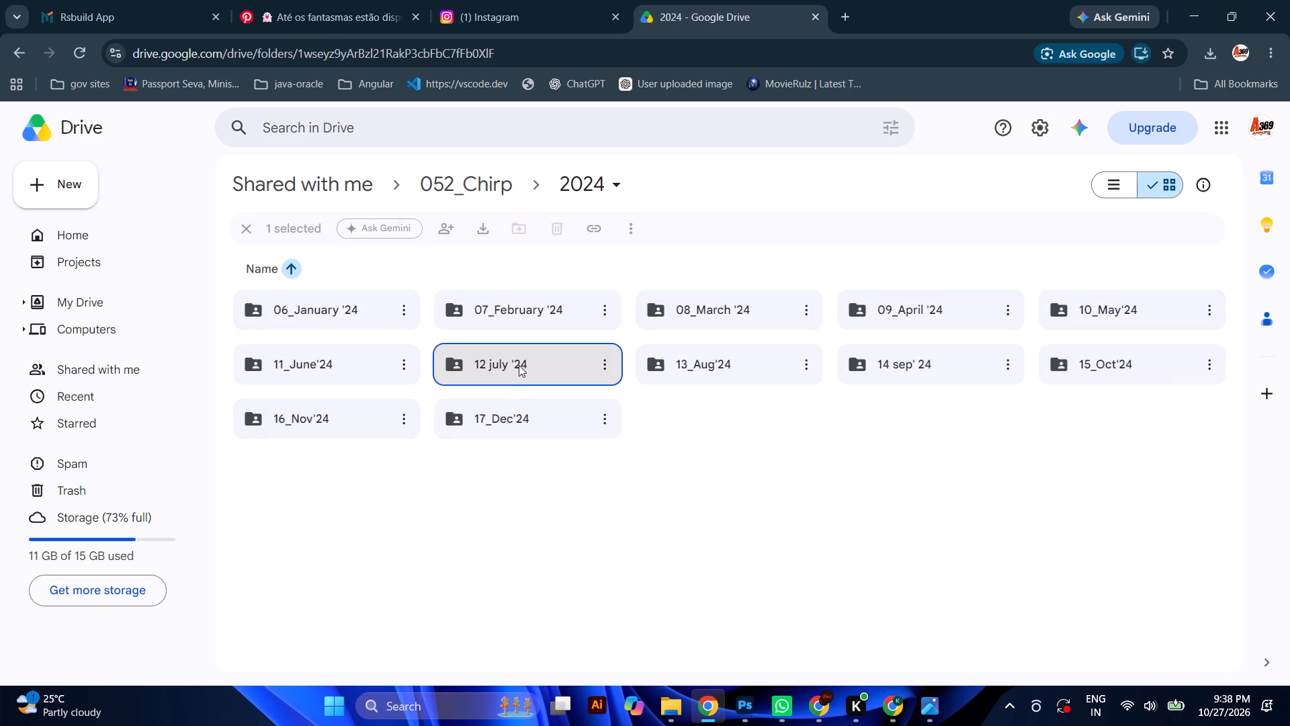
{"action": "double_click", "coordinate": [359, 303]}
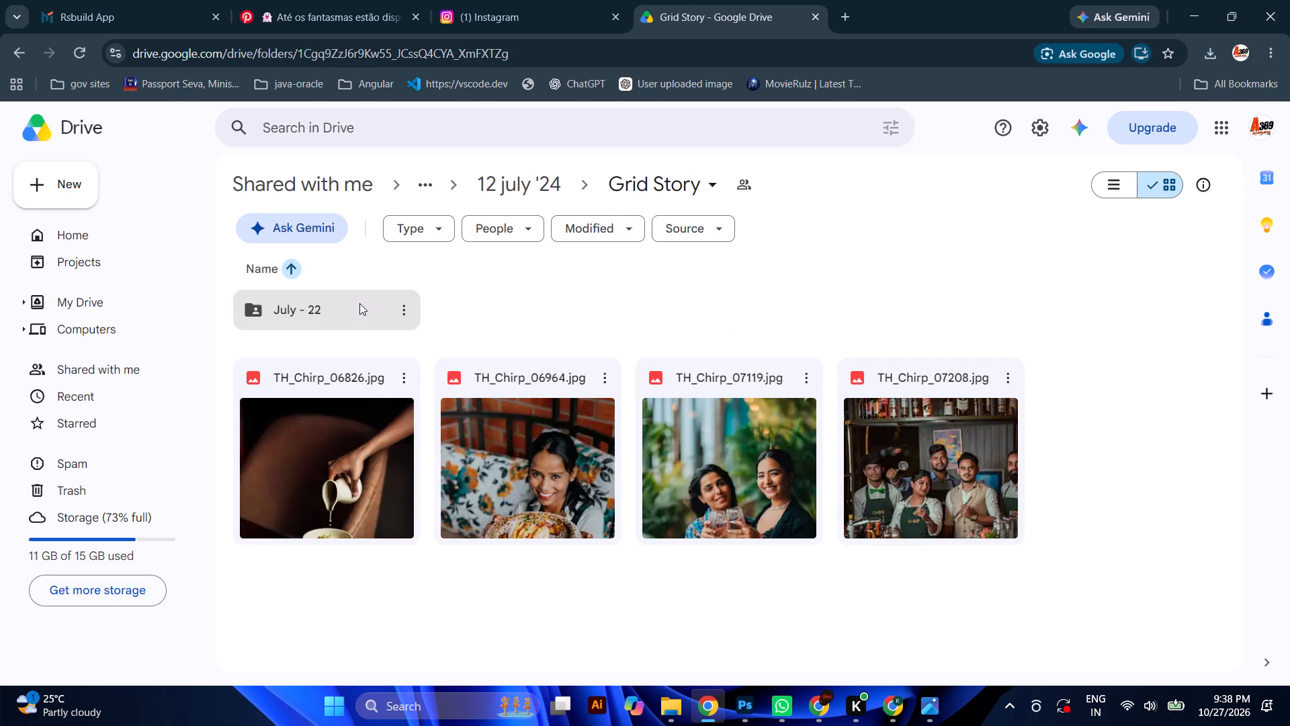
Go up to the 052_Chirp folder and open 2025 > 24_July'25 > Grid/Story.
{"action": "left_click", "coordinate": [513, 188]}
{"action": "left_click", "coordinate": [513, 188]}
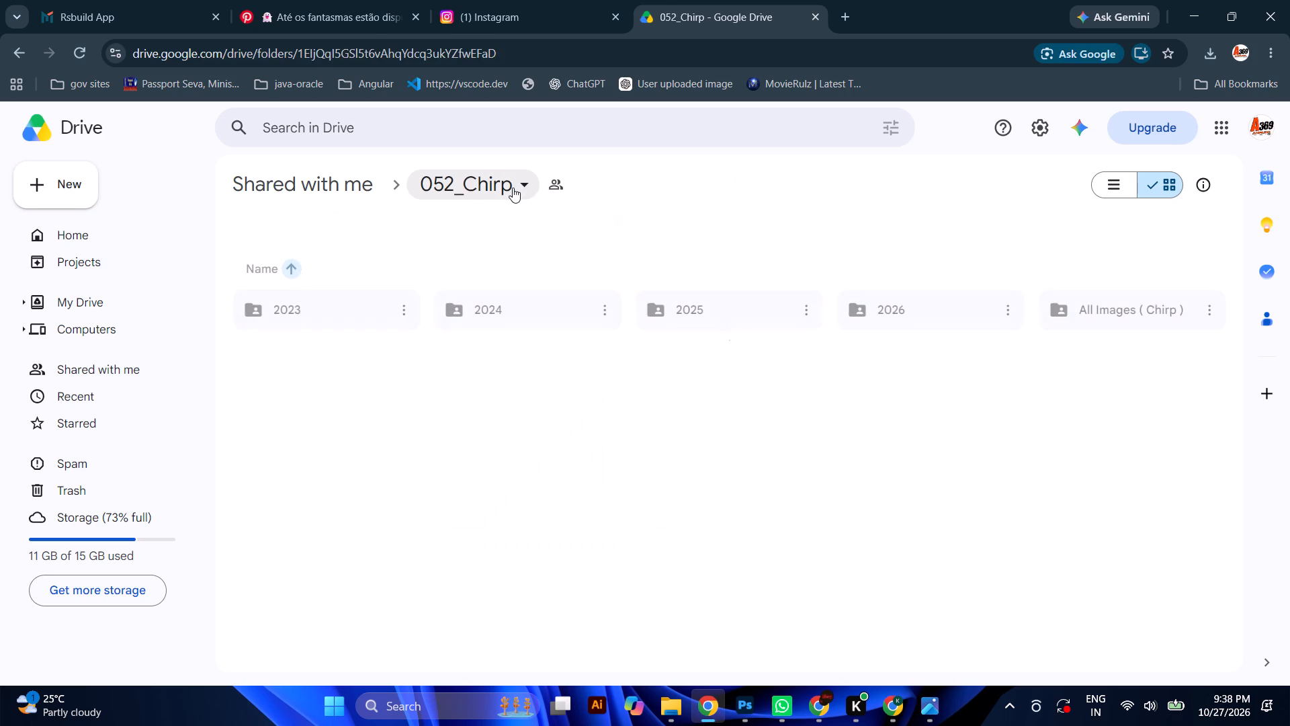
{"action": "double_click", "coordinate": [511, 307]}
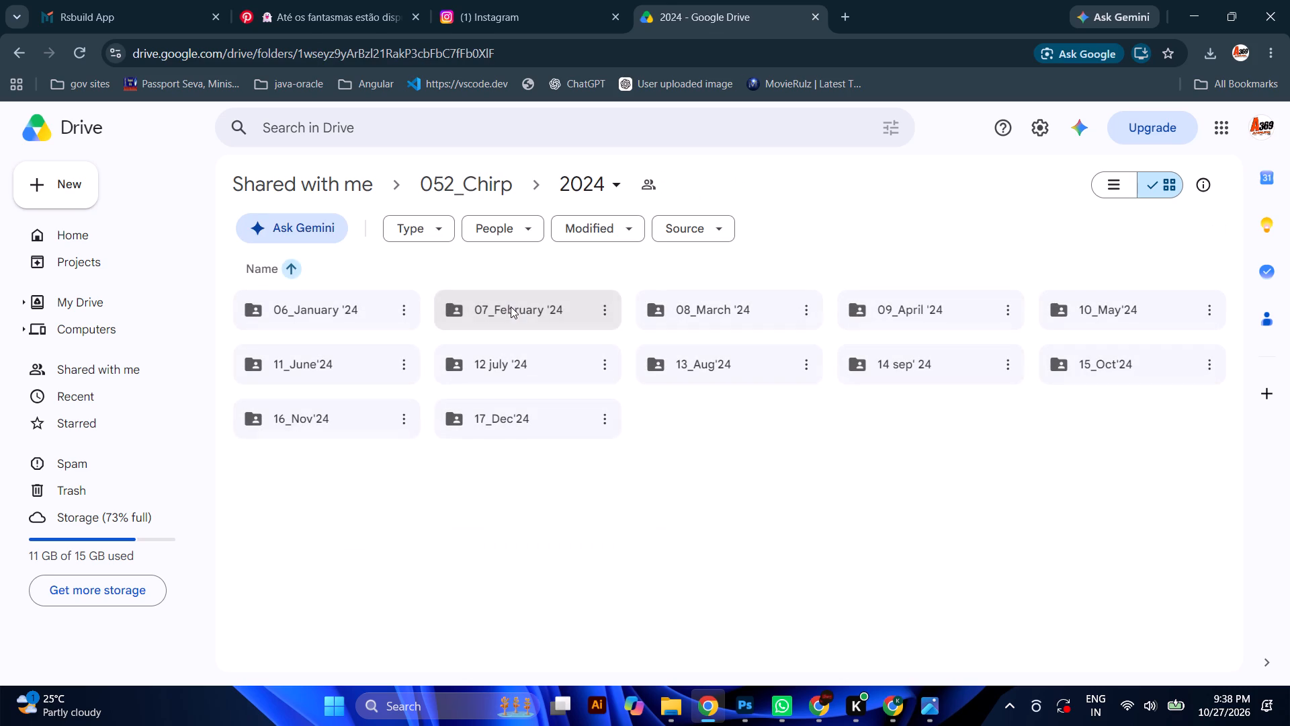
{"action": "left_click", "coordinate": [501, 194]}
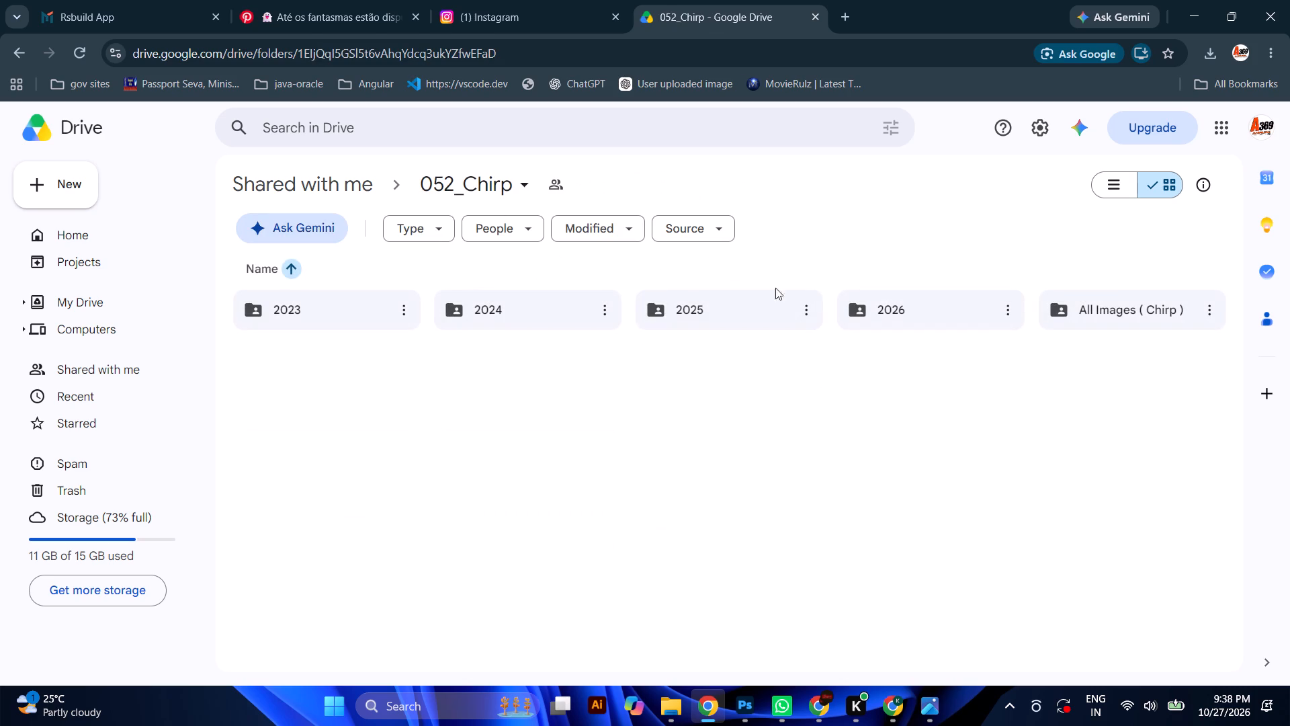
{"action": "double_click", "coordinate": [762, 310]}
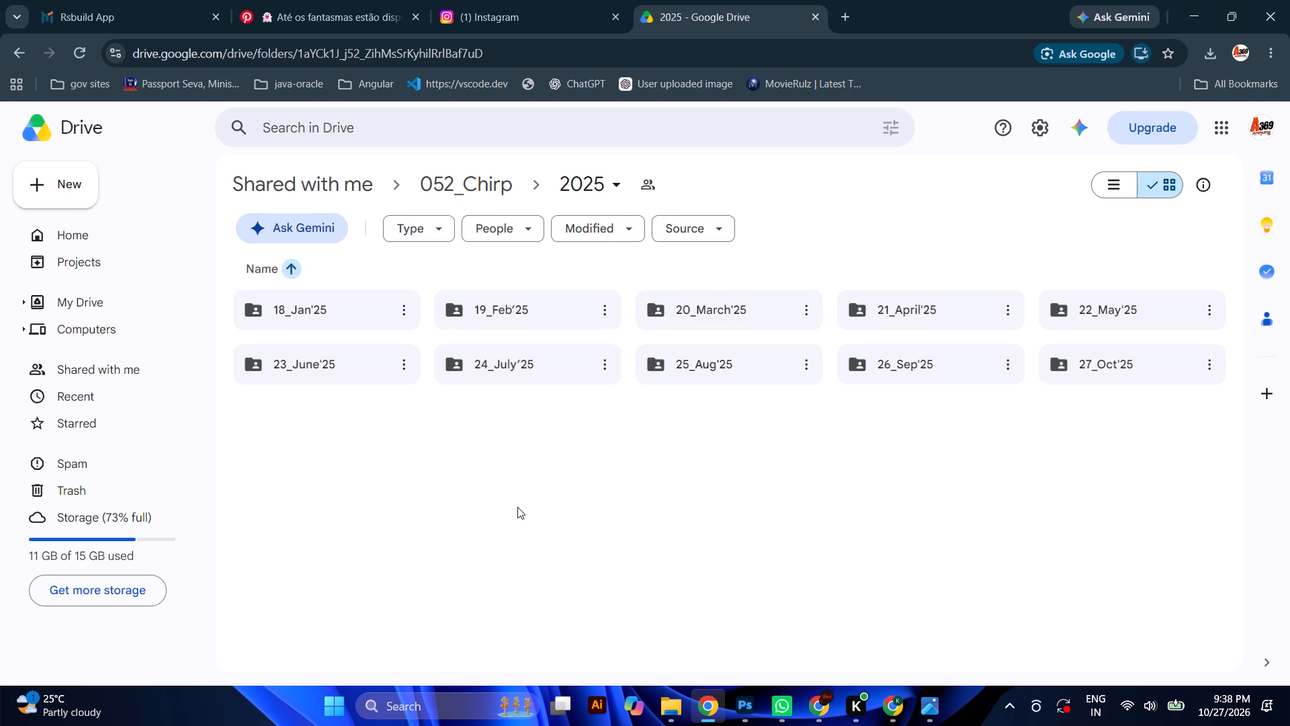
{"action": "double_click", "coordinate": [544, 372]}
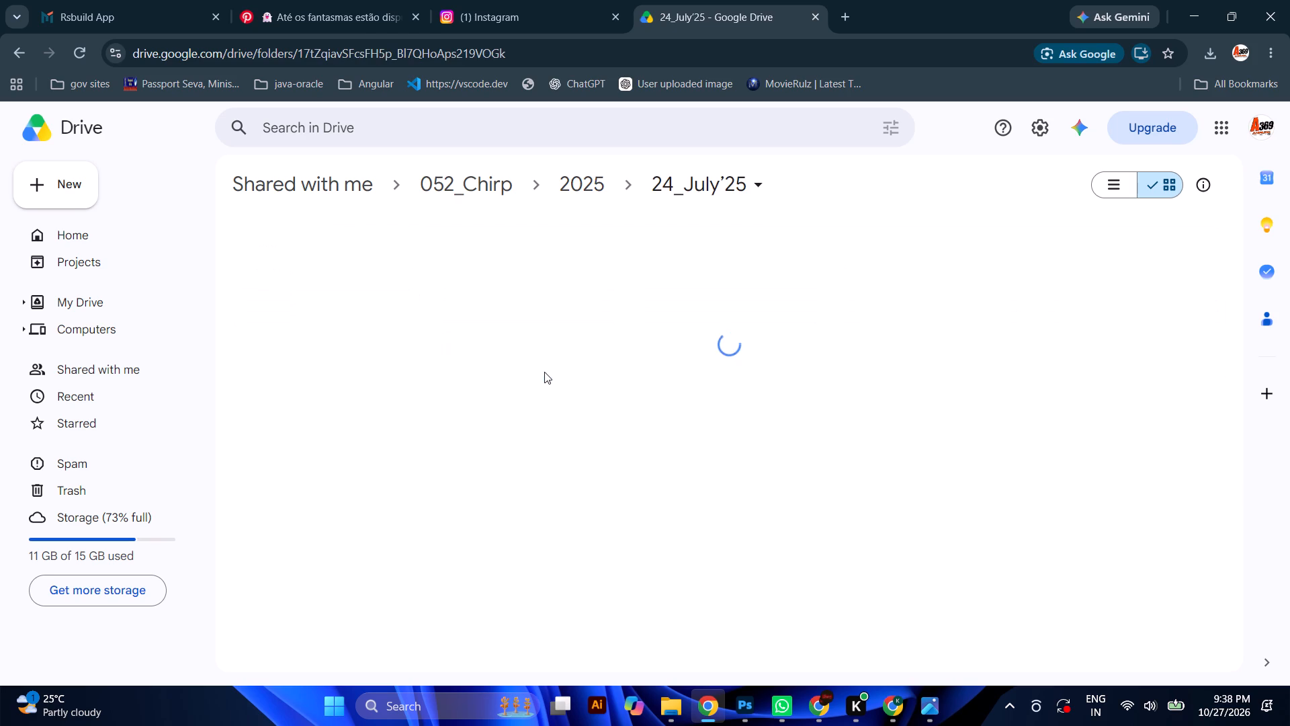
{"action": "double_click", "coordinate": [341, 300]}
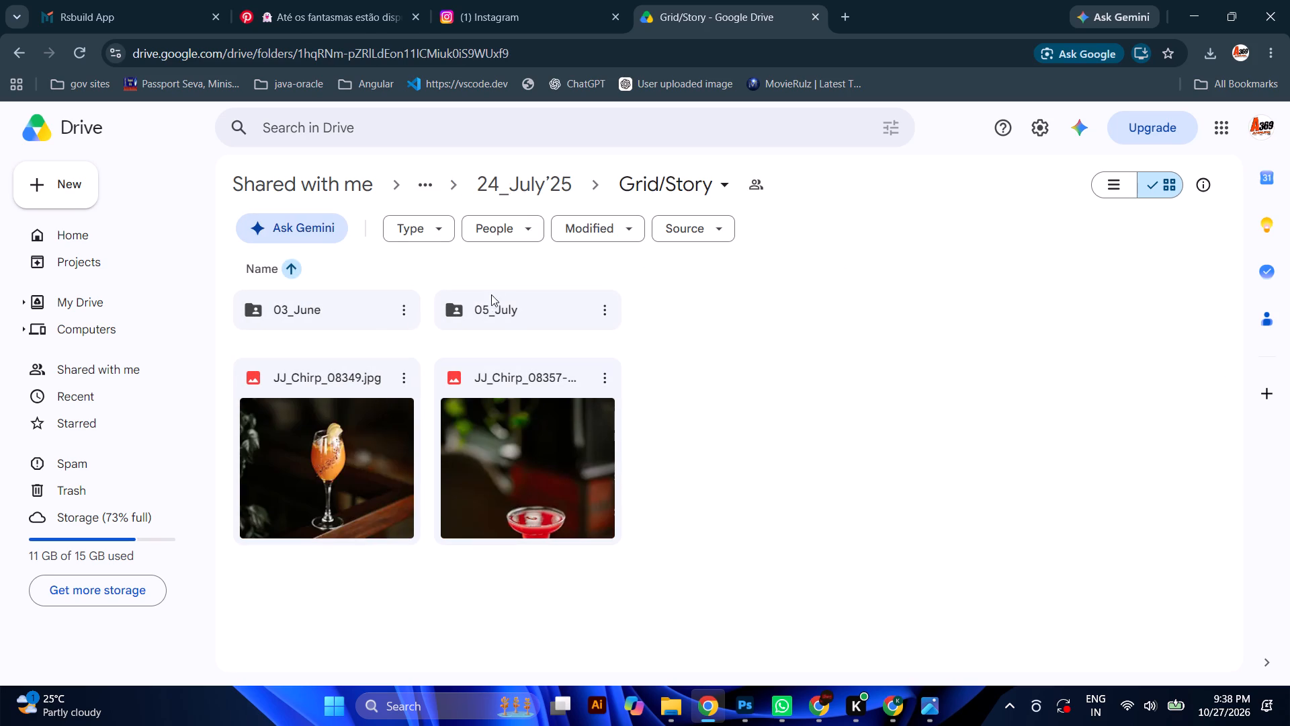
Open the 03_June subfolder and look through its dish and drink photos.
{"action": "double_click", "coordinate": [362, 315]}
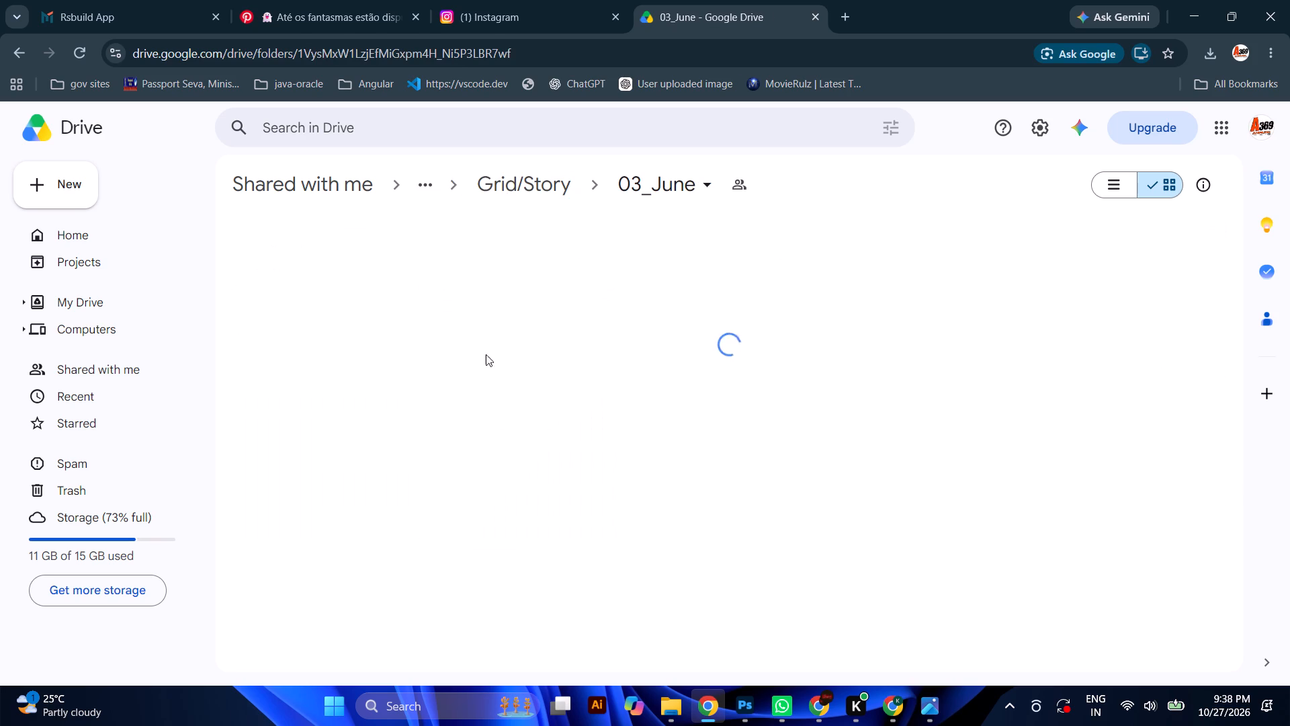
{"action": "scroll", "coordinate": [646, 449], "scroll_direction": "down", "scroll_amount": 1}
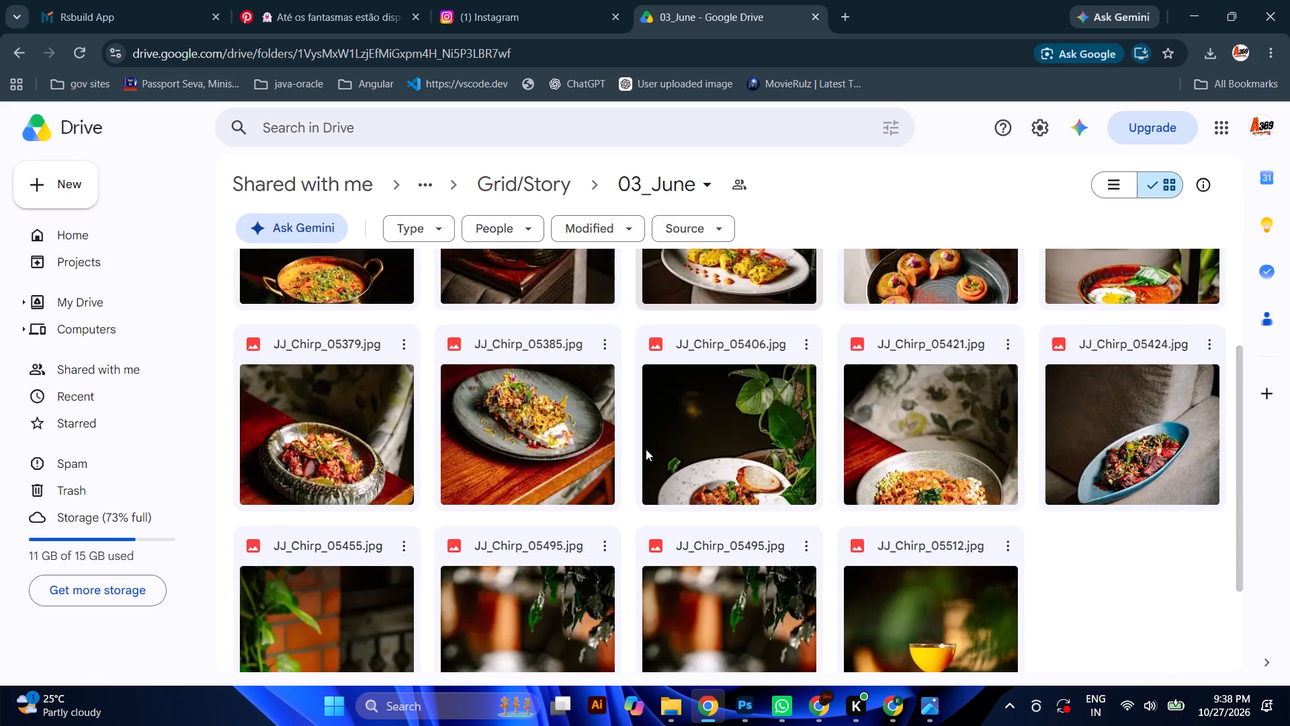
{"action": "scroll", "coordinate": [646, 449], "scroll_direction": "down", "scroll_amount": 2}
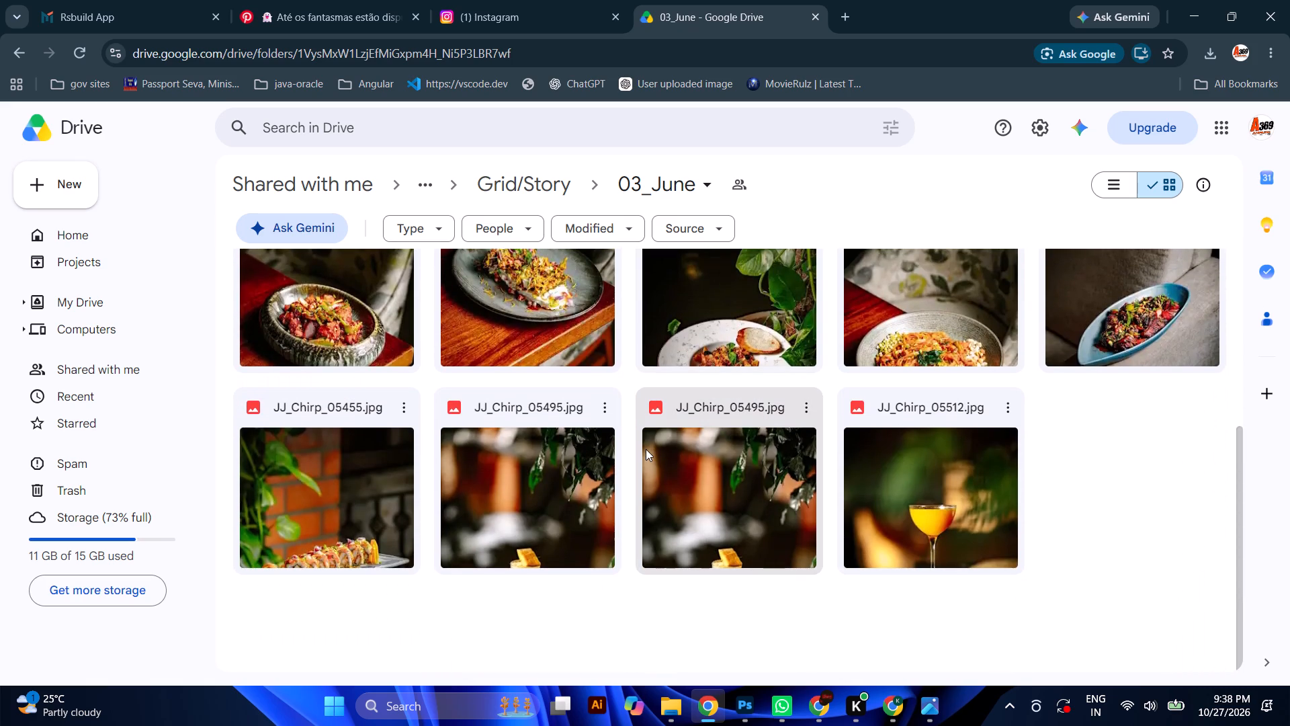
{"action": "scroll", "coordinate": [646, 449], "scroll_direction": "down", "scroll_amount": 1}
{"action": "scroll", "coordinate": [646, 449], "scroll_direction": "up", "scroll_amount": 4}
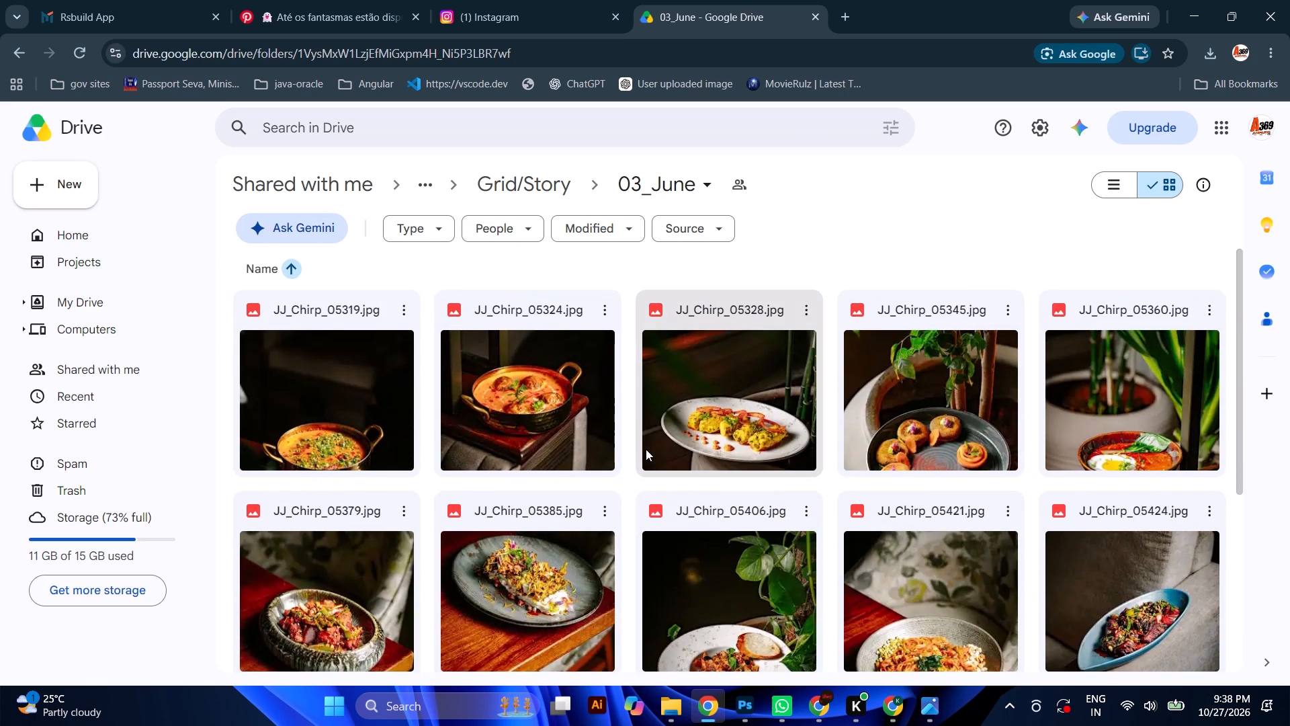
{"action": "scroll", "coordinate": [646, 449], "scroll_direction": "down", "scroll_amount": 3}
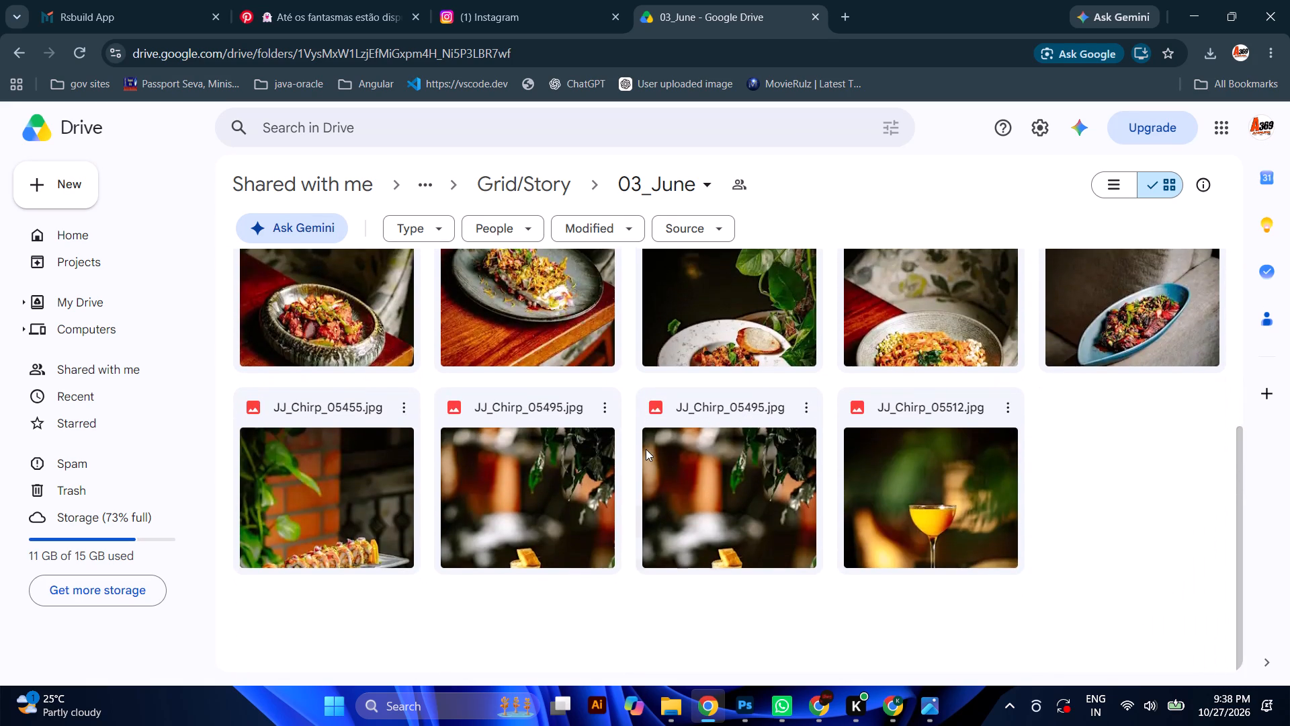
{"action": "left_click", "coordinate": [1018, 304]}
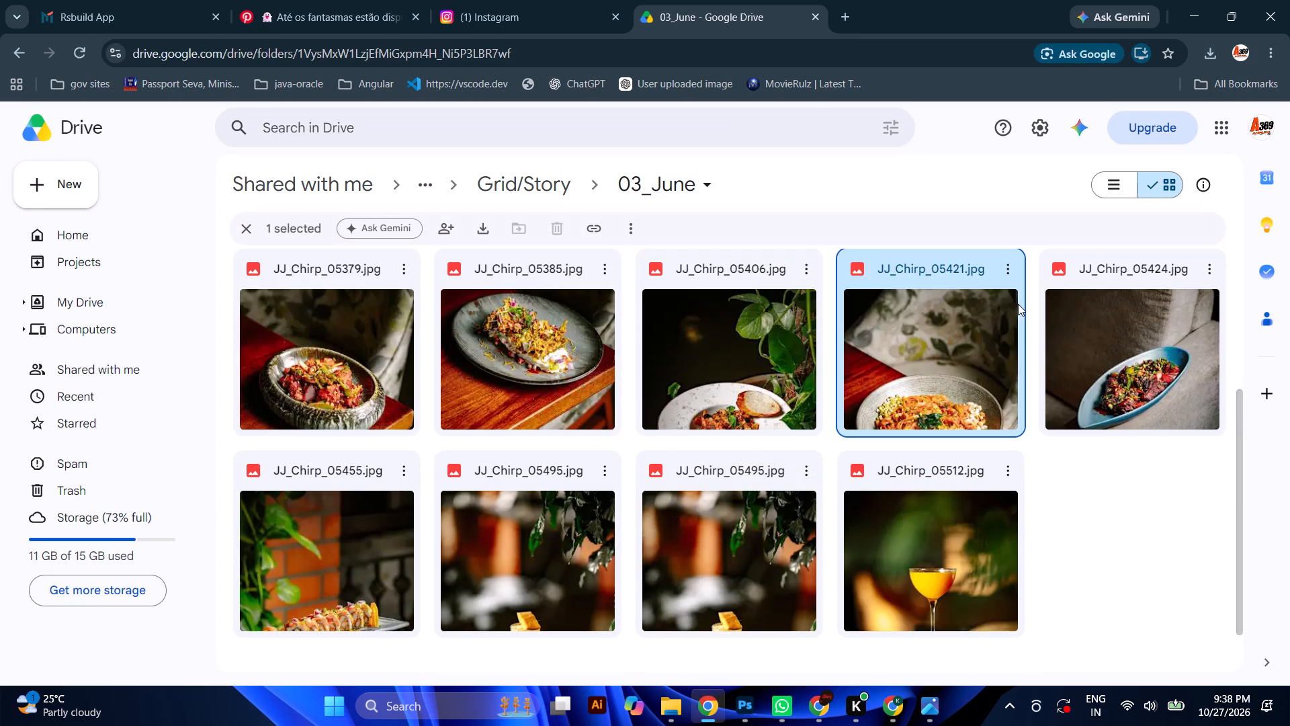
{"action": "scroll", "coordinate": [932, 354], "scroll_direction": "down", "scroll_amount": 1}
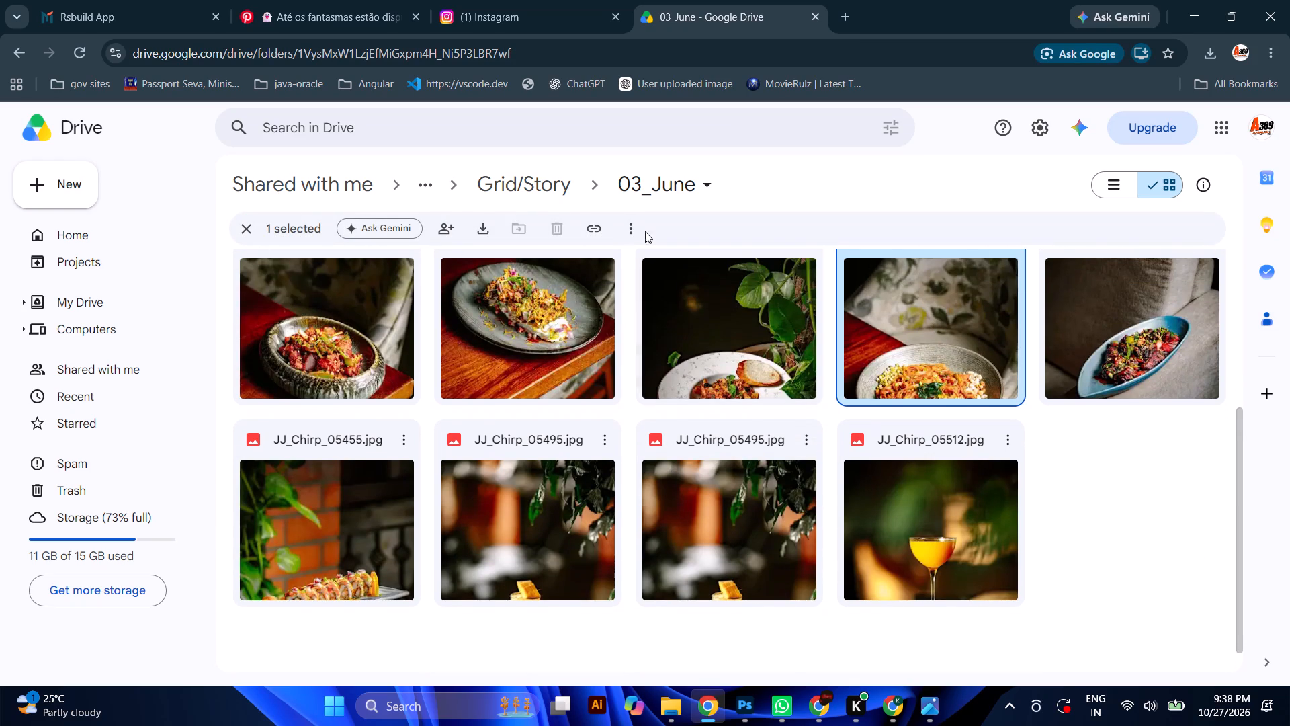
Go back up to the 052_Chirp folder and open the 2026 folder.
{"action": "left_click", "coordinate": [547, 178]}
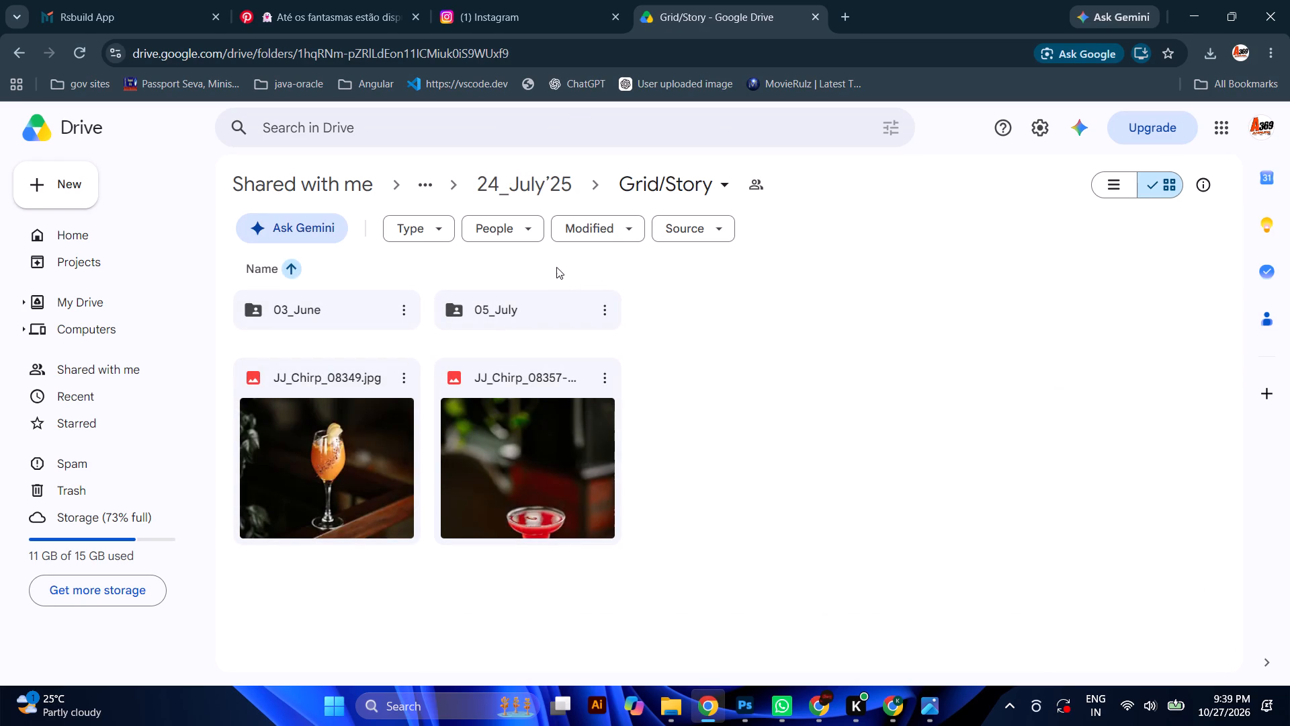
{"action": "left_click", "coordinate": [548, 180]}
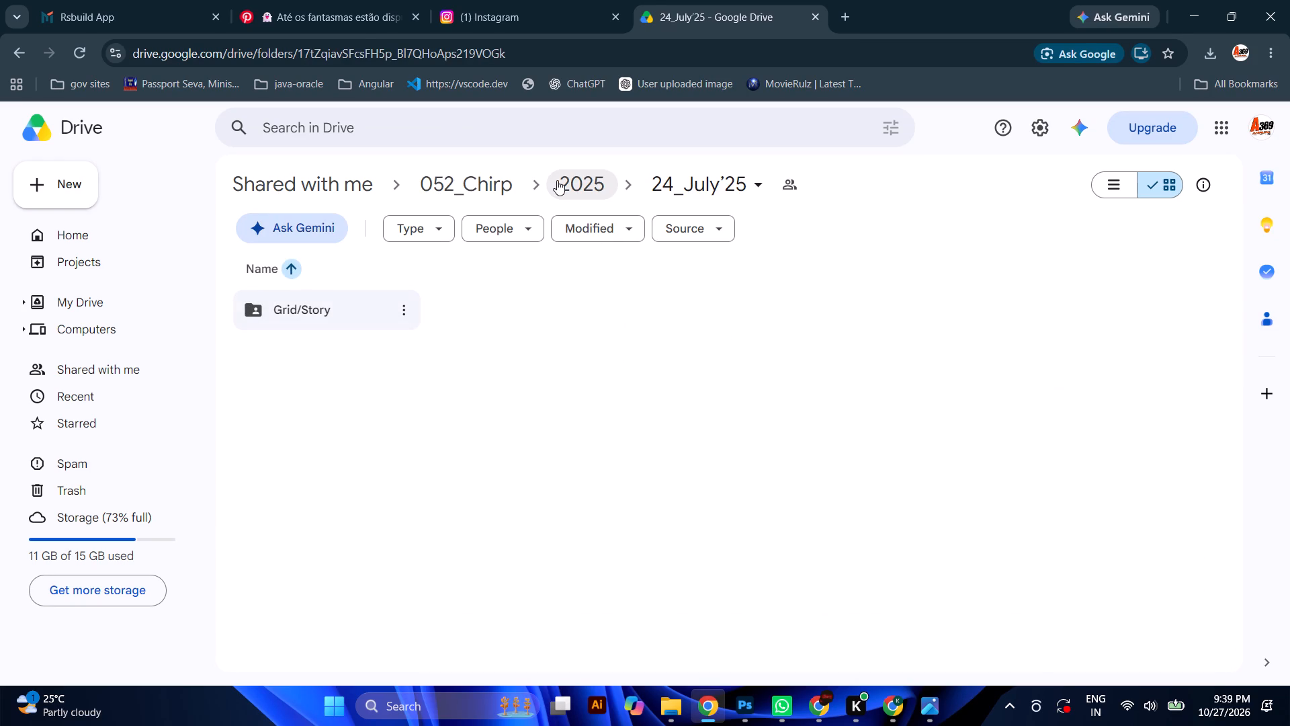
{"action": "left_click", "coordinate": [557, 180]}
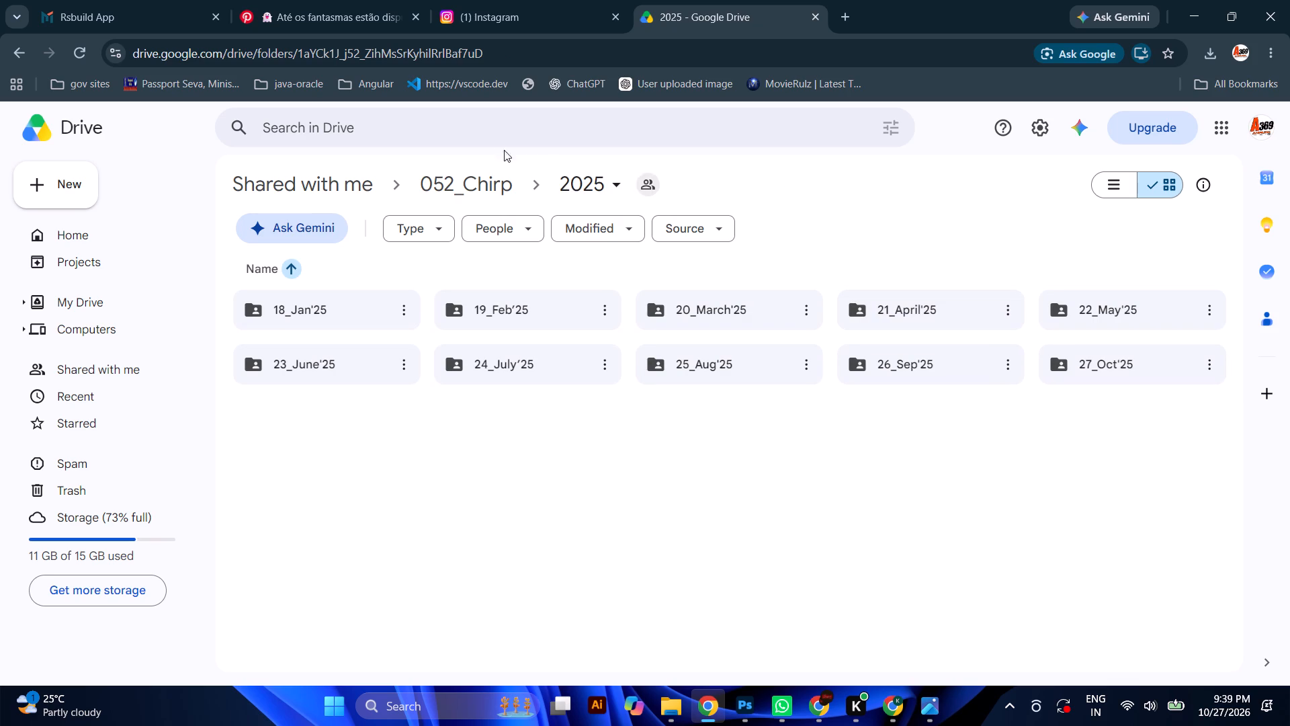
{"action": "left_click", "coordinate": [568, 185]}
{"action": "left_click", "coordinate": [480, 191]}
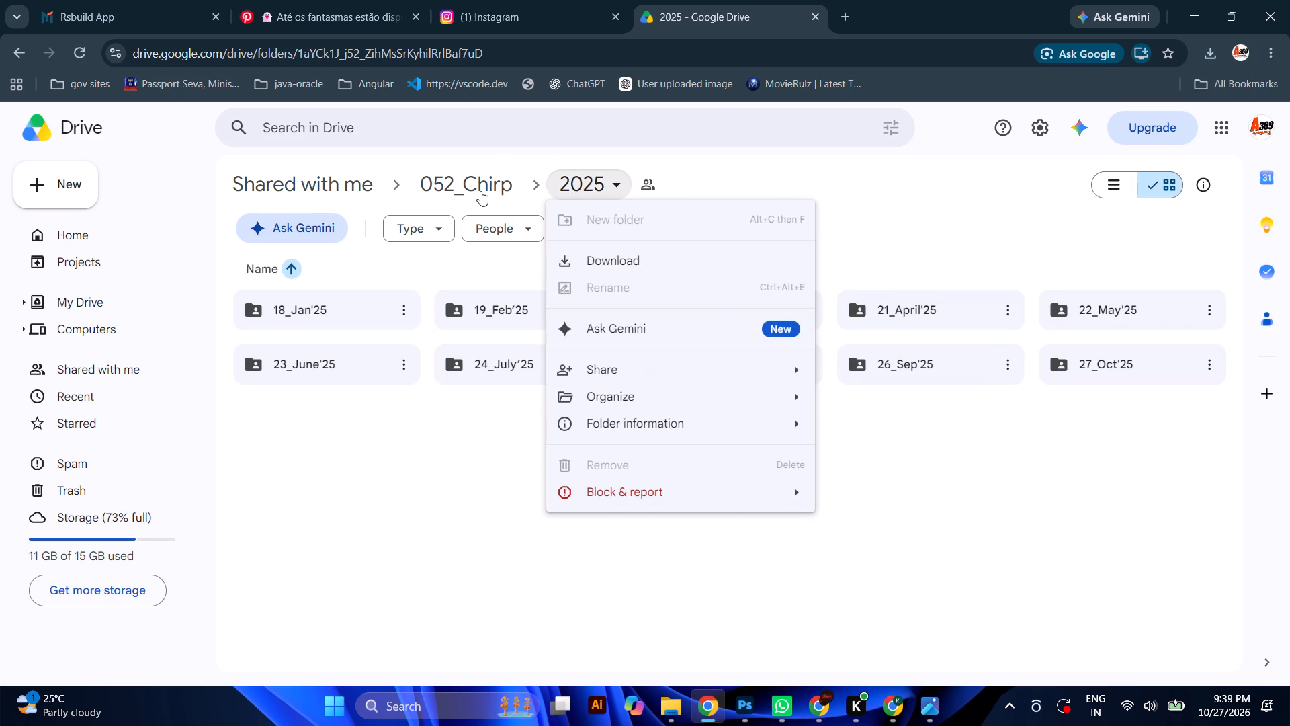
{"action": "double_click", "coordinate": [917, 320]}
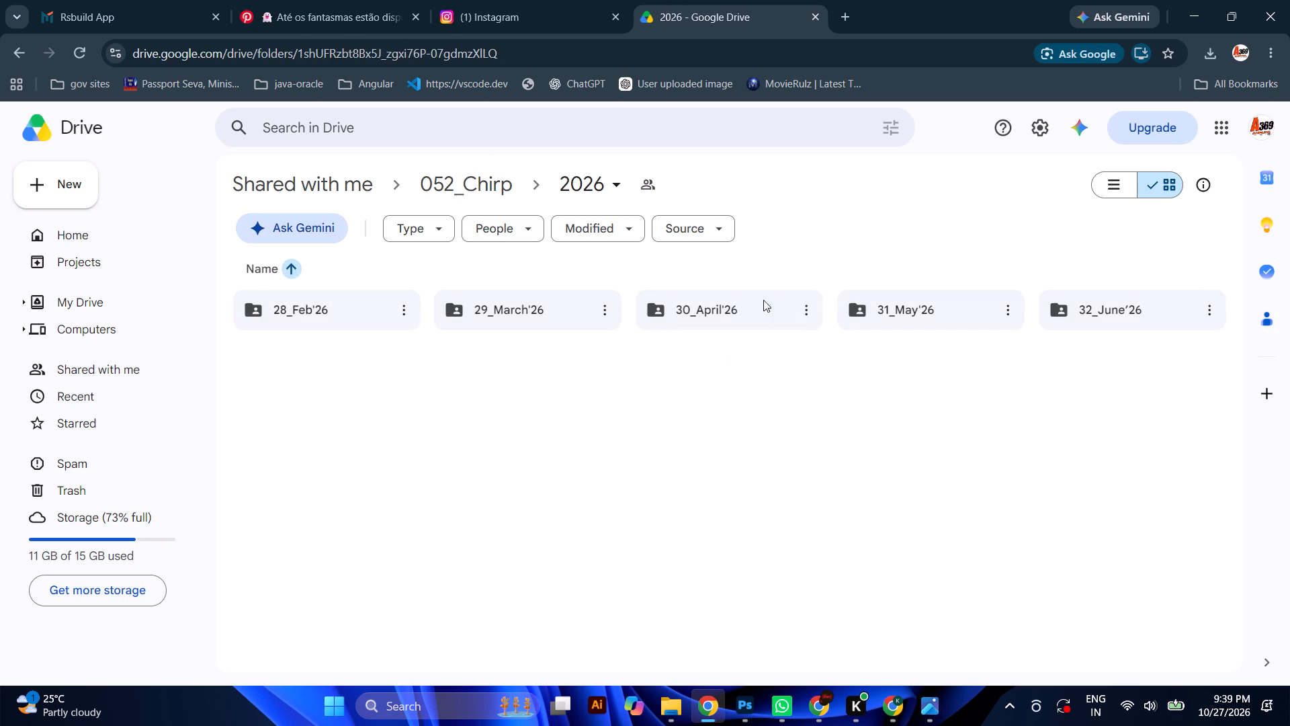
Open the 32_June'26 folder and check its Grid/Story subfolder for photos.
{"action": "left_click", "coordinate": [1109, 307]}
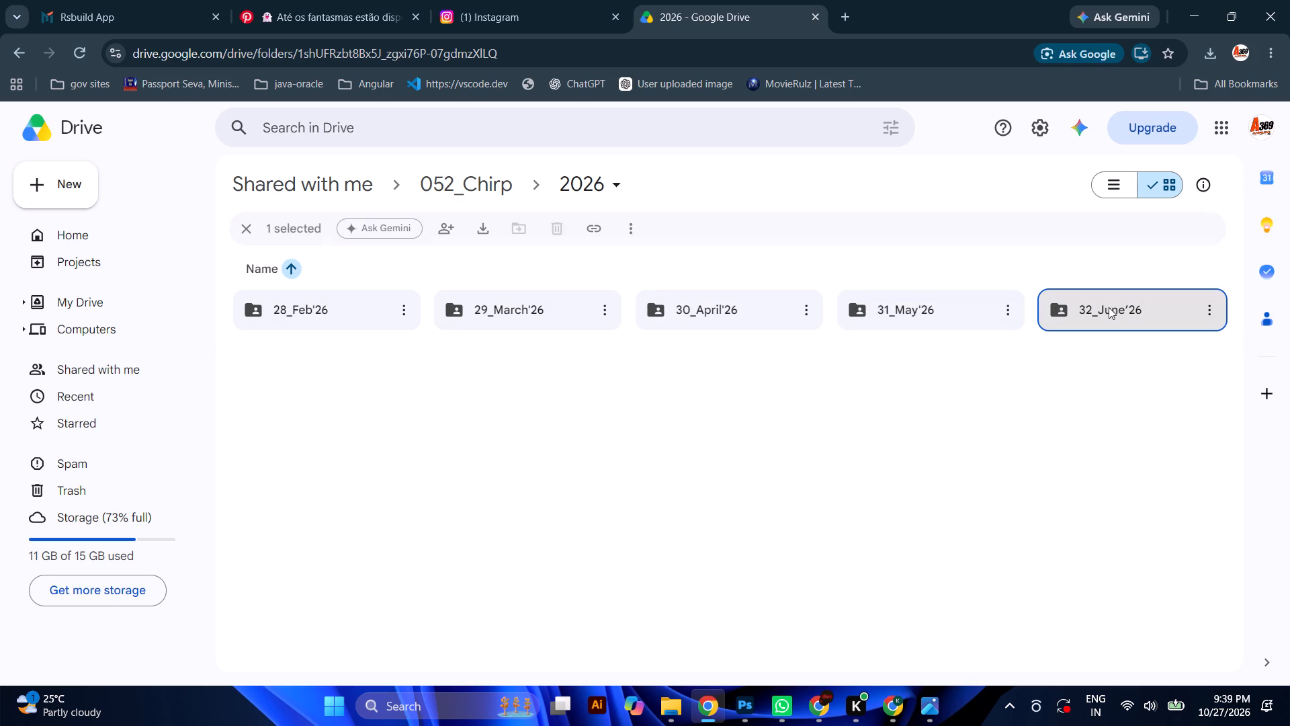
{"action": "left_click", "coordinate": [1109, 307]}
{"action": "double_click", "coordinate": [1109, 307]}
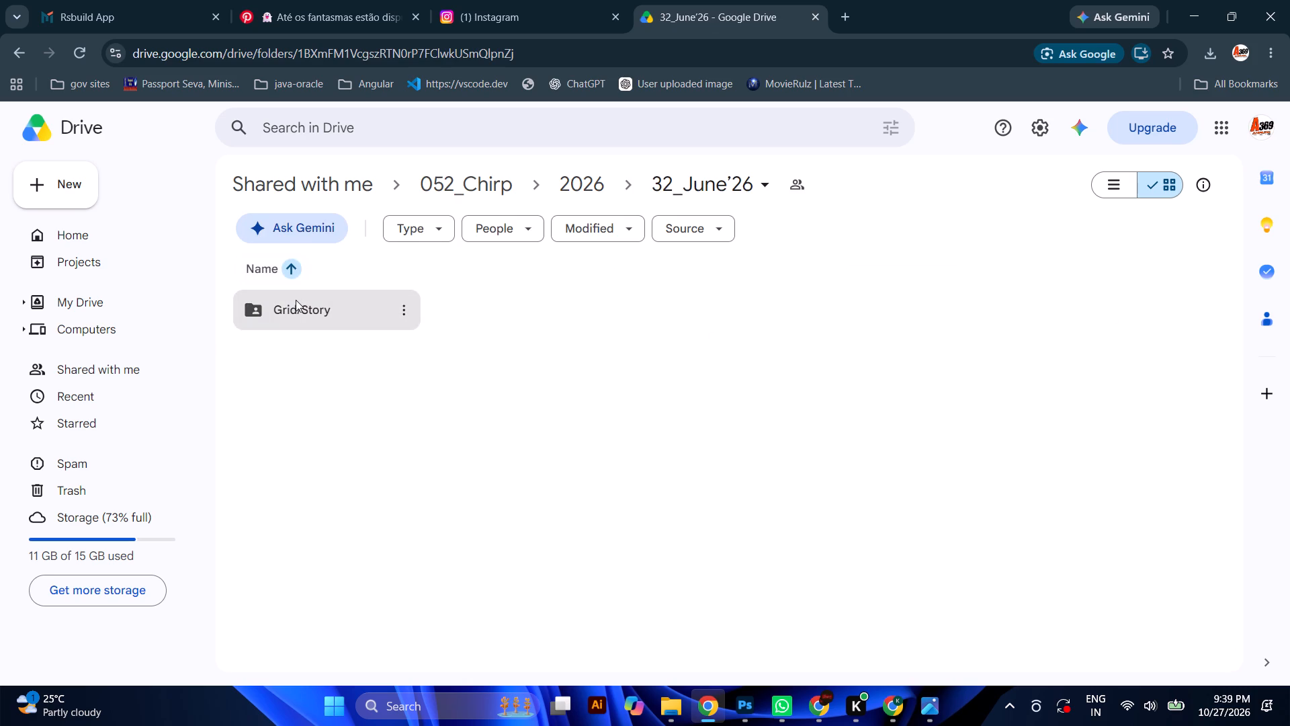
{"action": "double_click", "coordinate": [296, 300]}
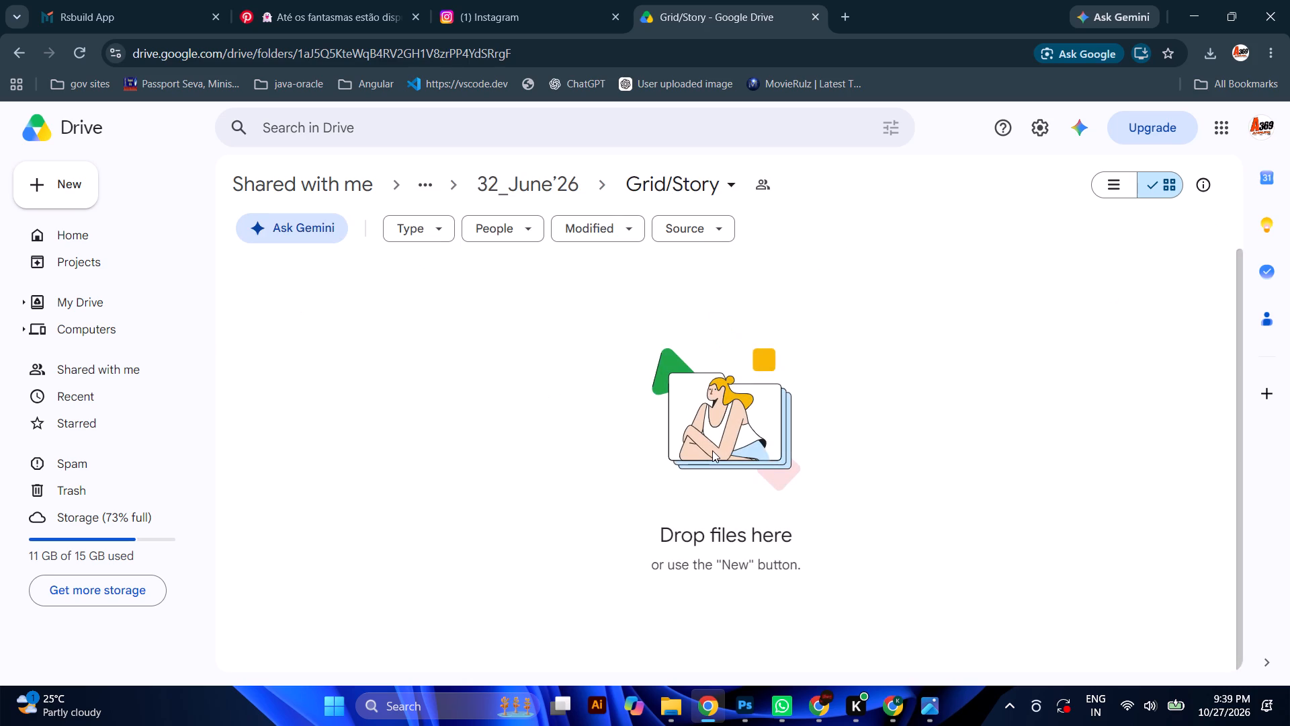
Go back up to the 2026 folder and open 30_April'26 > Grid/Story > Mar 26.
{"action": "left_click", "coordinate": [546, 198]}
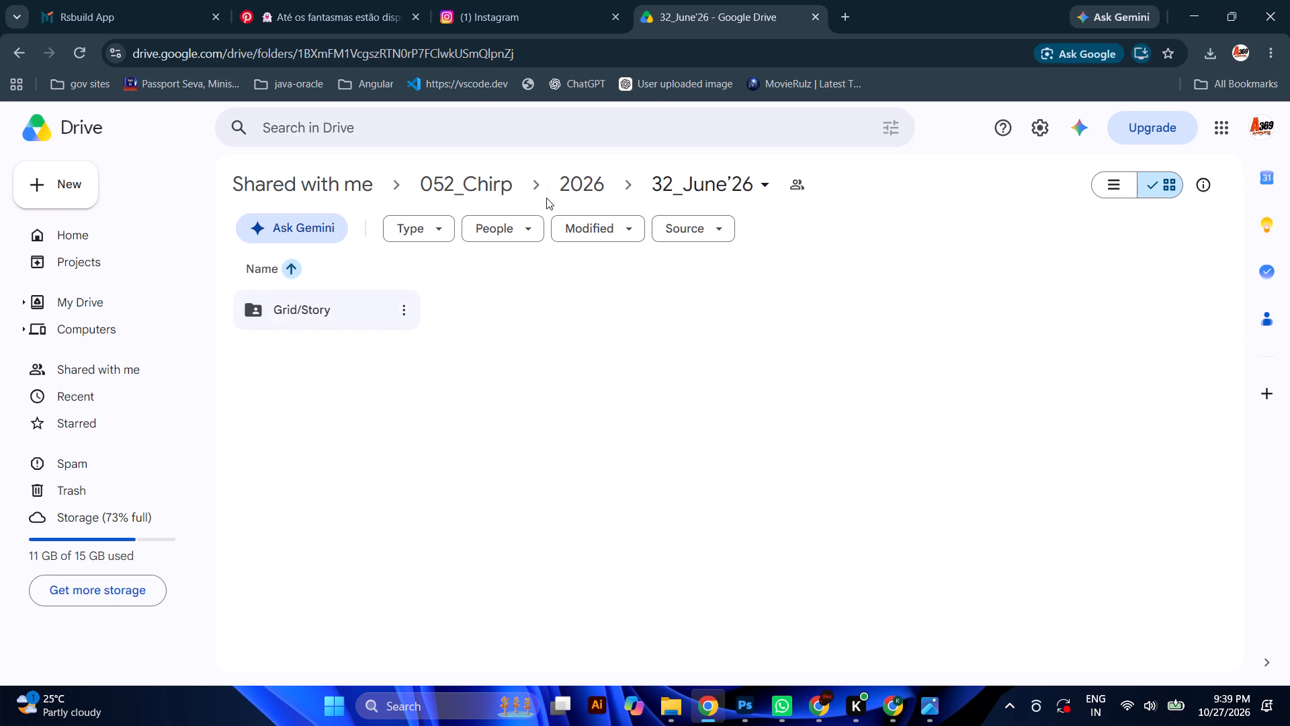
{"action": "left_click", "coordinate": [572, 192]}
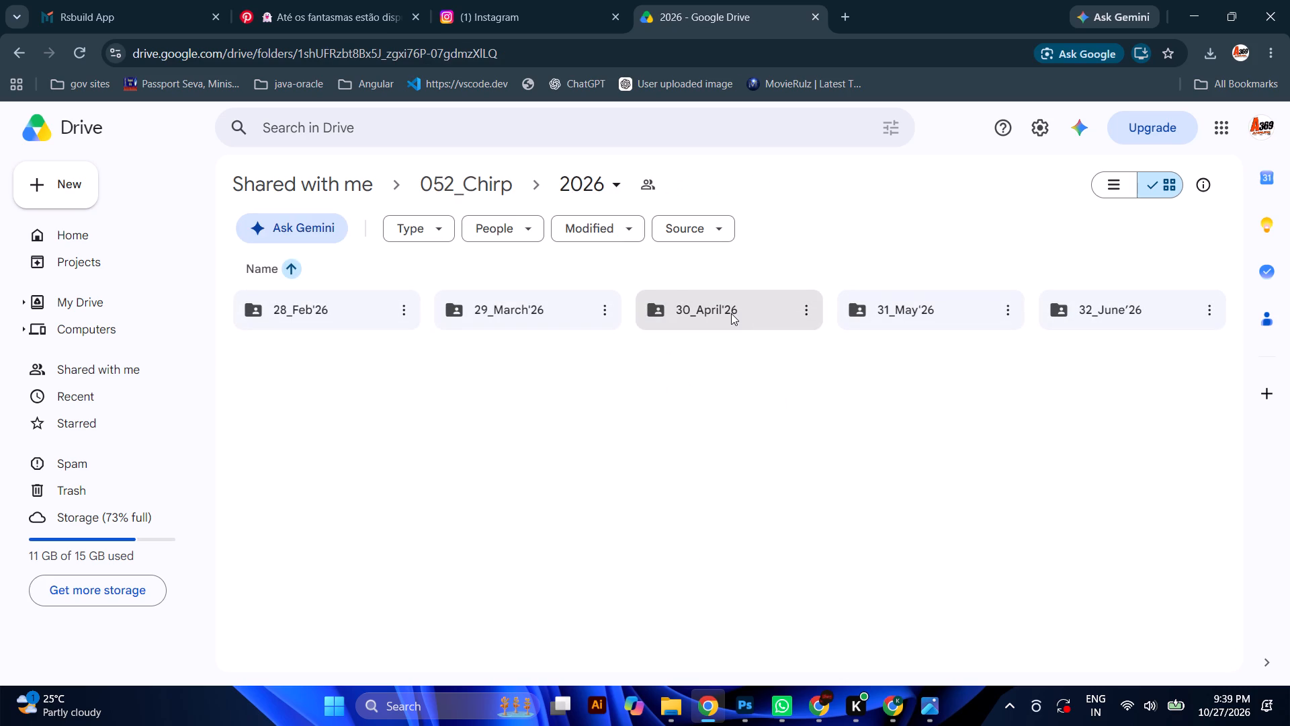
{"action": "double_click", "coordinate": [731, 313]}
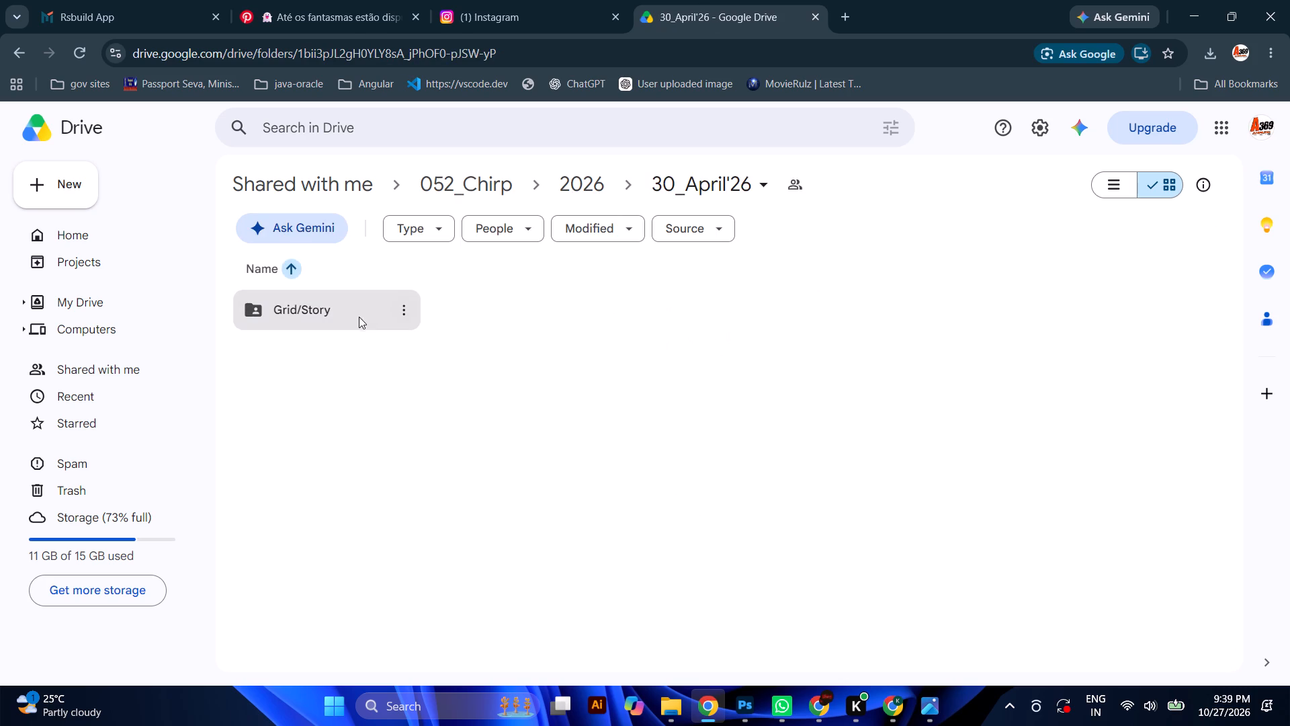
{"action": "double_click", "coordinate": [352, 310]}
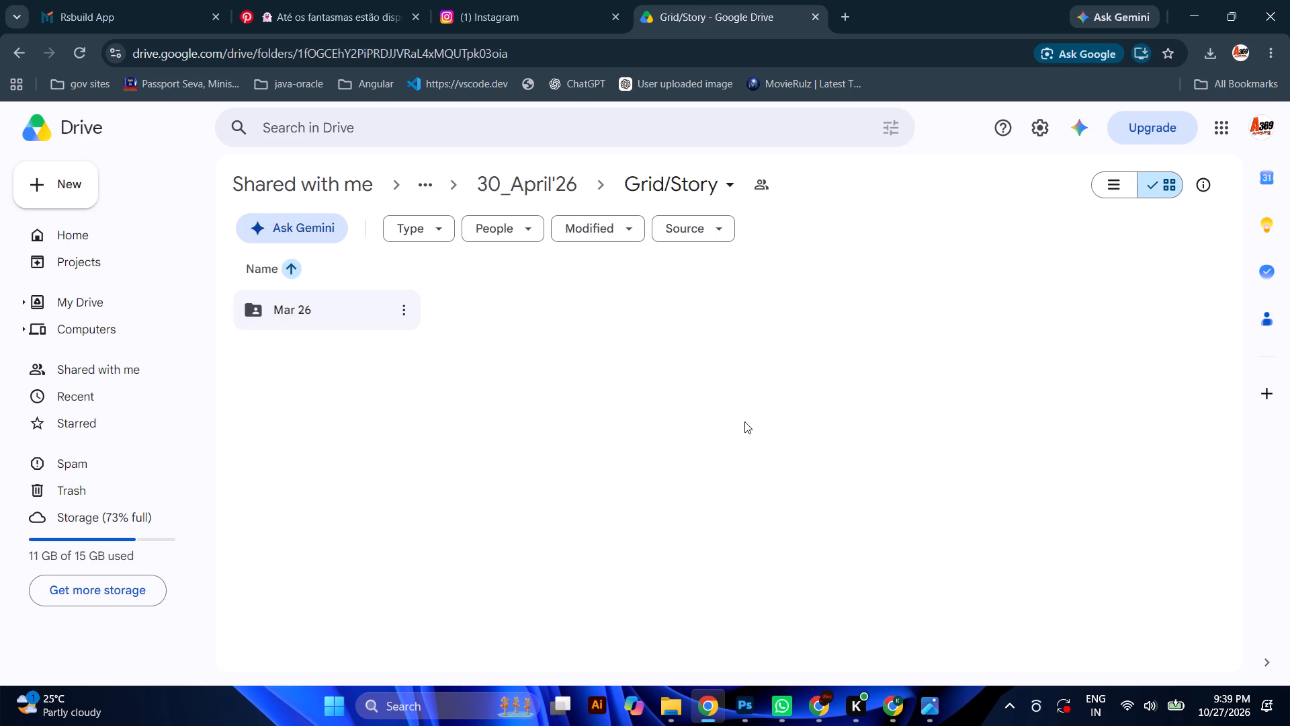
{"action": "double_click", "coordinate": [342, 312]}
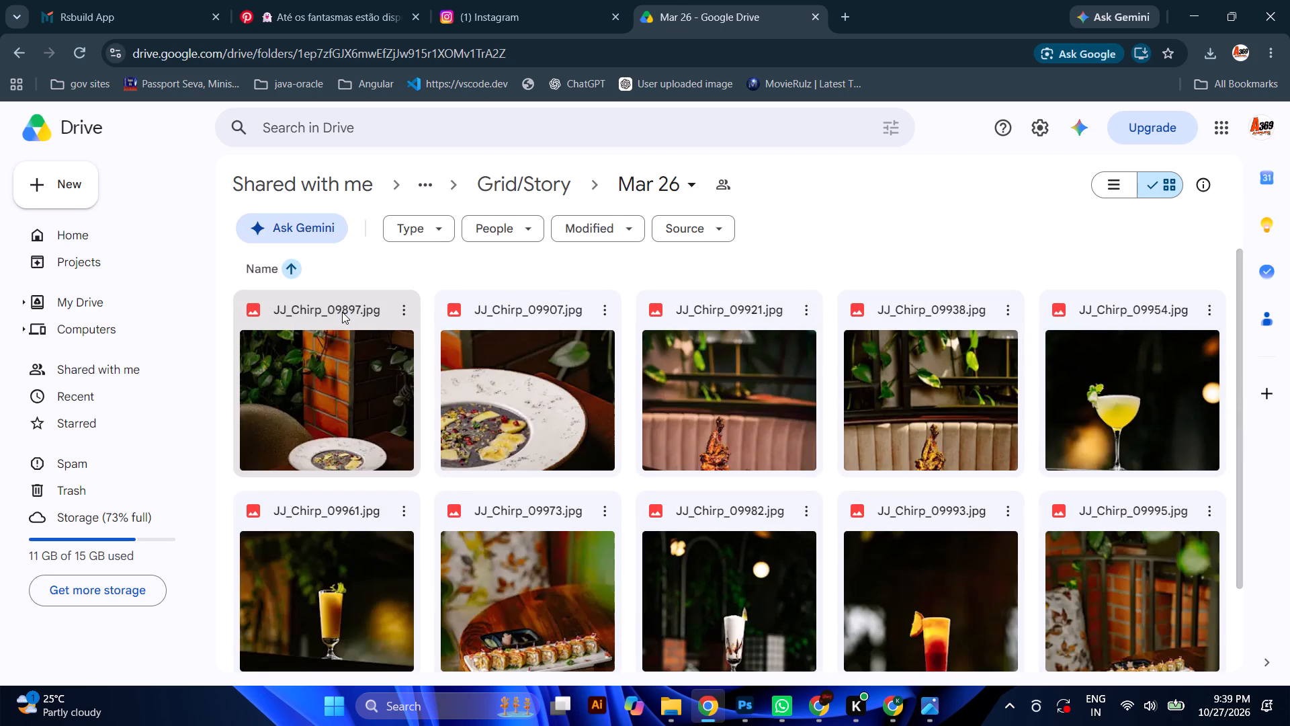
Open the sushi roll photo JJ_Chirp_09995.jpg and download it.
{"action": "scroll", "coordinate": [761, 441], "scroll_direction": "down", "scroll_amount": 5}
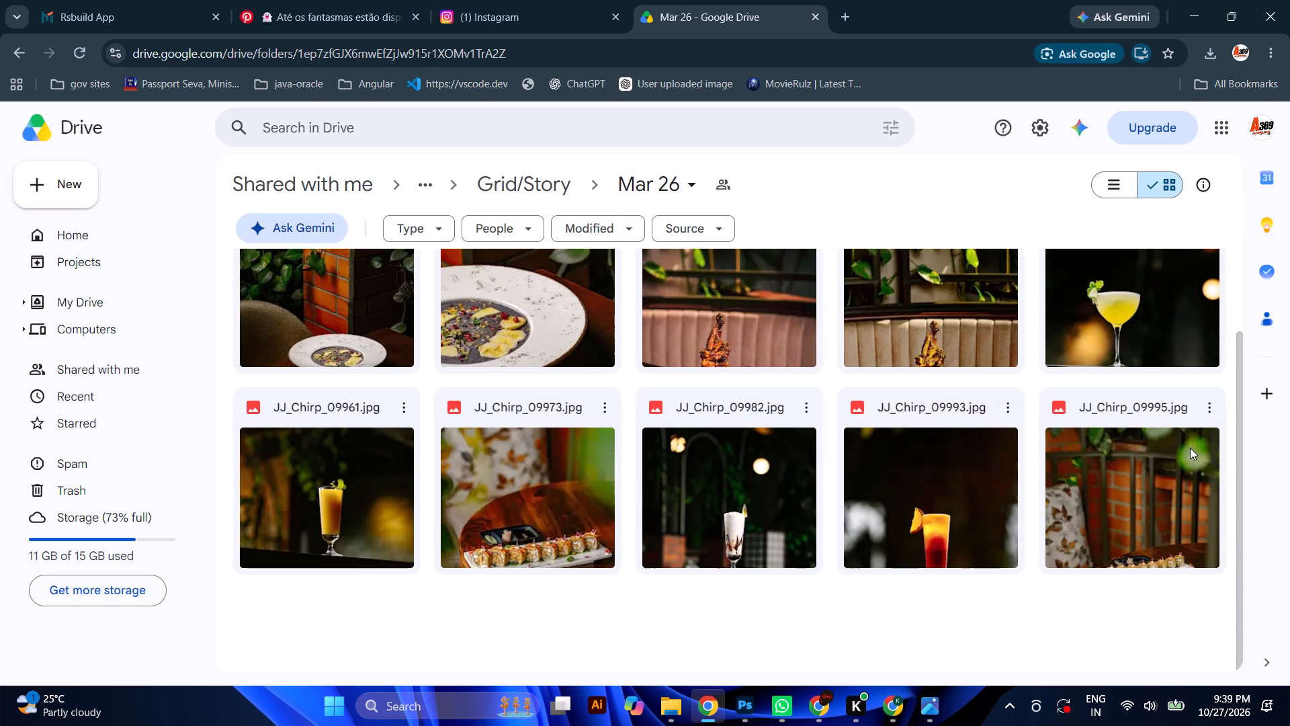
{"action": "left_click", "coordinate": [1163, 467]}
{"action": "double_click", "coordinate": [1154, 473]}
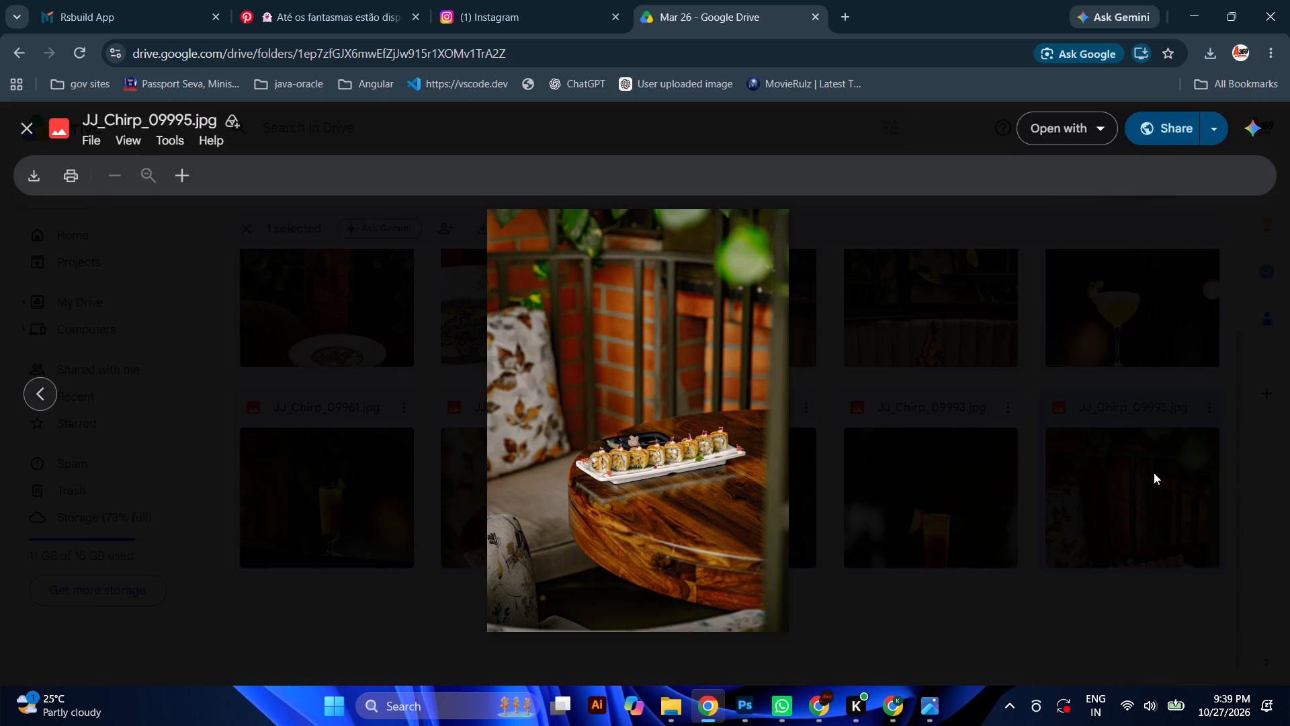
{"action": "left_click", "coordinate": [38, 171]}
Attach the downloaded JJ_Chirp_09995 photo as the third image of the draft ChatGPT message.
{"action": "left_click", "coordinate": [1203, 43]}
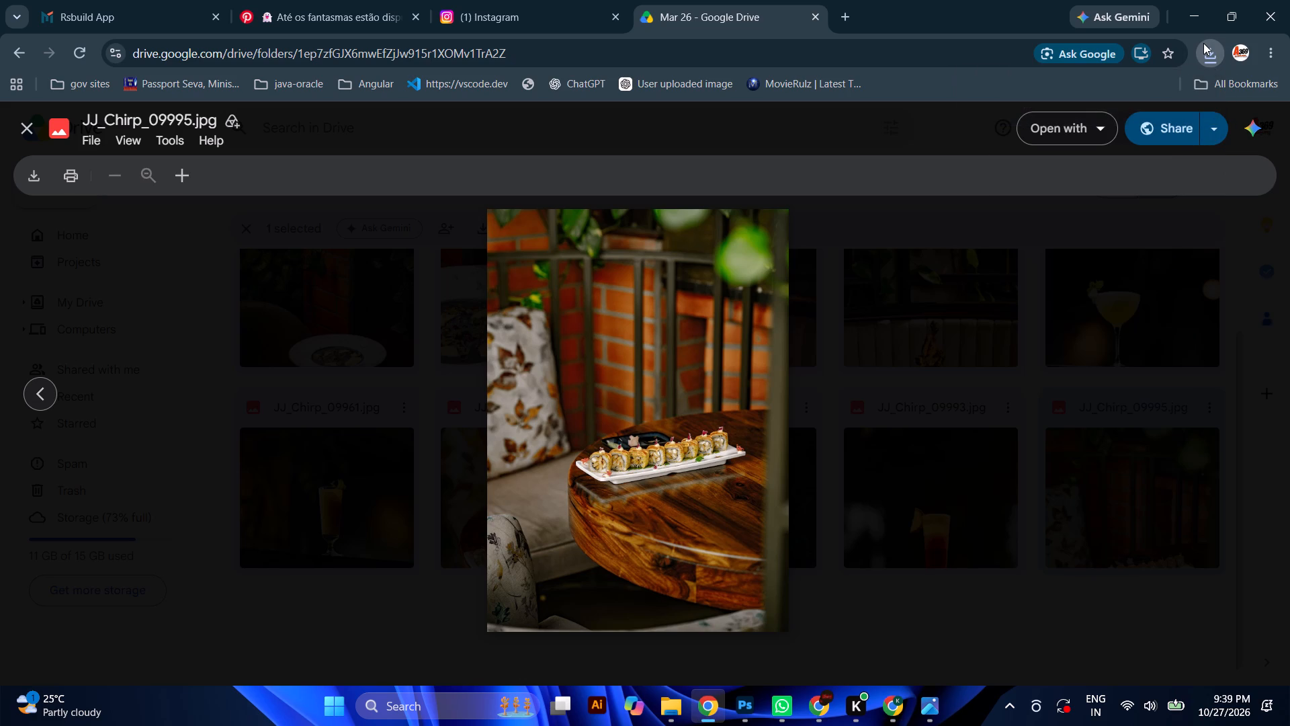
{"action": "left_click", "coordinate": [1203, 43]}
{"action": "left_click_drag", "start_coordinate": [1031, 126], "coordinate": [971, 310]}
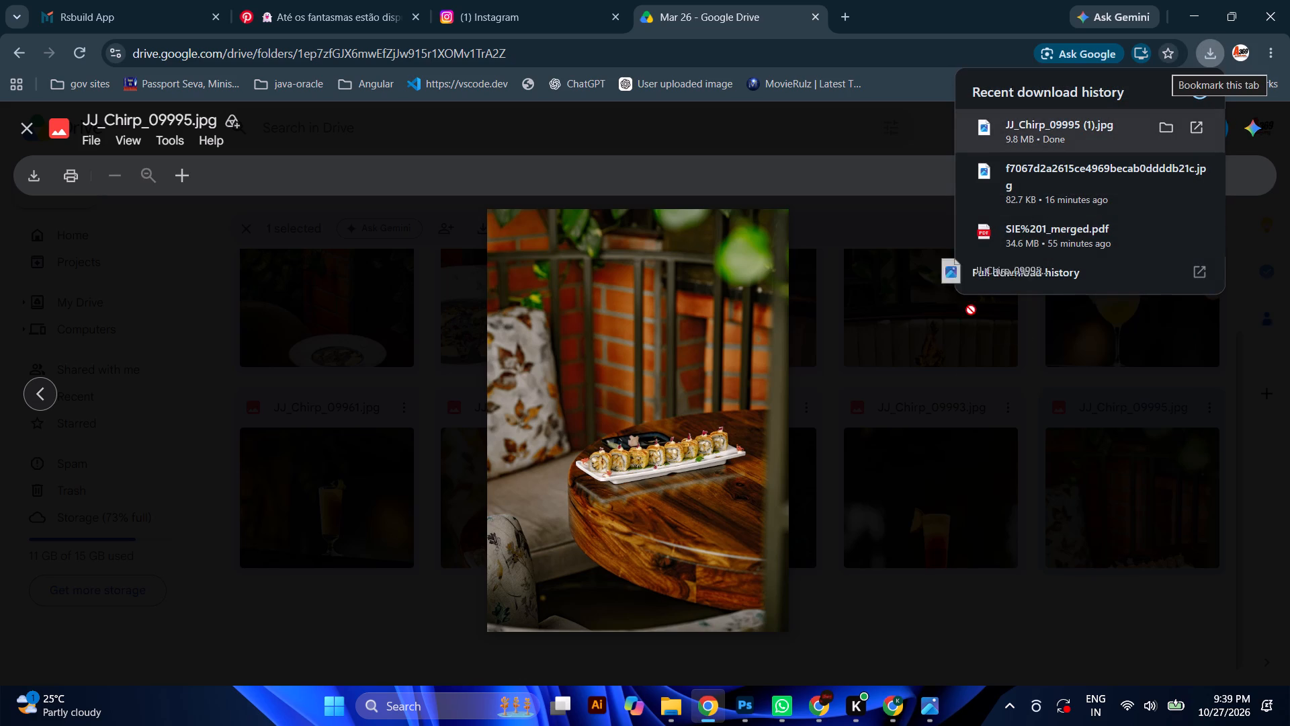
{"action": "left_click_drag", "start_coordinate": [971, 310], "coordinate": [896, 723]}
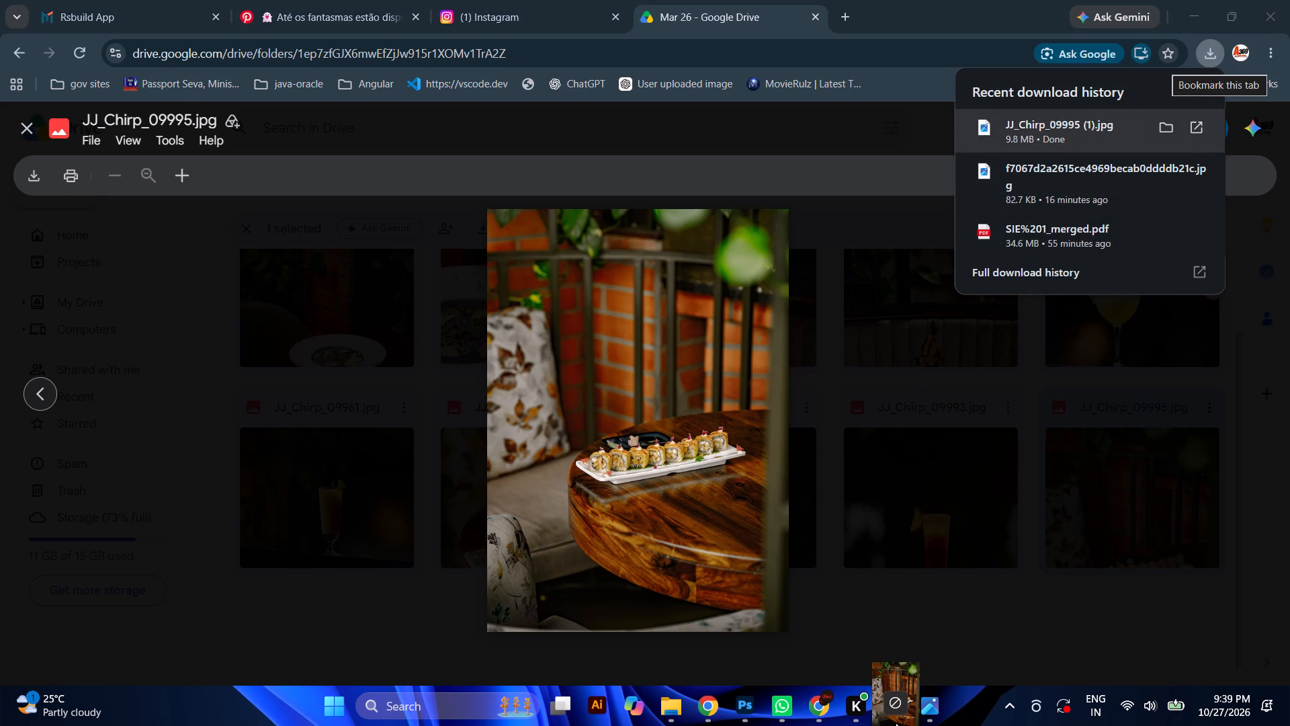
{"action": "left_click_drag", "start_coordinate": [896, 723], "coordinate": [896, 681]}
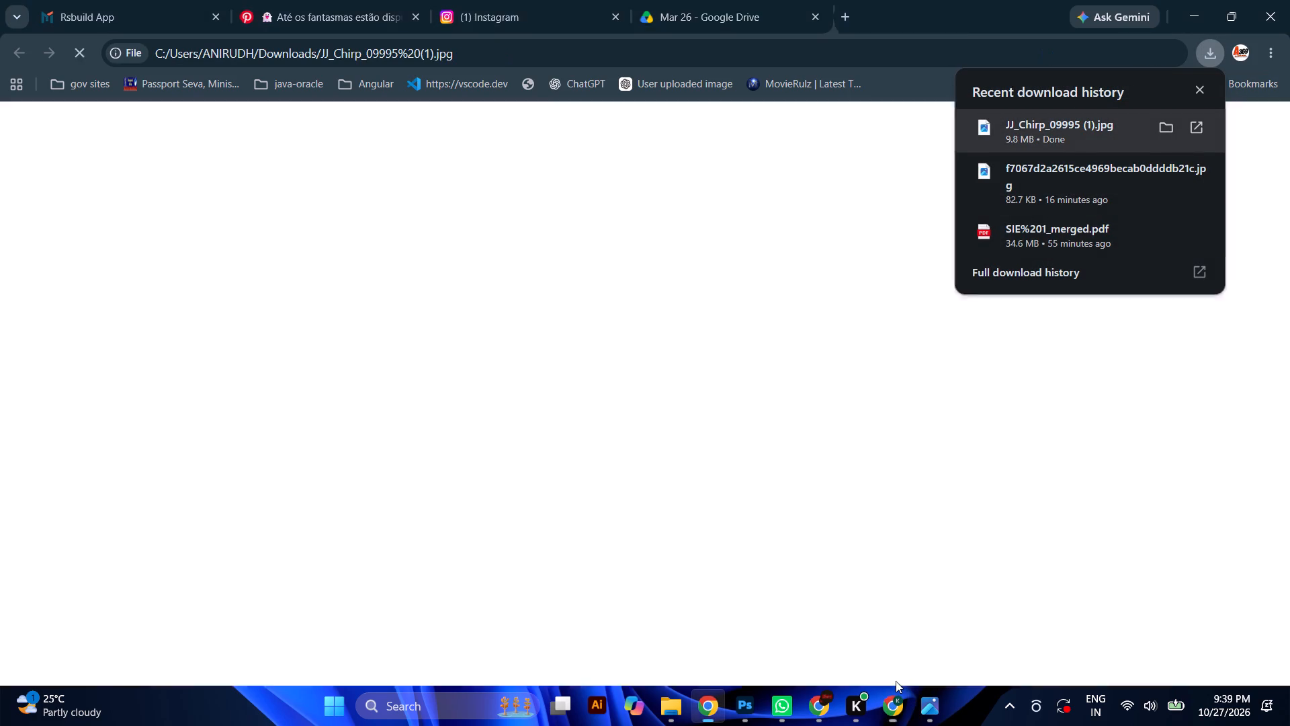
{"action": "left_click_drag", "start_coordinate": [662, 421], "coordinate": [870, 654]}
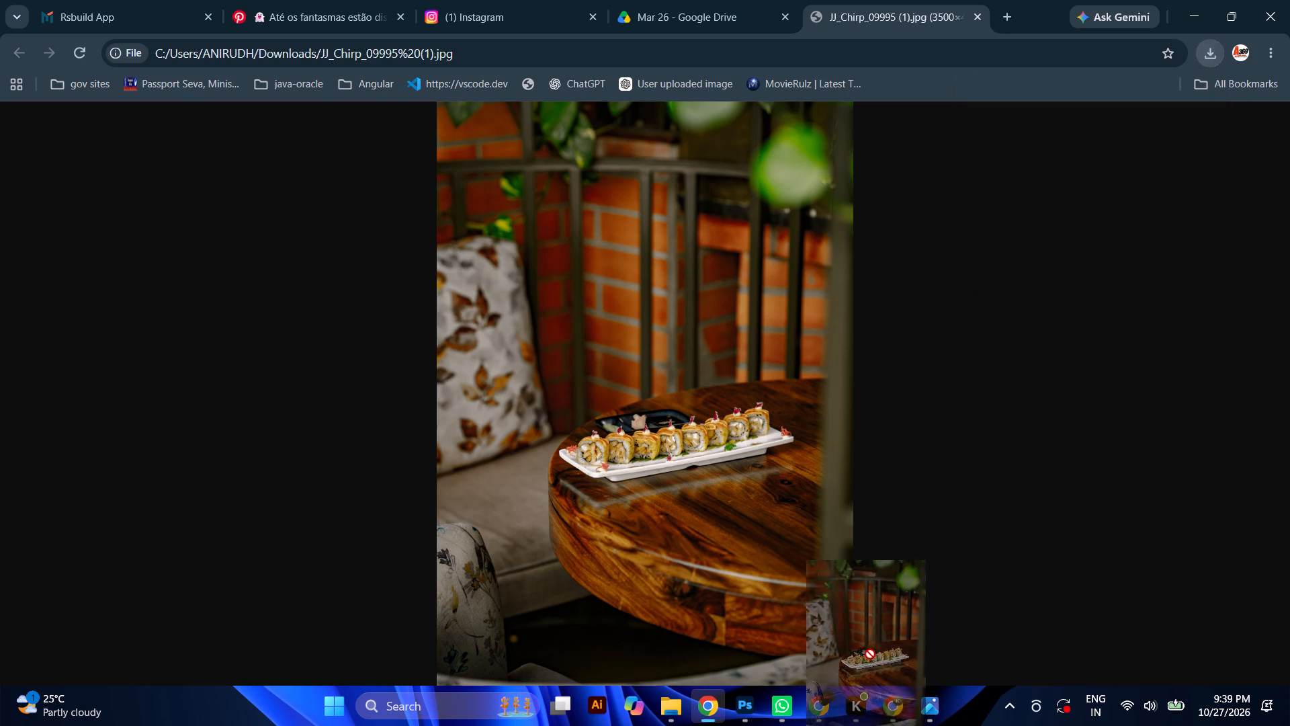
{"action": "left_click_drag", "start_coordinate": [870, 654], "coordinate": [890, 708]}
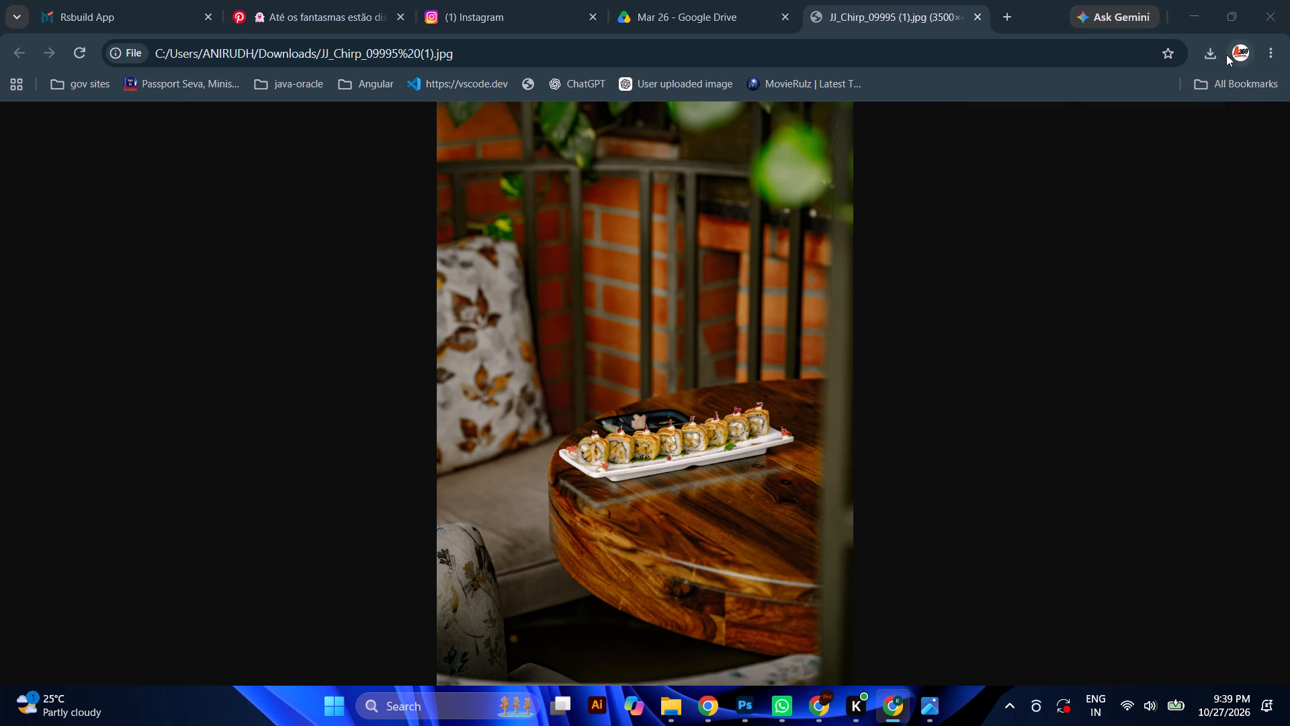
{"action": "left_click", "coordinate": [1210, 48]}
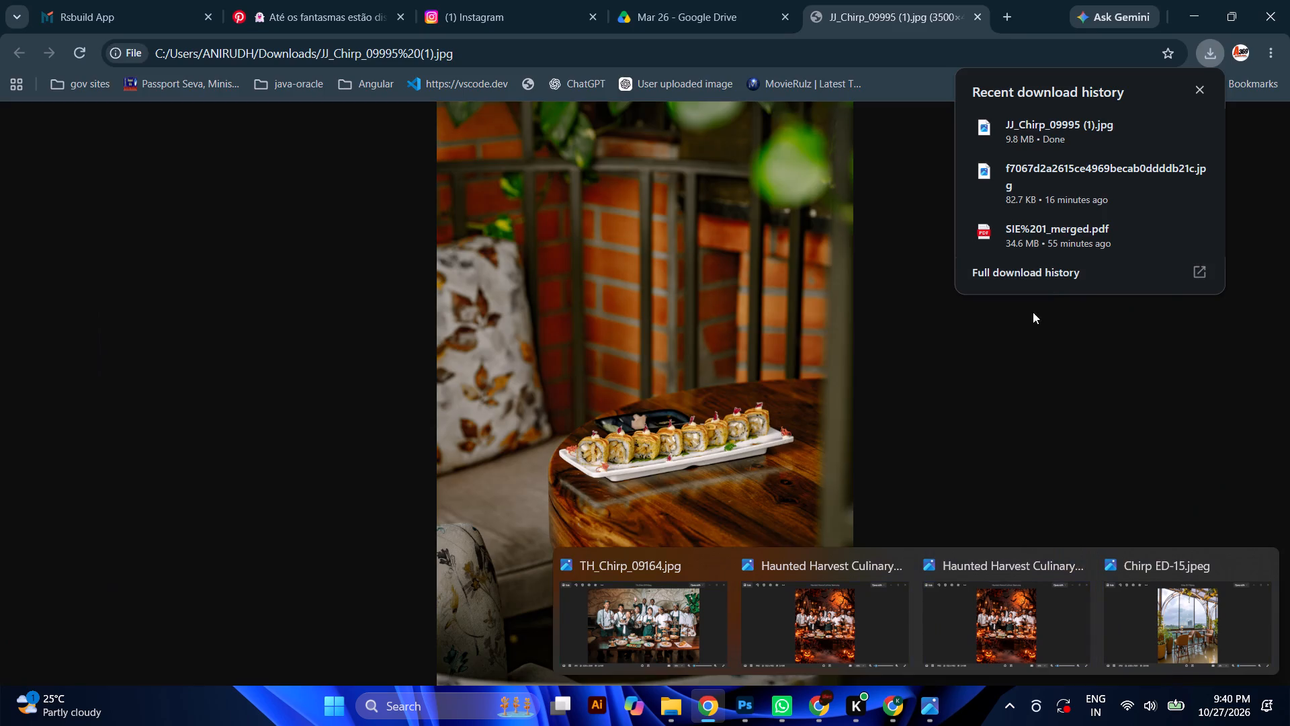
{"action": "double_click", "coordinate": [1045, 112]}
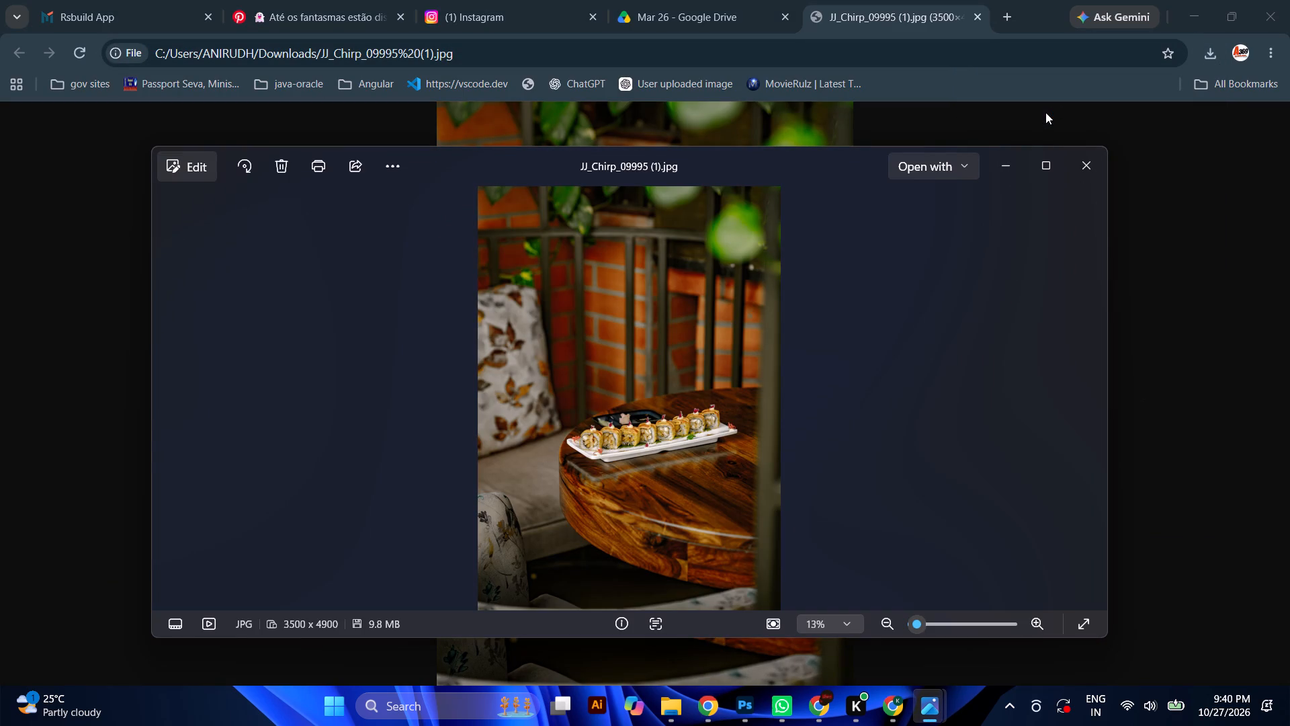
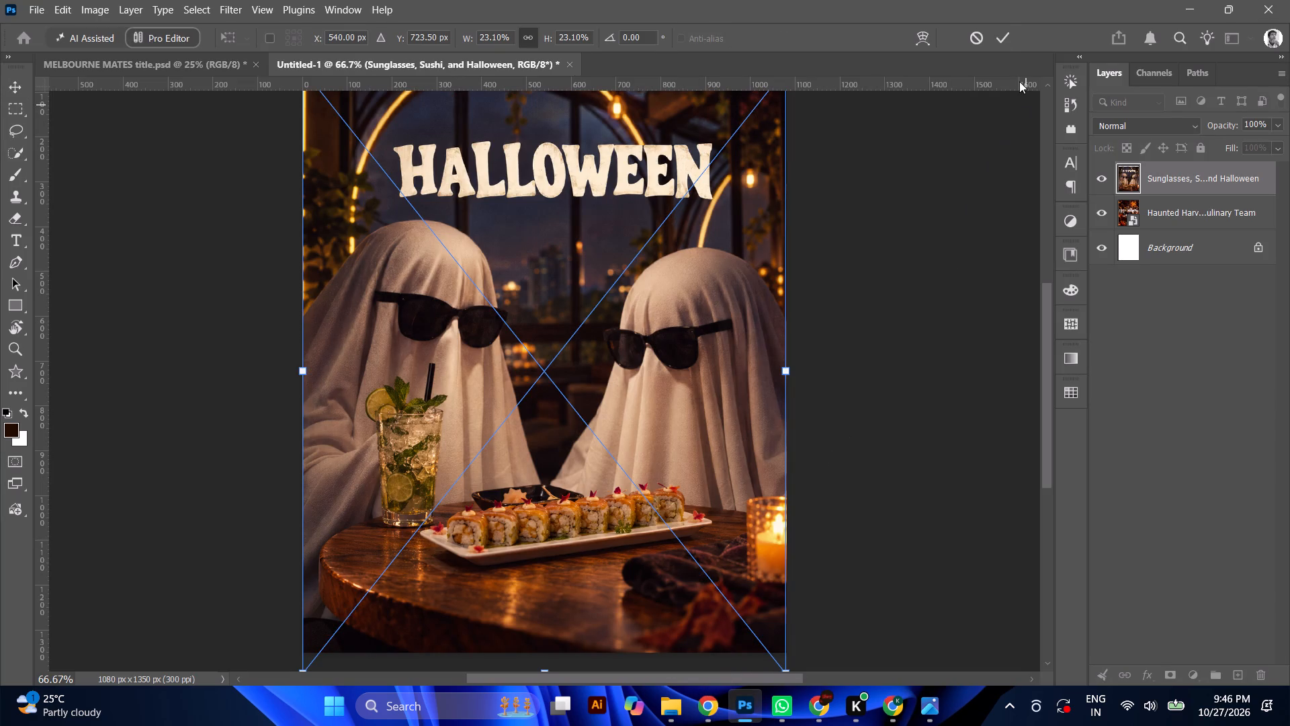
{"action": "left_click", "coordinate": [1000, 33]}
Scale the placed two-ghost image proportionally to 23.94% so it reaches the top edge of the canvas.
{"action": "key", "text": "ctrl+plus"}
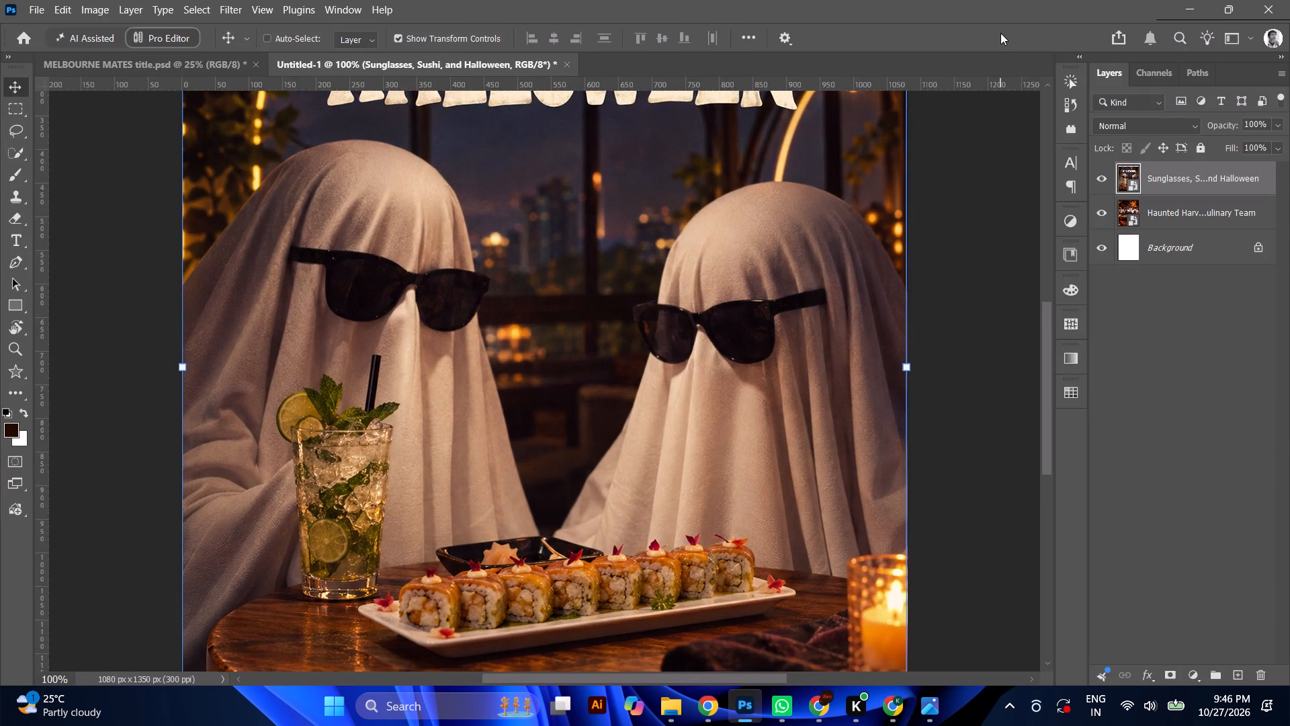
{"action": "key", "text": "ctrl+minus"}
{"action": "key", "text": "ctrl+minus"}
{"action": "key", "text": "ctrl+plus"}
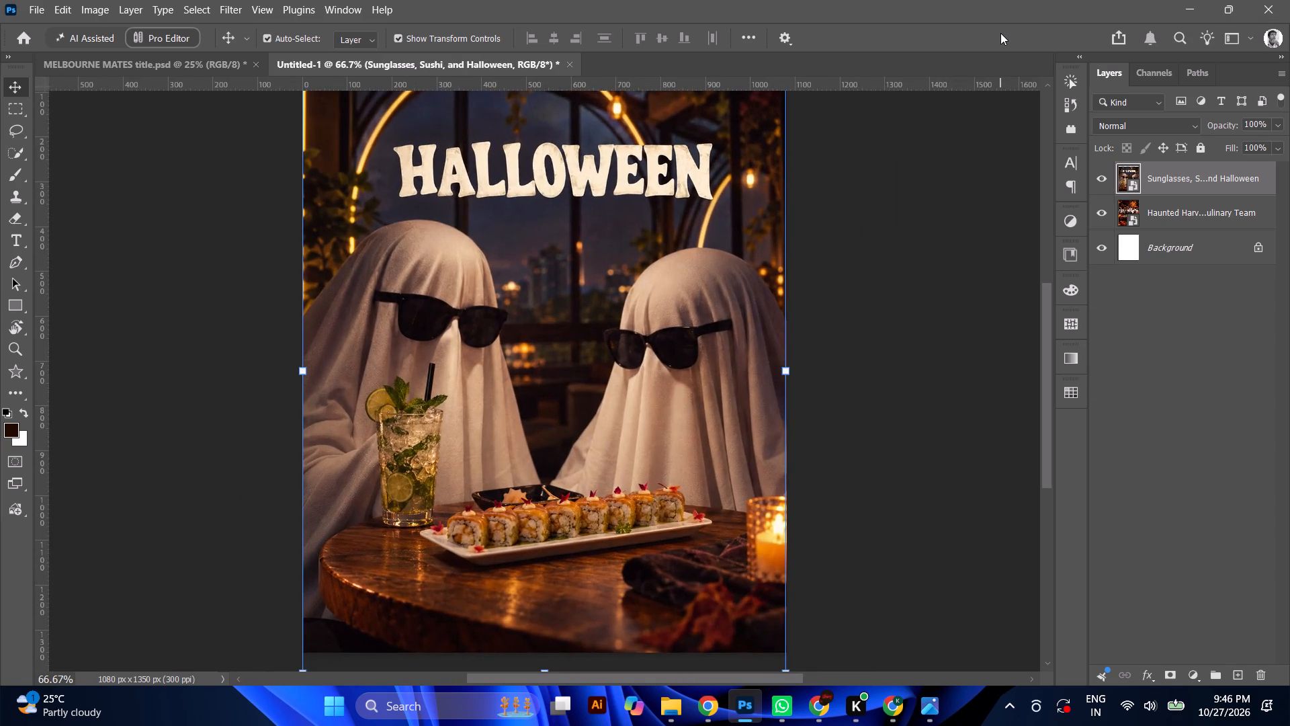
{"action": "scroll", "coordinate": [818, 344], "scroll_direction": "up", "scroll_amount": 1}
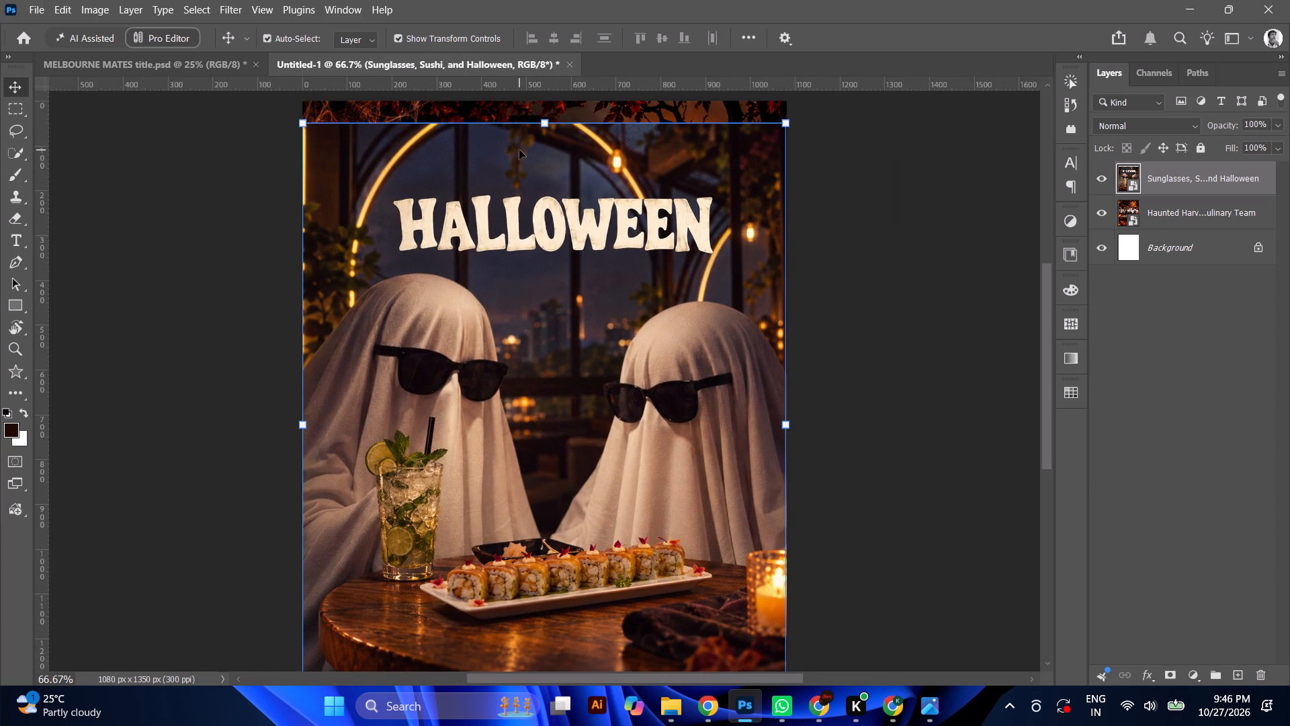
{"action": "left_click_drag", "start_coordinate": [546, 114], "coordinate": [543, 92]}
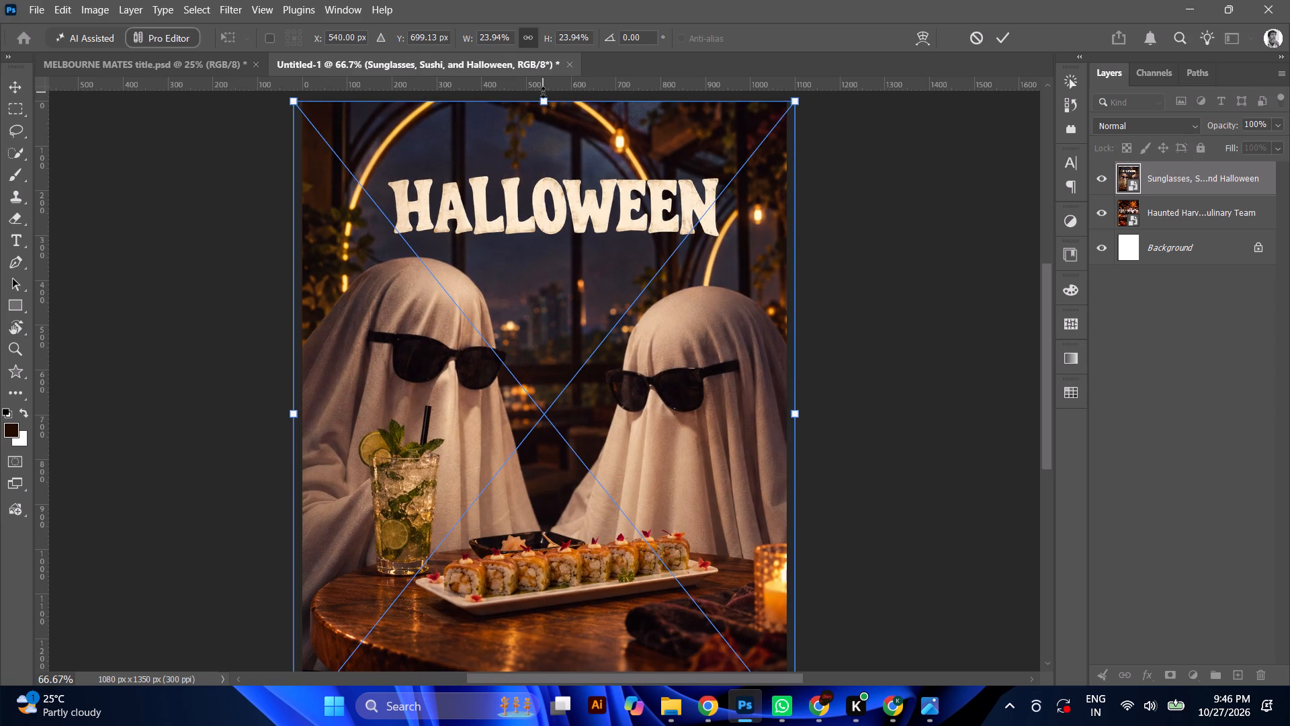
{"action": "left_click", "coordinate": [1002, 39]}
Add a SPECIAL text layer in Milker Regular, 18 pt, below the HALLOWEEN lettering.
{"action": "key", "text": "ctrl+minus"}
{"action": "key", "text": "ctrl+plus"}
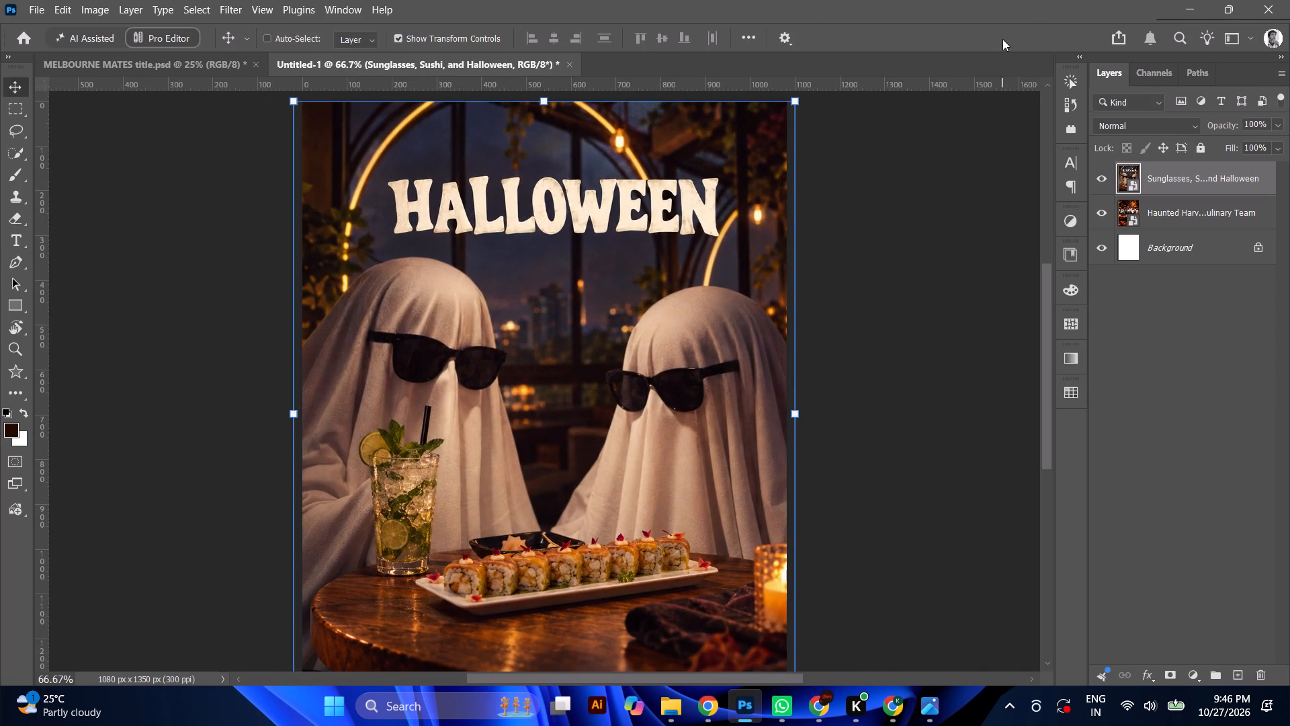
{"action": "scroll", "coordinate": [996, 167], "scroll_direction": "down", "scroll_amount": 1}
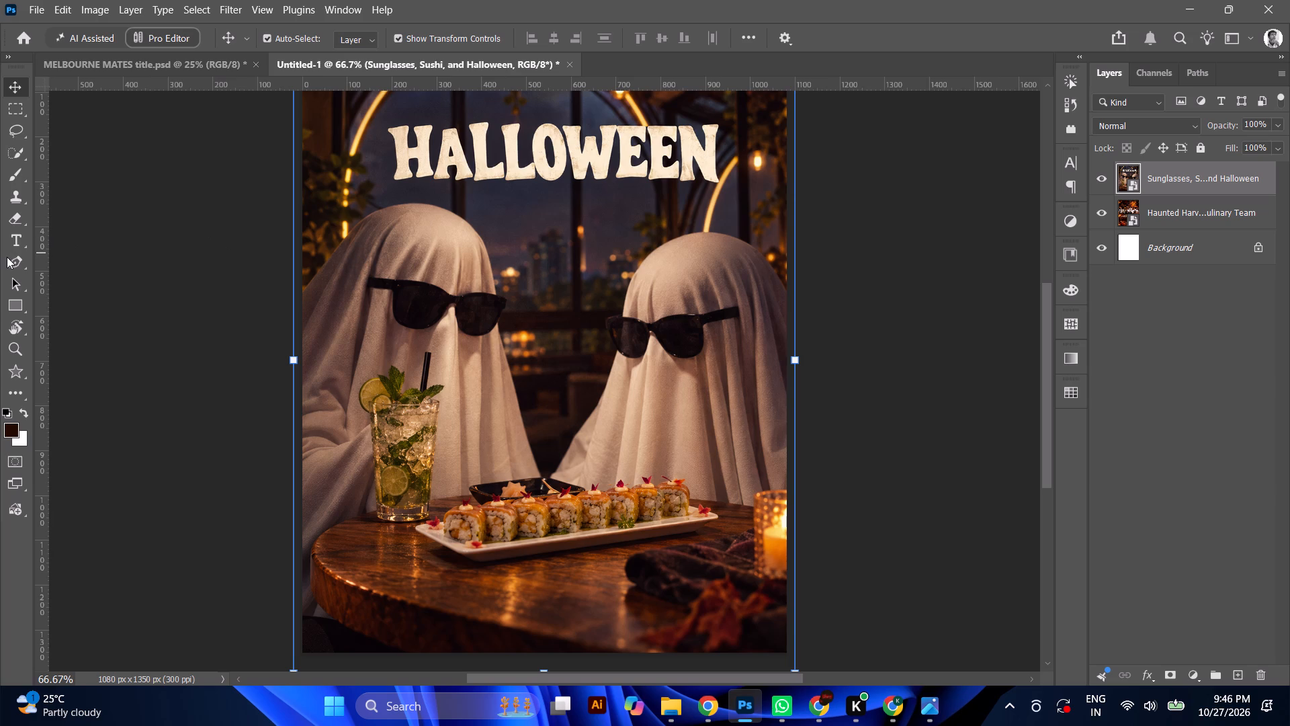
{"action": "left_click", "coordinate": [12, 240]}
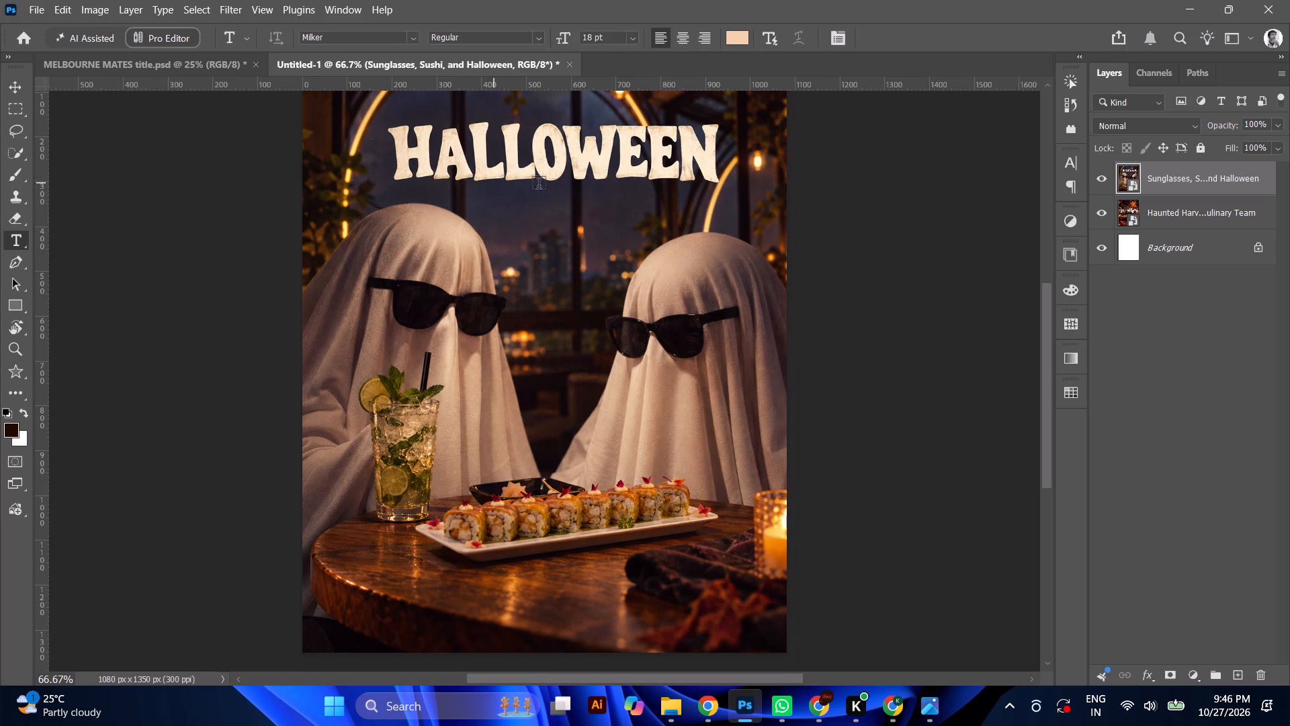
{"action": "left_click", "coordinate": [596, 244]}
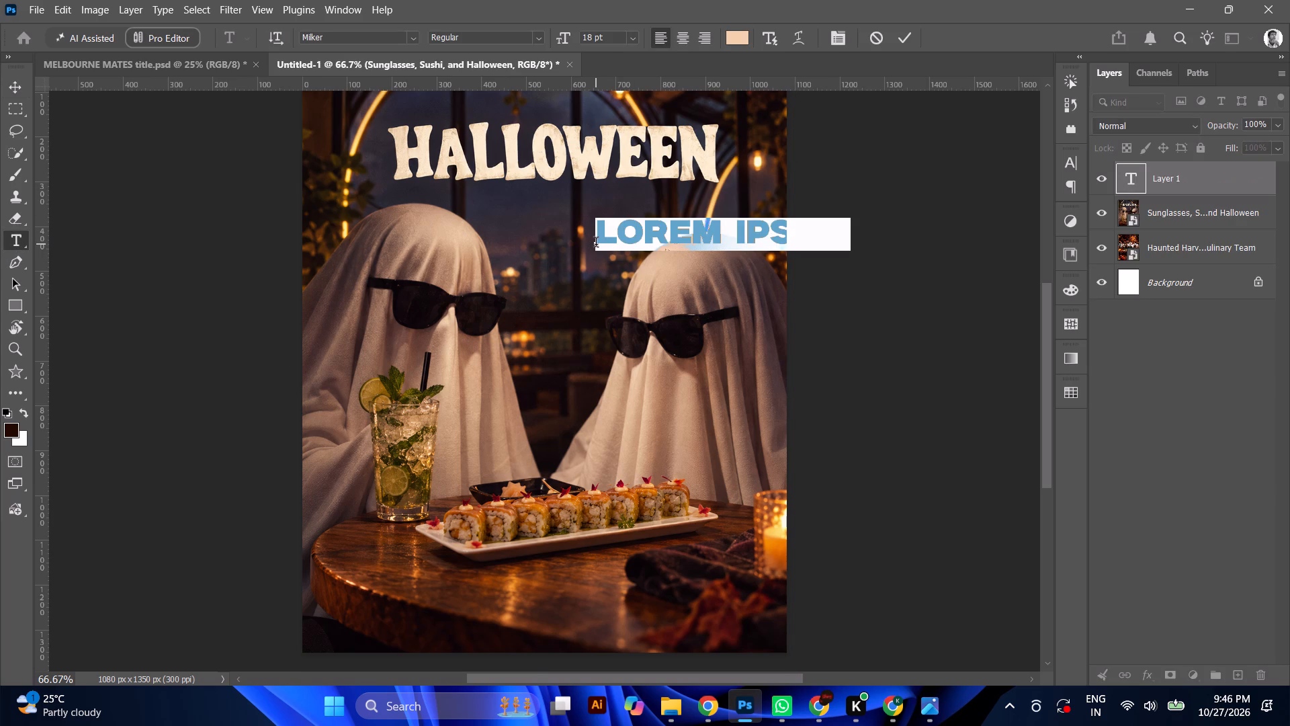
{"action": "key", "text": "shift+s"}
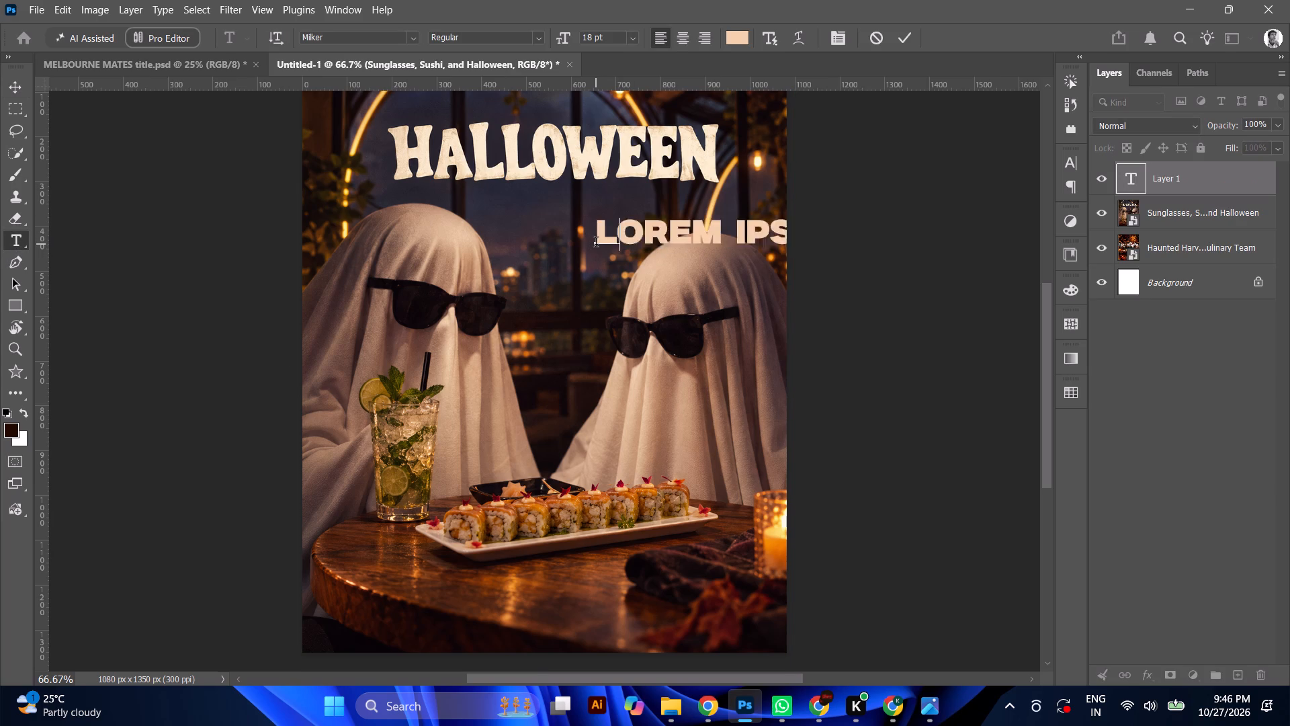
{"action": "type", "text": "PECIAL"}
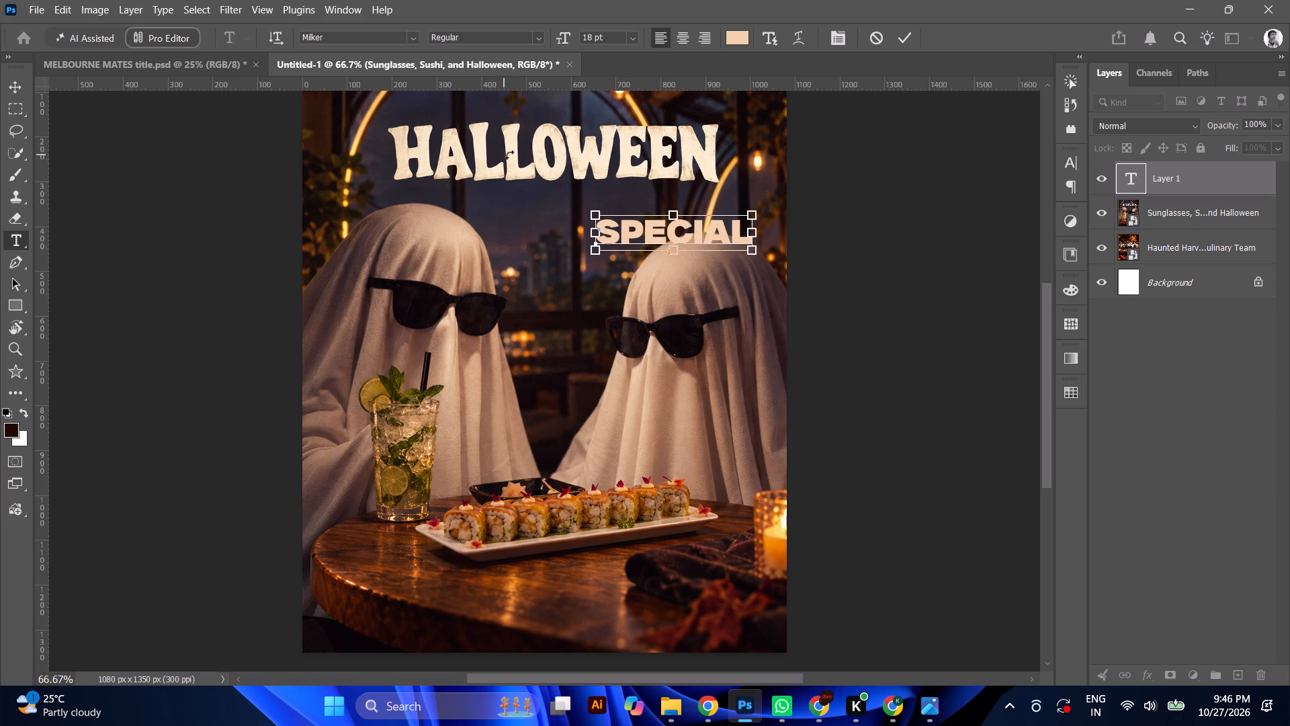
Recolour all of the SPECIAL text to the pale cream #fff1e6.
{"action": "key", "text": "ctrl+a"}
{"action": "left_click", "coordinate": [743, 40]}
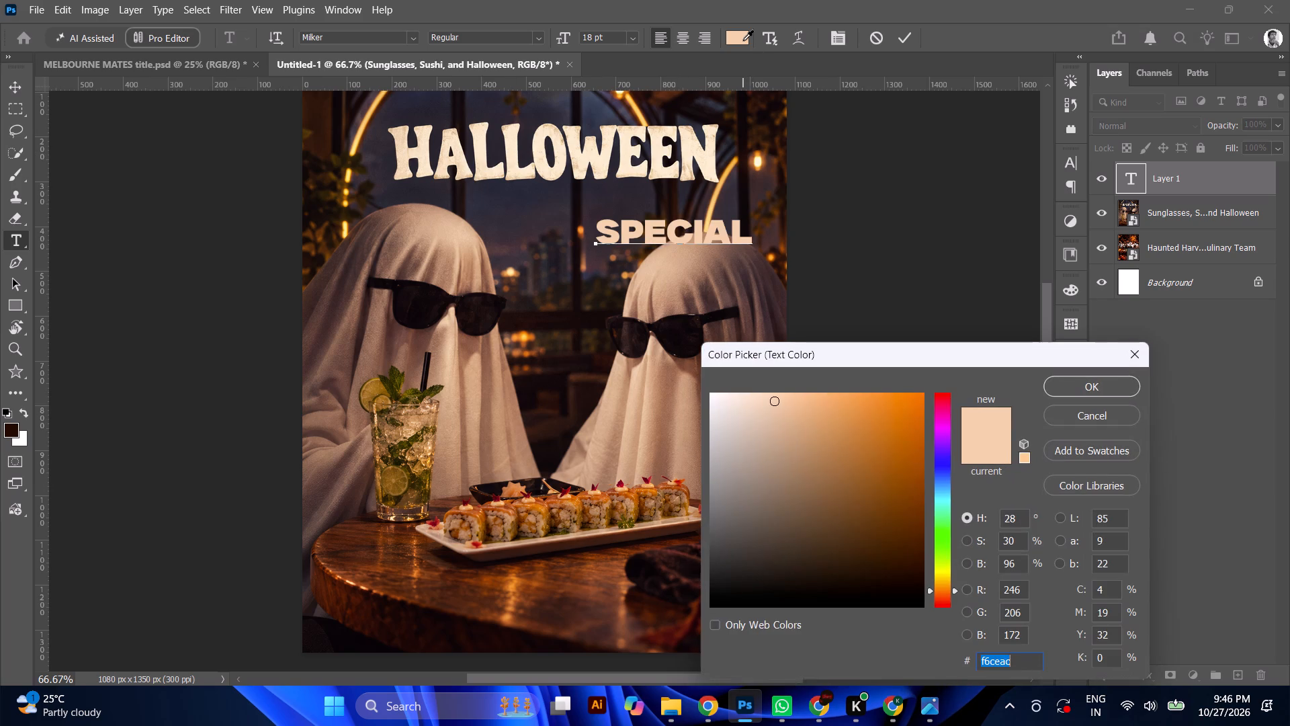
{"action": "left_click_drag", "start_coordinate": [759, 418], "coordinate": [757, 414]}
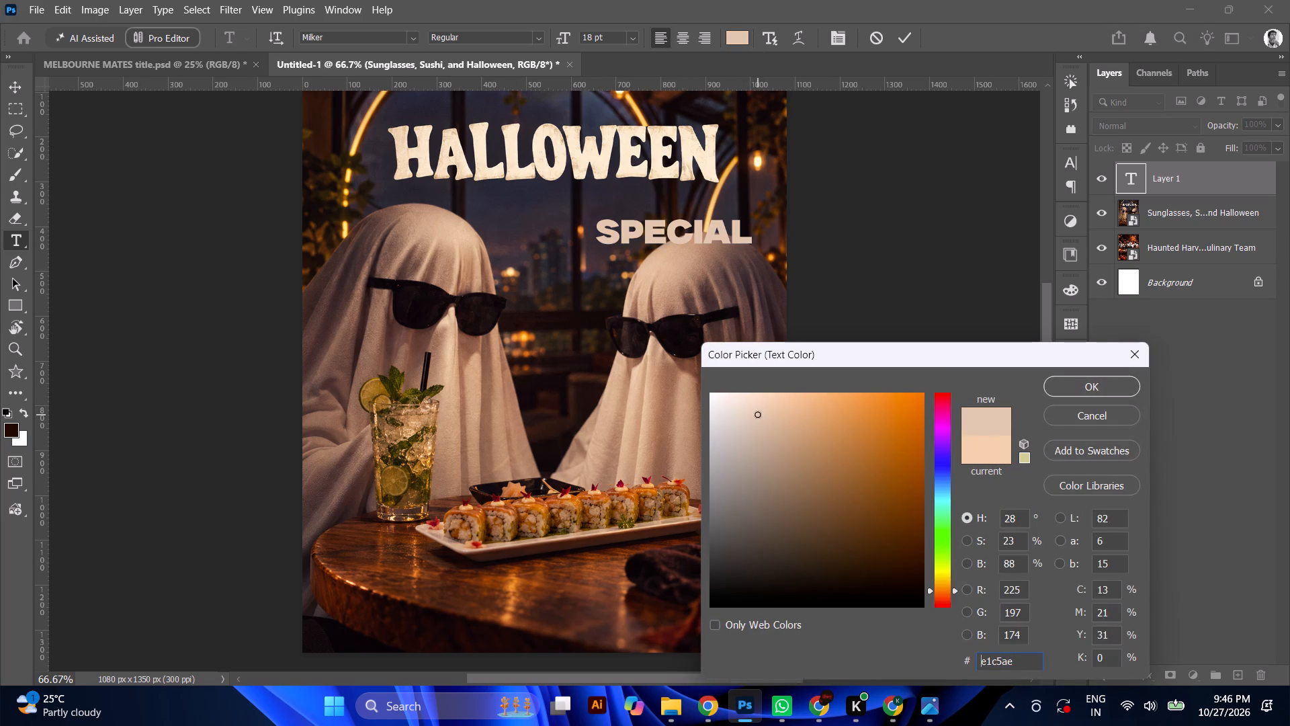
{"action": "left_click_drag", "start_coordinate": [757, 414], "coordinate": [731, 374]}
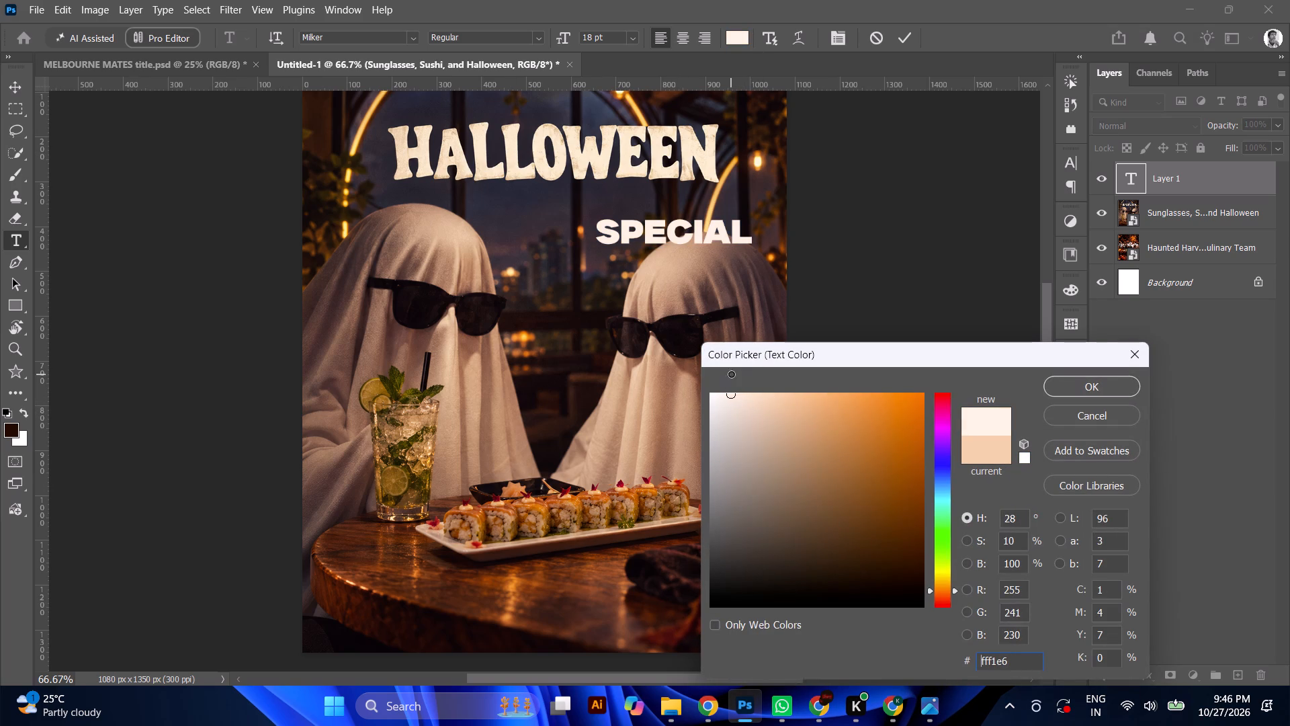
{"action": "left_click_drag", "start_coordinate": [731, 374], "coordinate": [731, 360]}
{"action": "left_click", "coordinate": [1111, 391]}
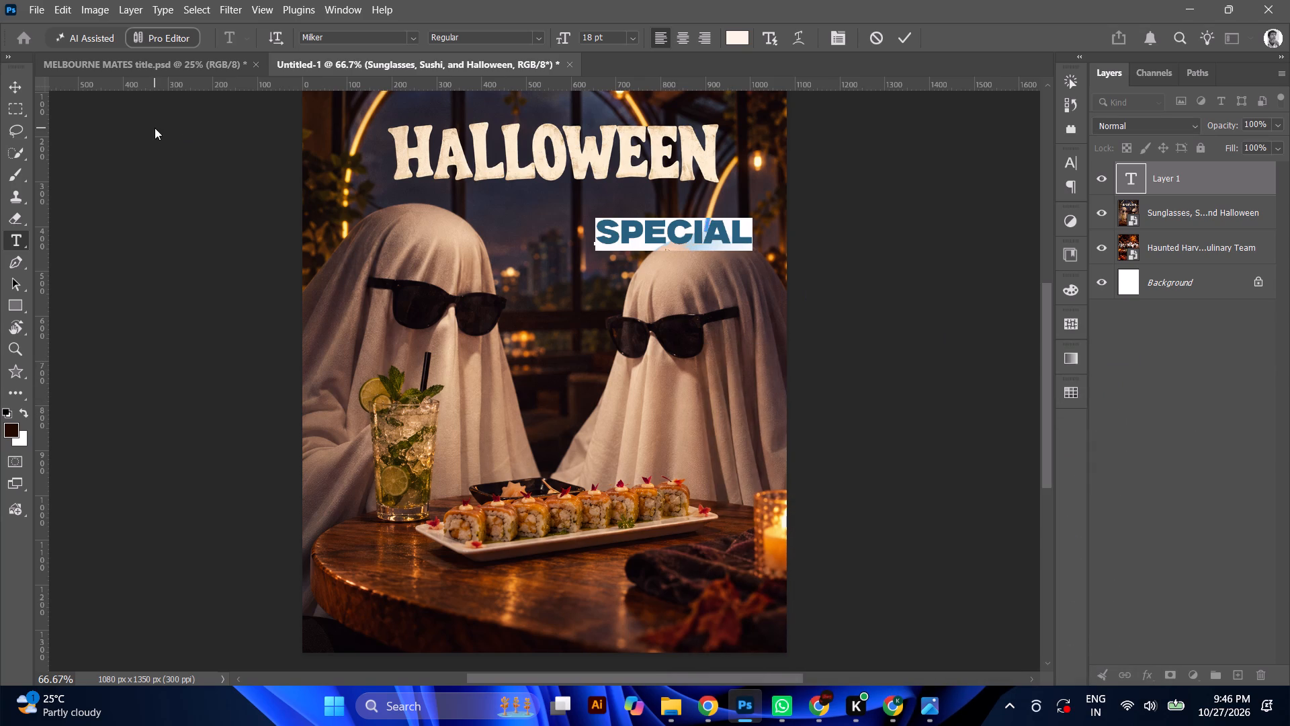
Scale the SPECIAL text proportionally to about 124% and place it directly beneath the HALLOWEEN lettering.
{"action": "left_click", "coordinate": [12, 94]}
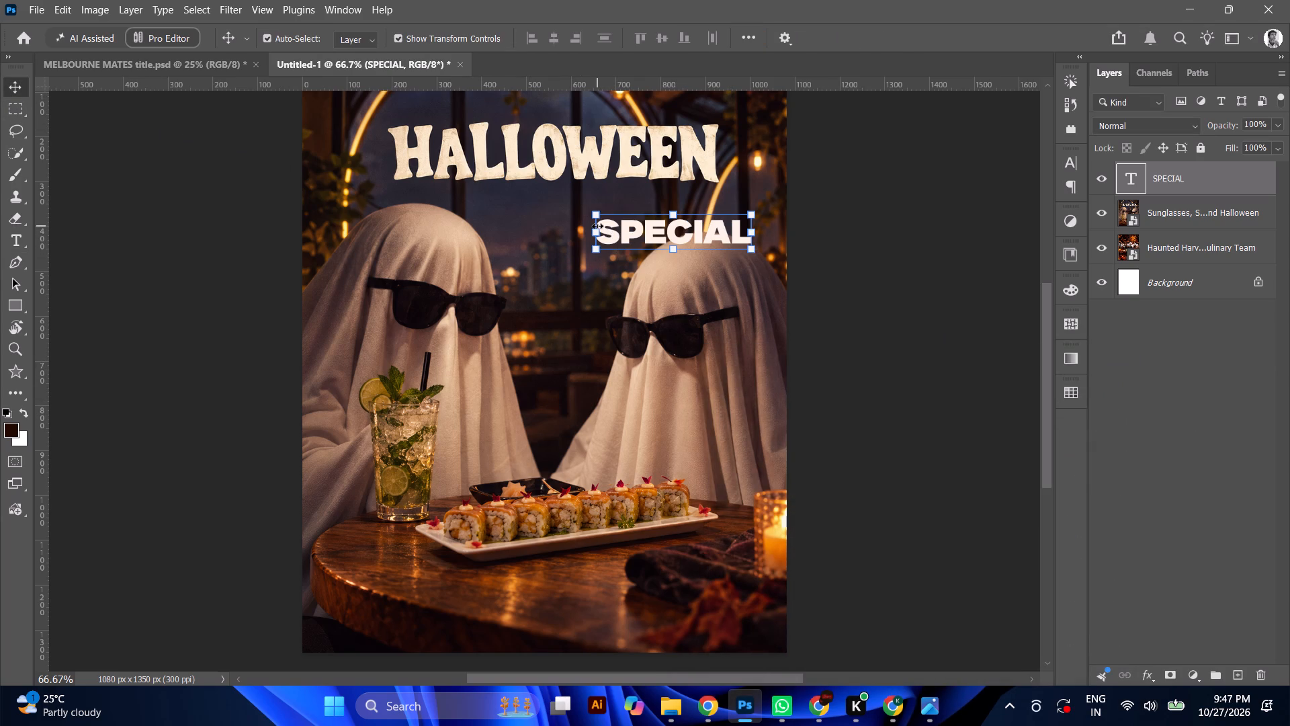
{"action": "left_click_drag", "start_coordinate": [597, 226], "coordinate": [385, 225]}
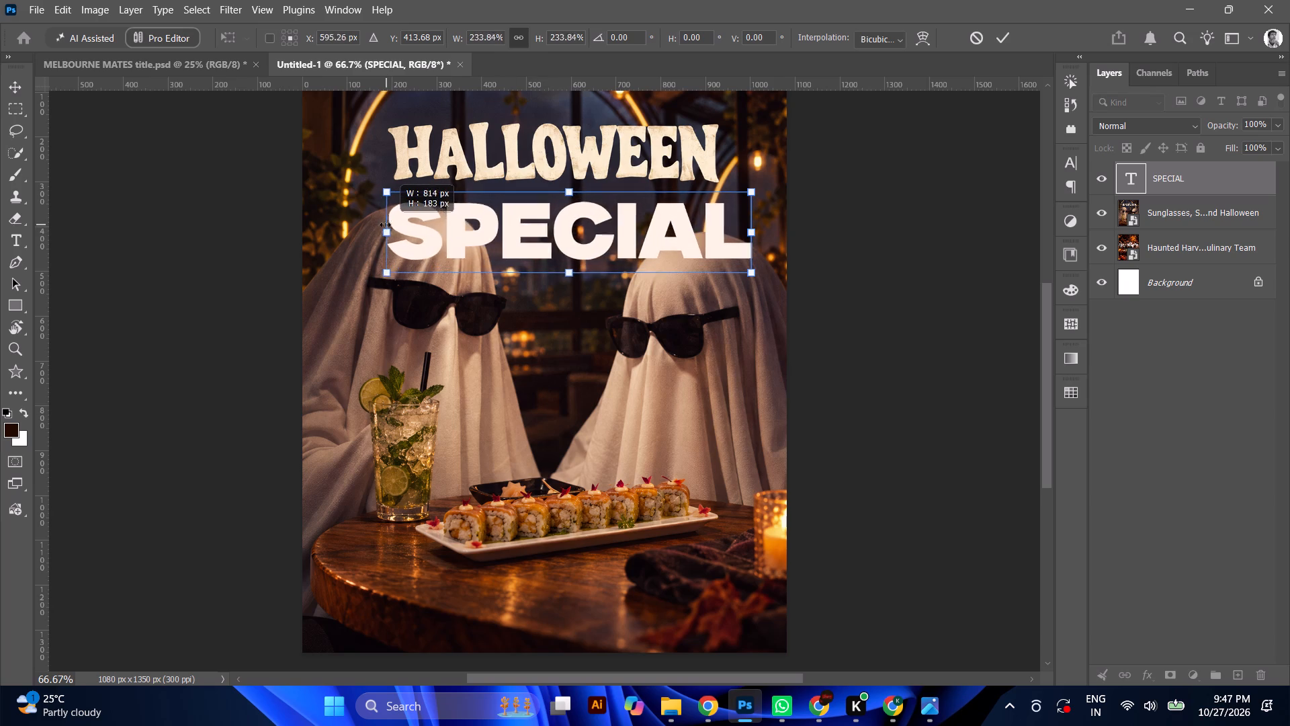
{"action": "left_click_drag", "start_coordinate": [385, 225], "coordinate": [376, 225]}
{"action": "left_click_drag", "start_coordinate": [580, 255], "coordinate": [580, 245]}
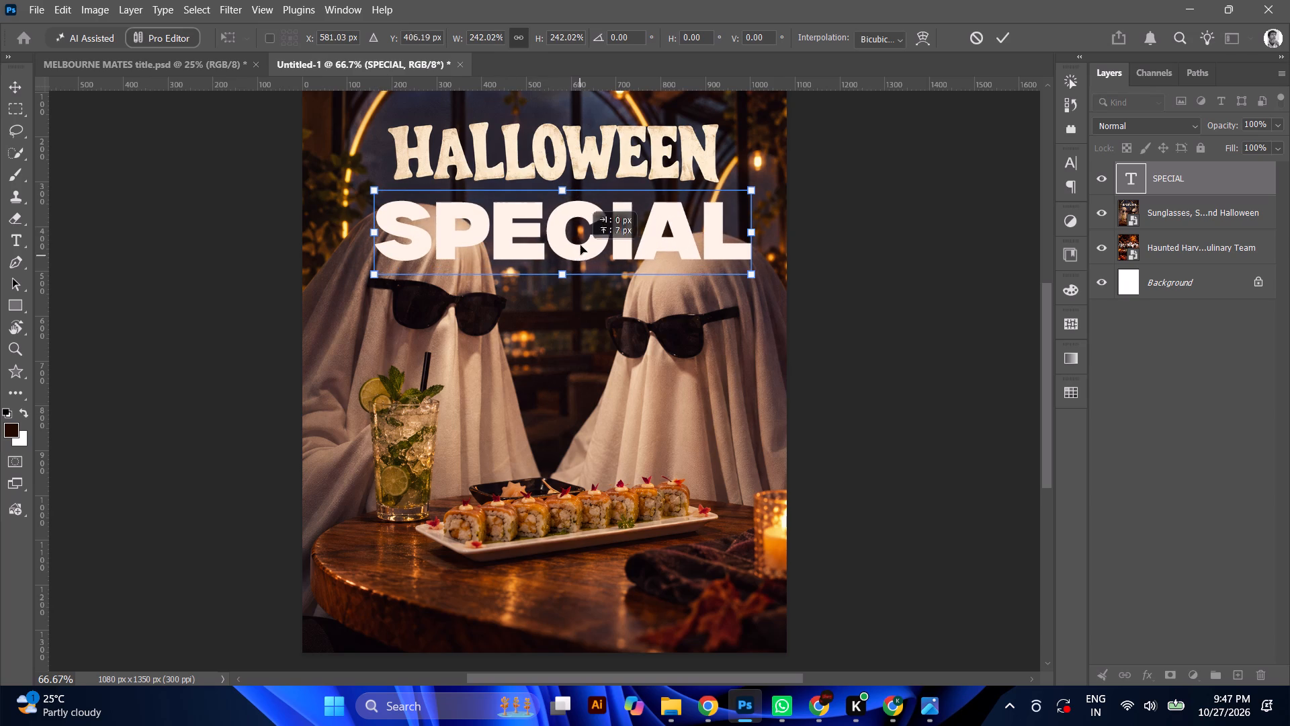
{"action": "left_click_drag", "start_coordinate": [580, 245], "coordinate": [578, 243]}
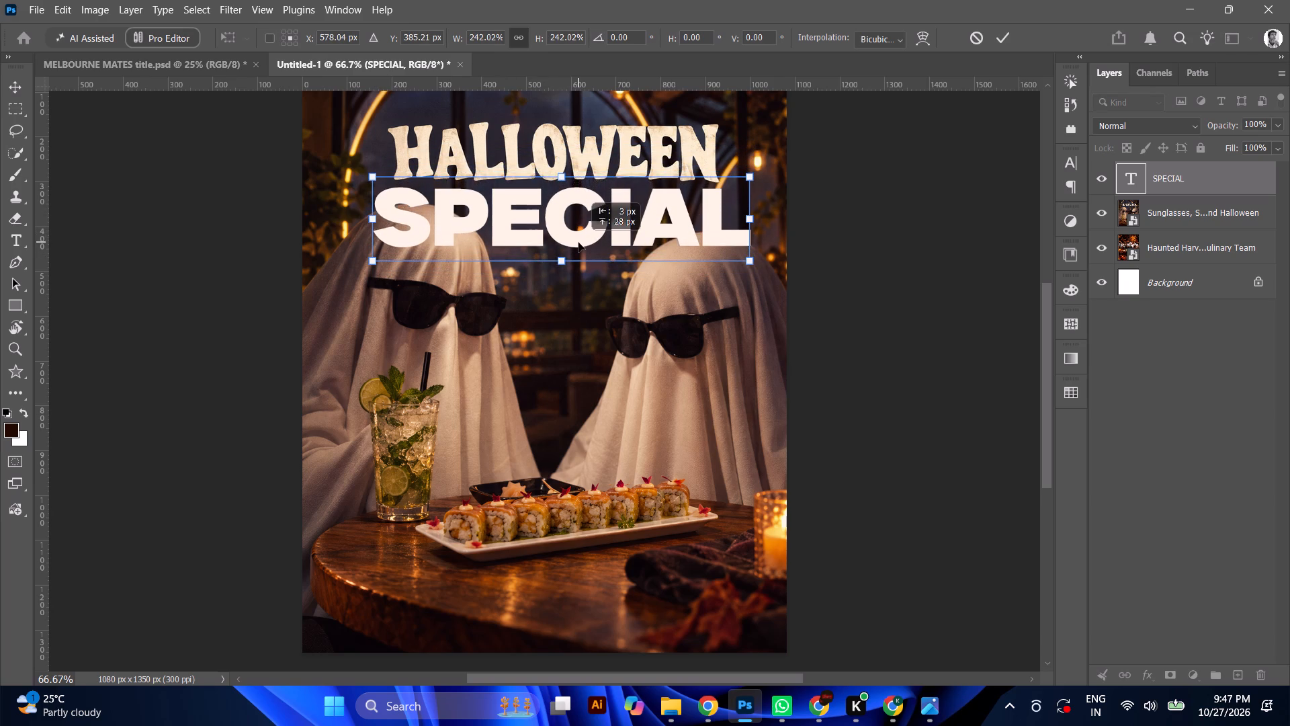
{"action": "left_click_drag", "start_coordinate": [578, 243], "coordinate": [578, 243]}
{"action": "left_click_drag", "start_coordinate": [551, 171], "coordinate": [551, 175]}
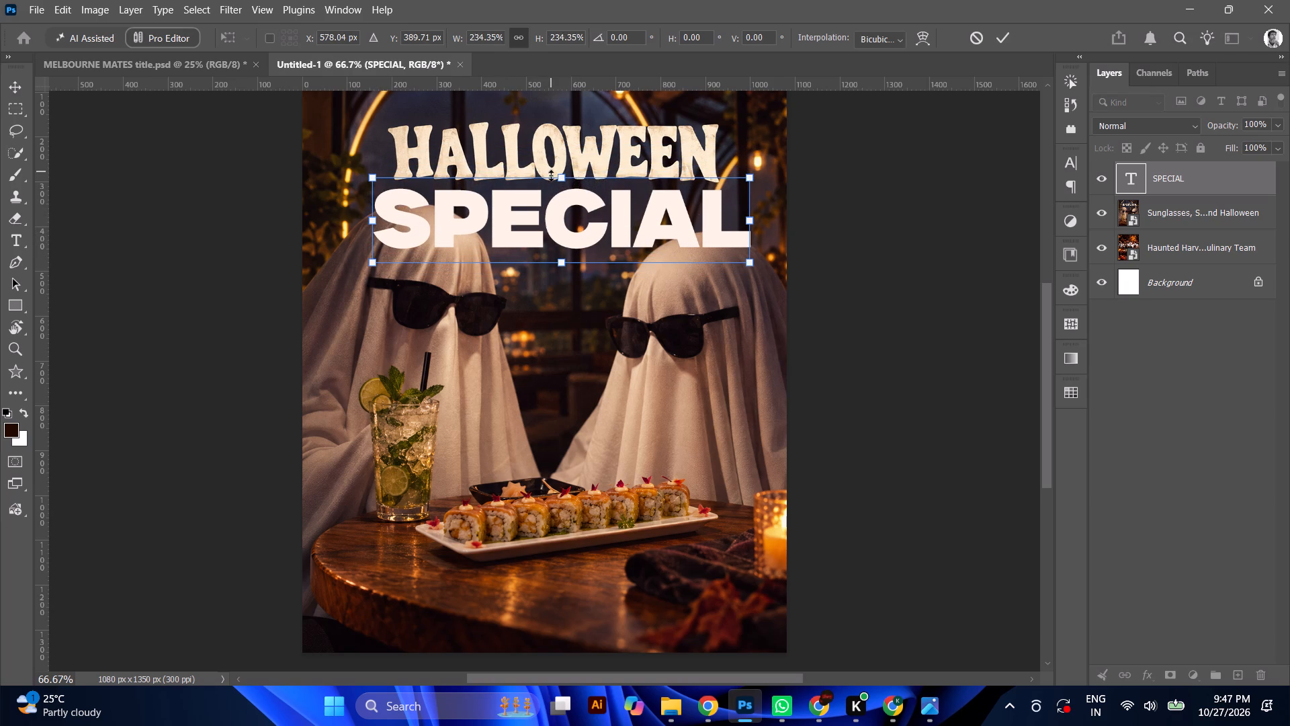
{"action": "left_click_drag", "start_coordinate": [551, 175], "coordinate": [556, 215]}
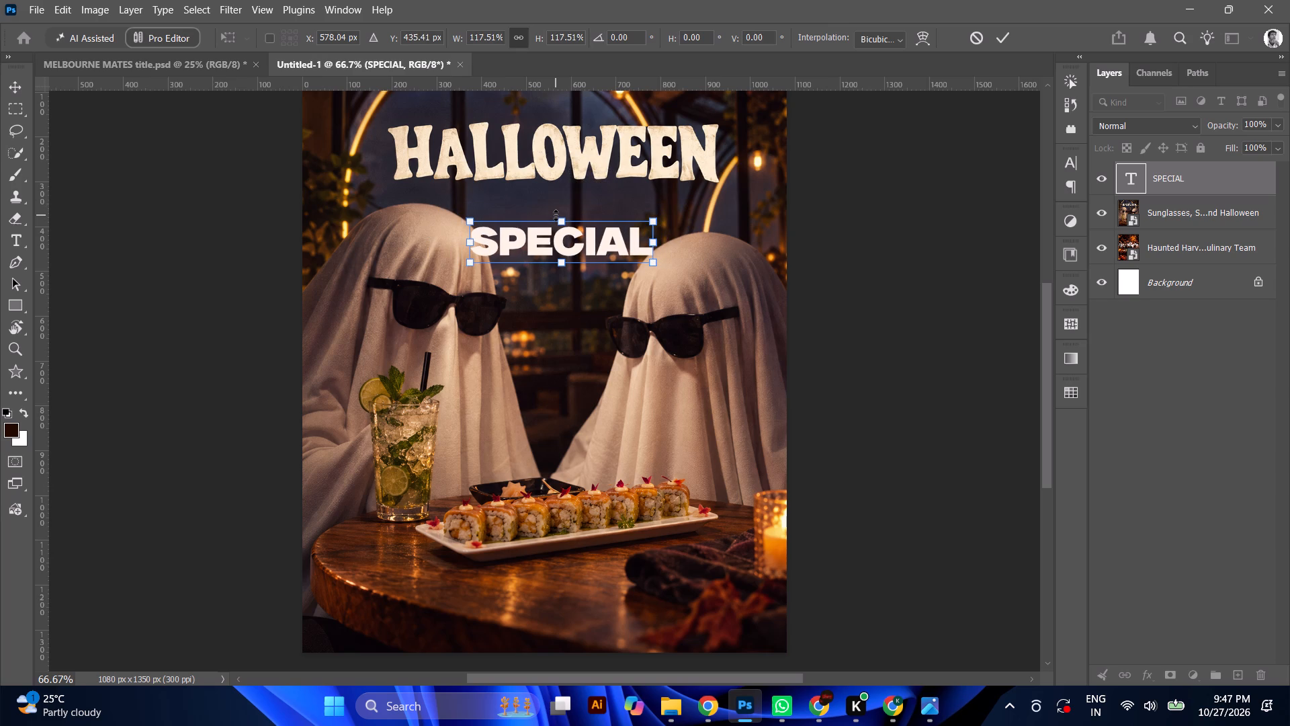
{"action": "left_click_drag", "start_coordinate": [576, 225], "coordinate": [575, 194]}
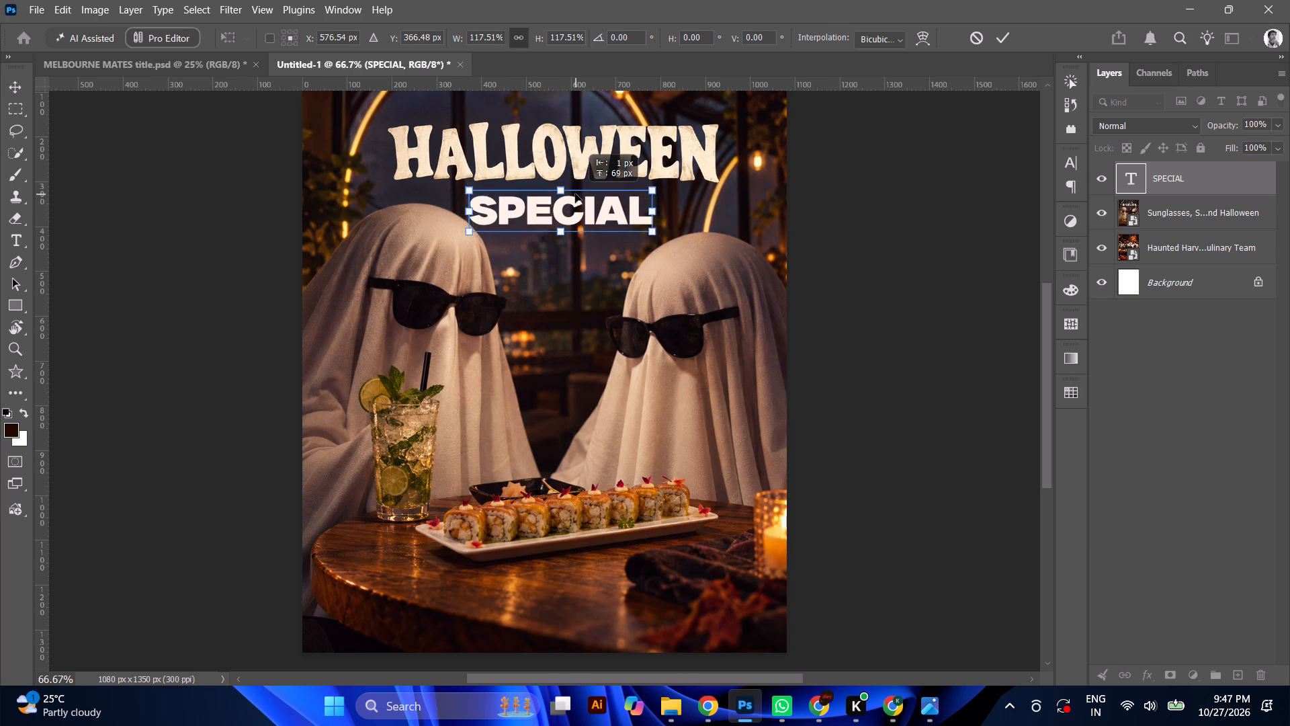
{"action": "left_click_drag", "start_coordinate": [575, 194], "coordinate": [564, 183]}
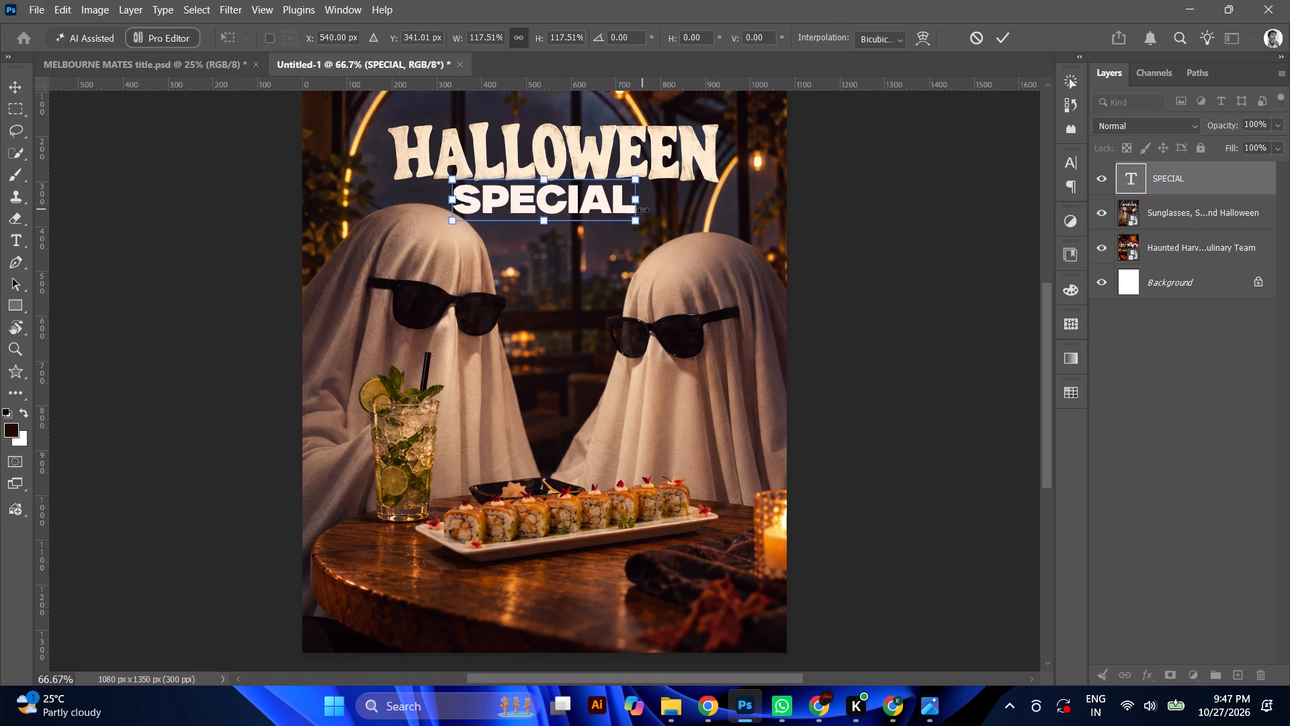
{"action": "left_click_drag", "start_coordinate": [643, 210], "coordinate": [653, 207]}
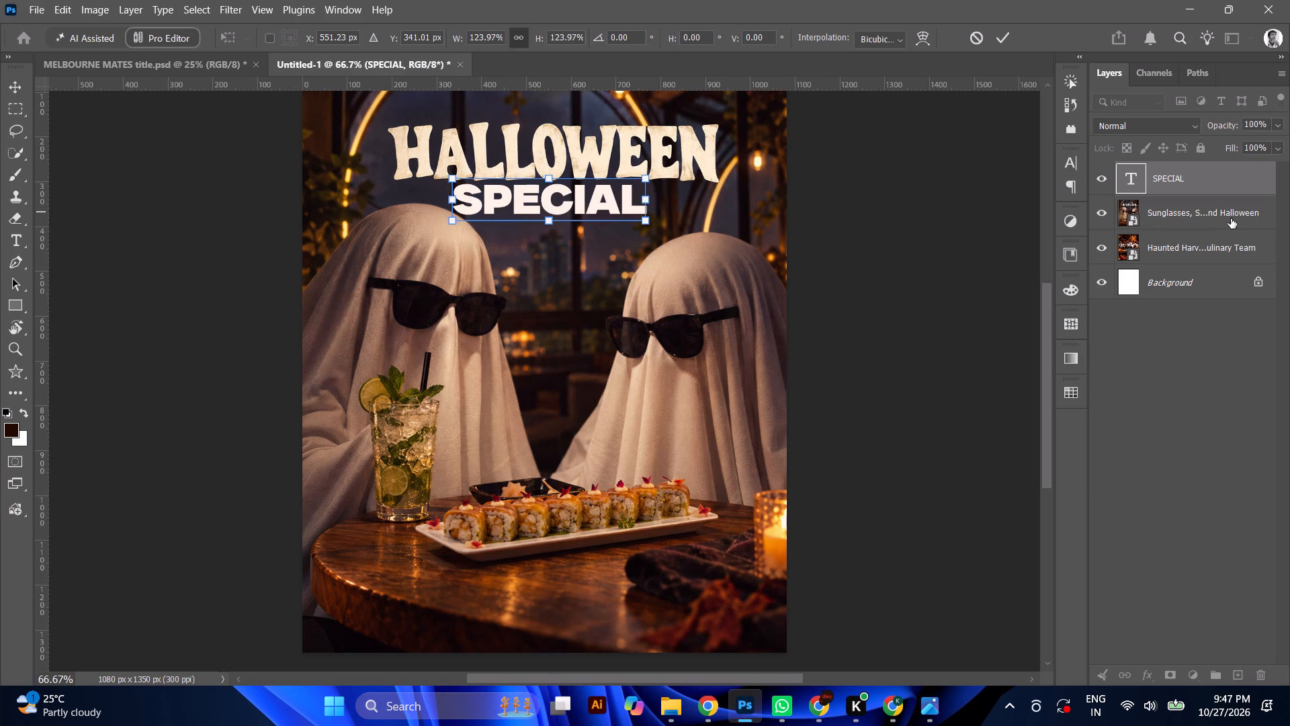
{"action": "left_click", "coordinate": [1231, 218]}
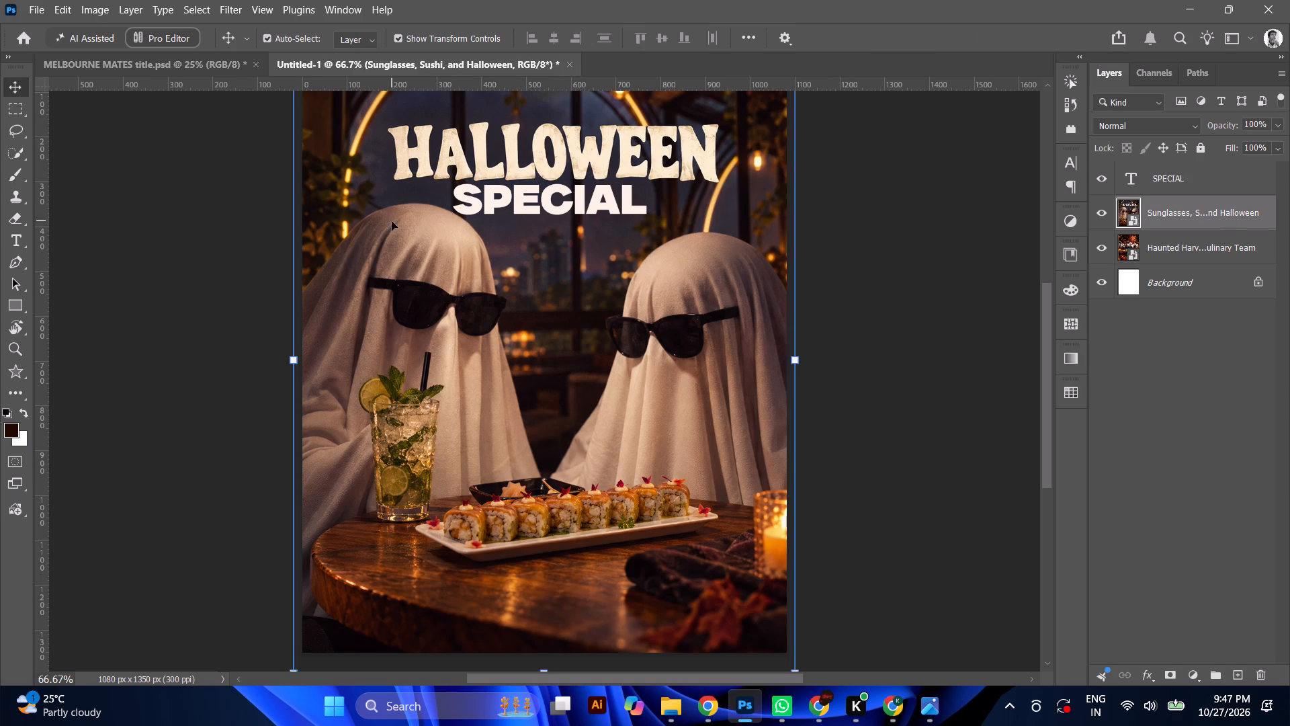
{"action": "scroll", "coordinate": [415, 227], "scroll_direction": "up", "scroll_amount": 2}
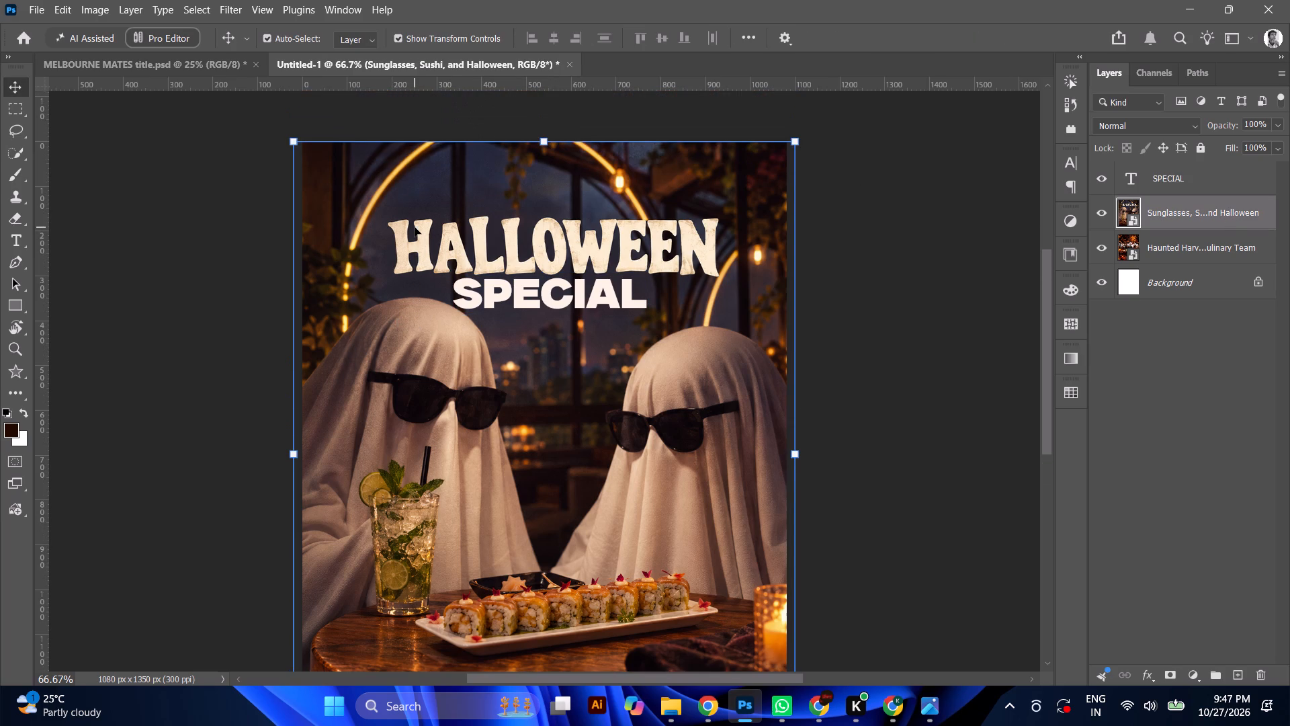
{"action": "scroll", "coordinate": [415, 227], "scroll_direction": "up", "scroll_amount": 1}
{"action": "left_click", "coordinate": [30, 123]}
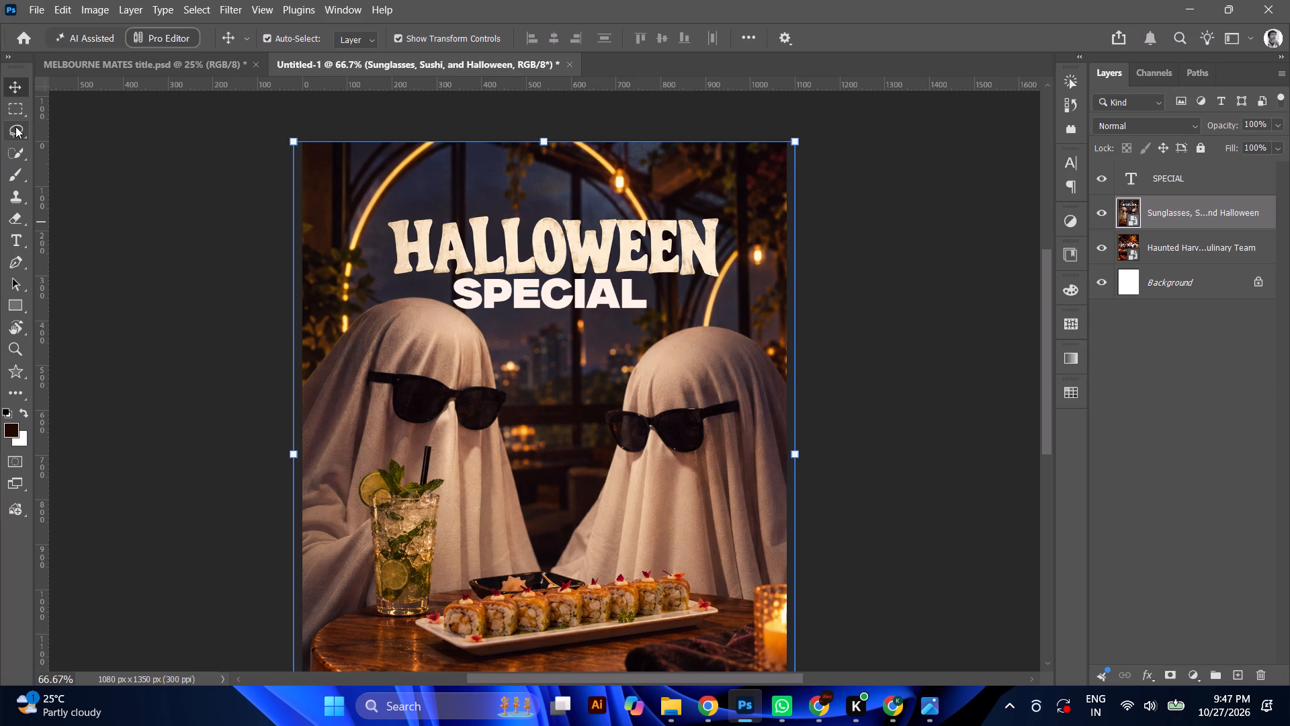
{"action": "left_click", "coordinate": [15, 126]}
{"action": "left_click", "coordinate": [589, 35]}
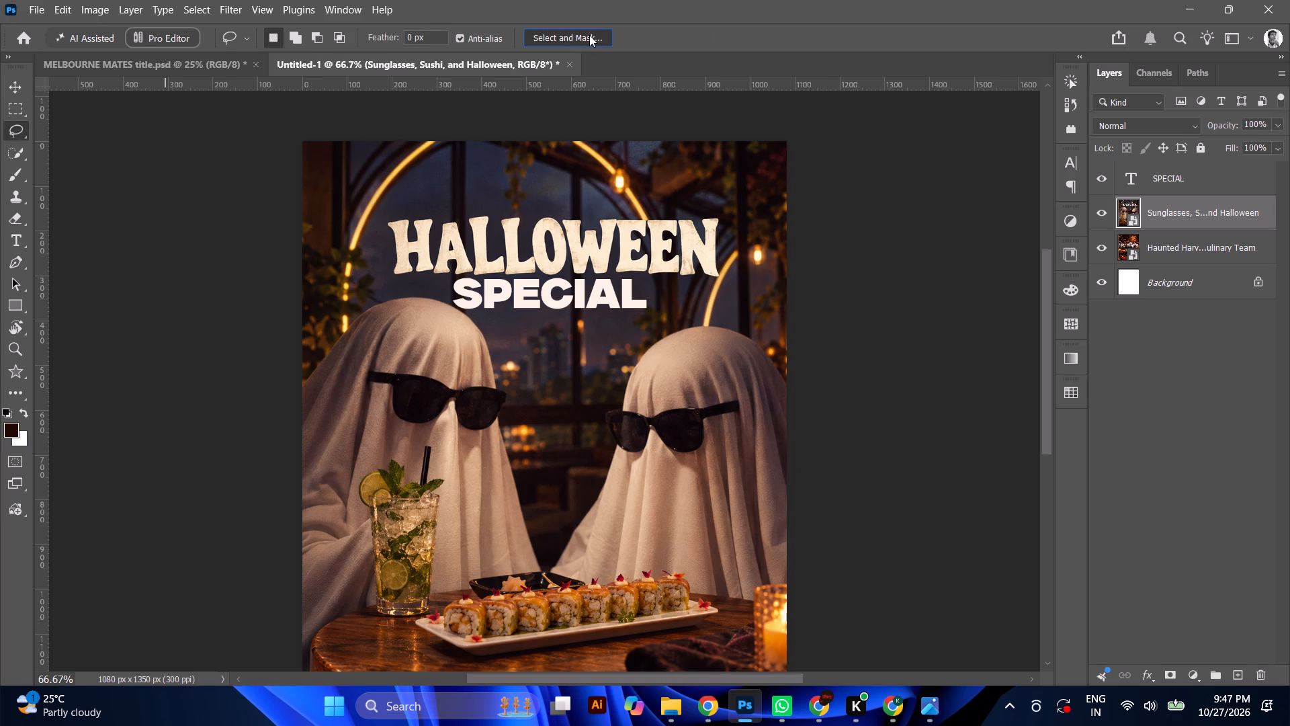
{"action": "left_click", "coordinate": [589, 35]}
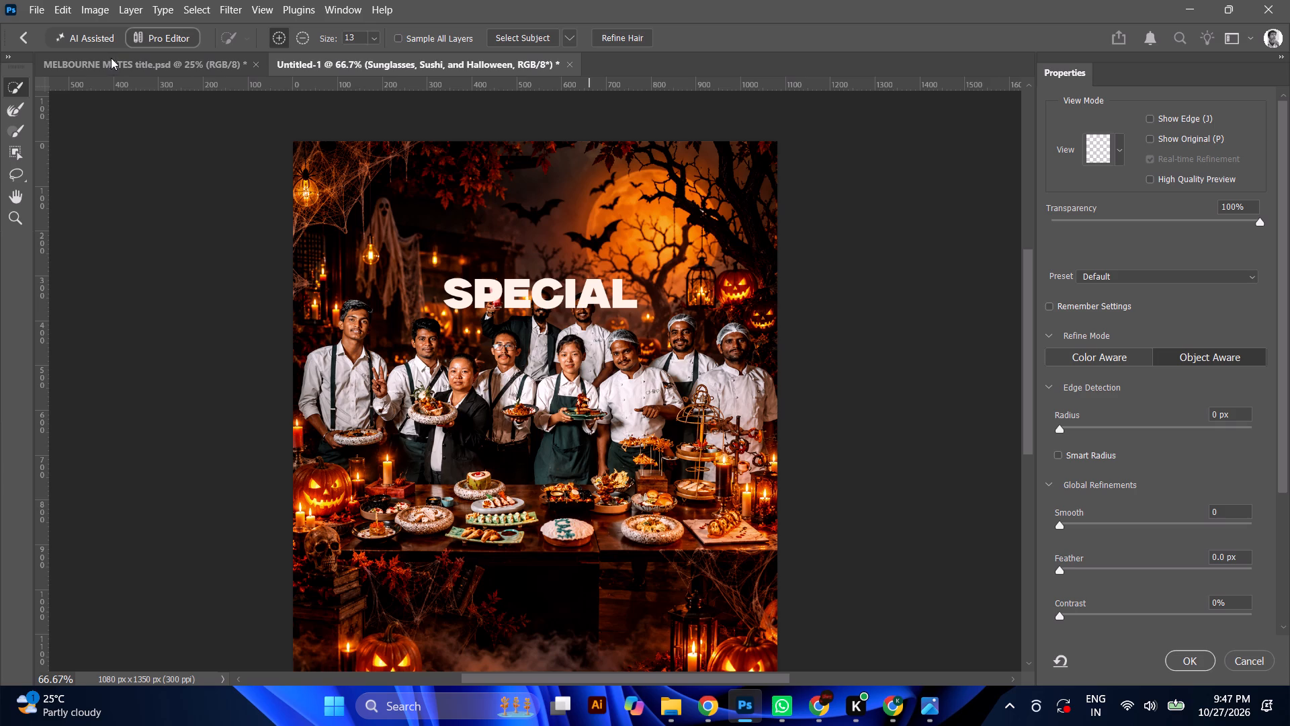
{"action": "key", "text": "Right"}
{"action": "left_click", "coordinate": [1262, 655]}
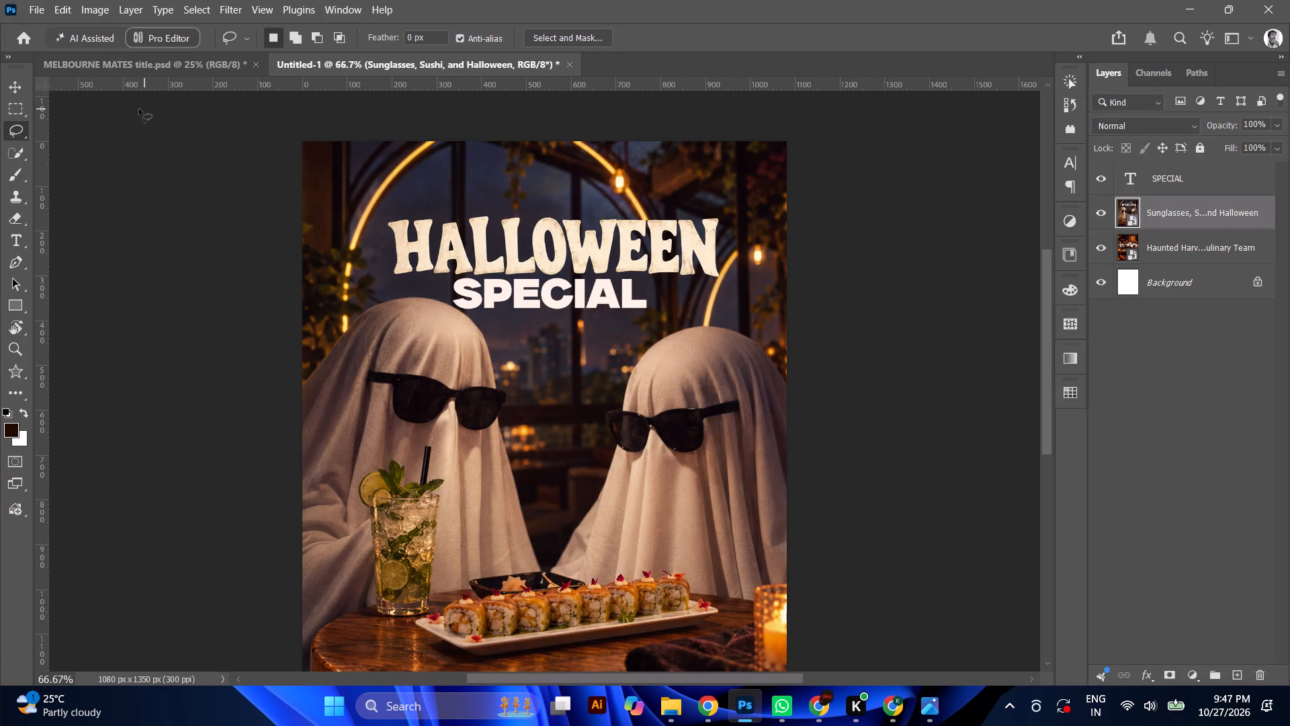
Select the prominent subjects of the two-ghost image with Select Subject and copy them onto a new layer.
{"action": "left_click", "coordinate": [7, 165]}
{"action": "left_click", "coordinate": [15, 154]}
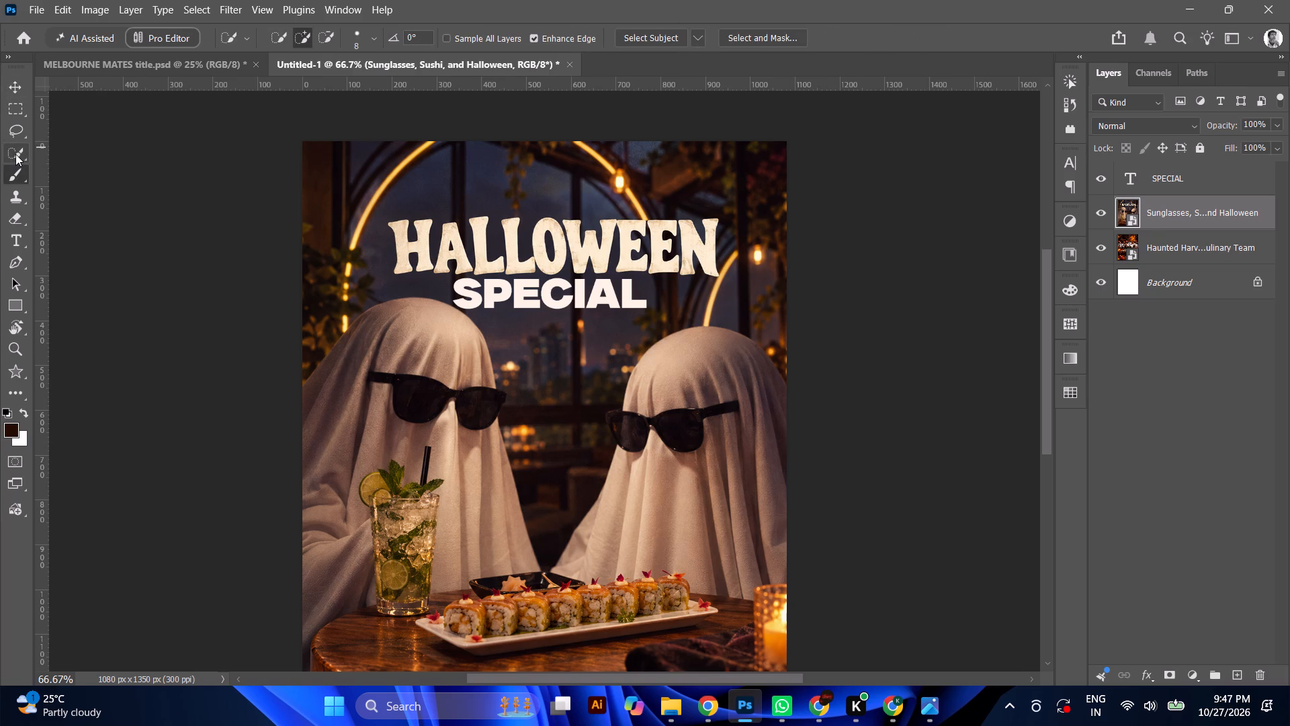
{"action": "left_click", "coordinate": [648, 38]}
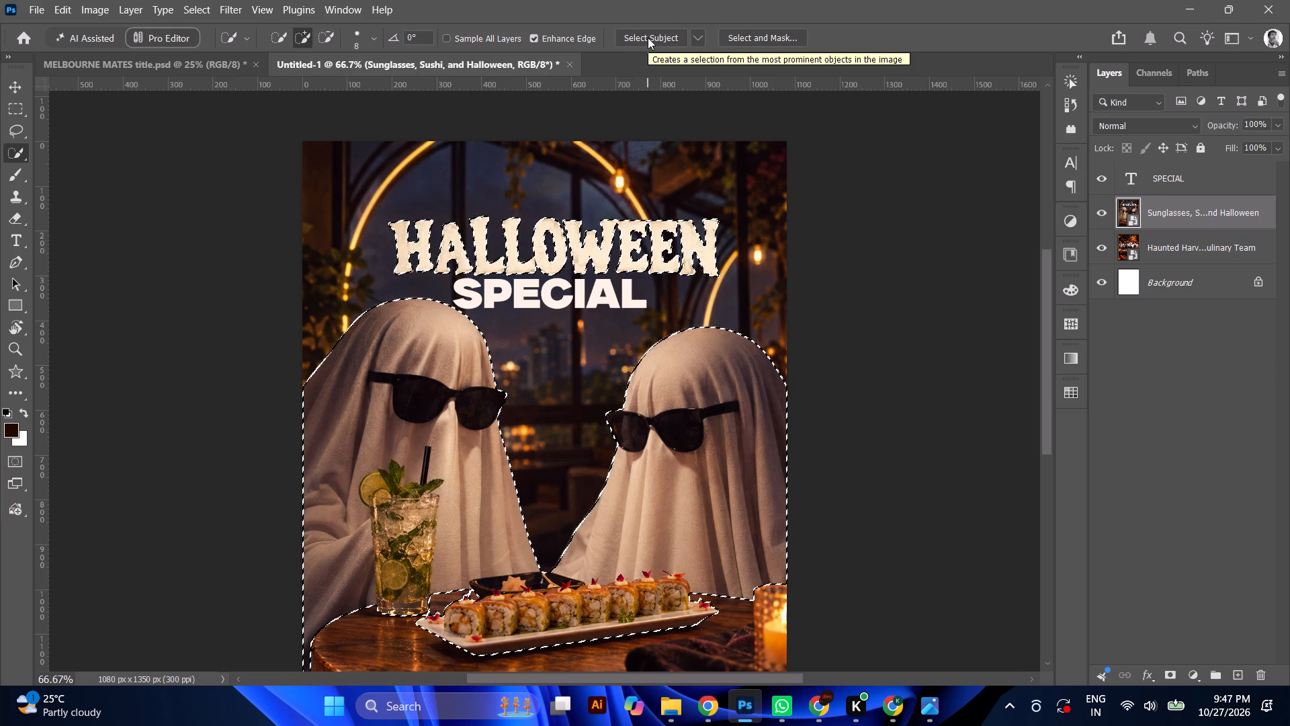
{"action": "key", "text": "ctrl+j"}
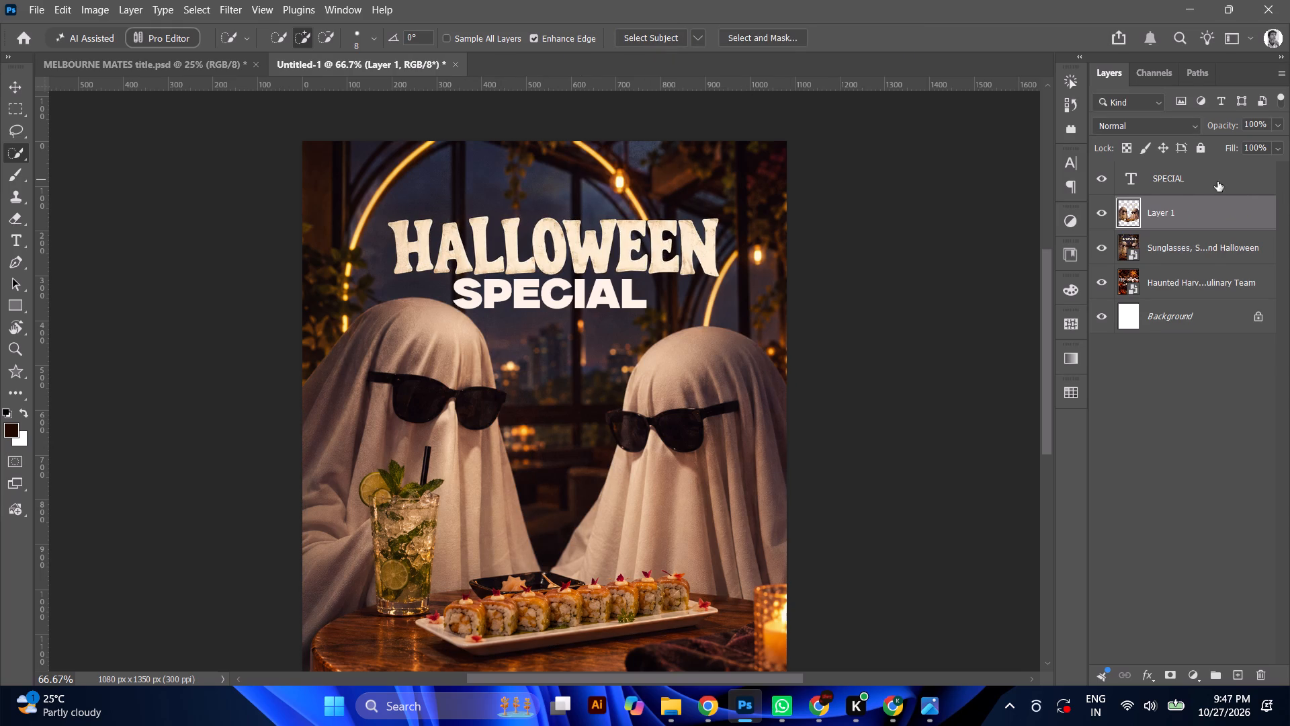
Move the SPECIAL text layer beneath the copied subject layer so the ghosts overlap the lettering.
{"action": "left_click_drag", "start_coordinate": [1202, 177], "coordinate": [1190, 220]}
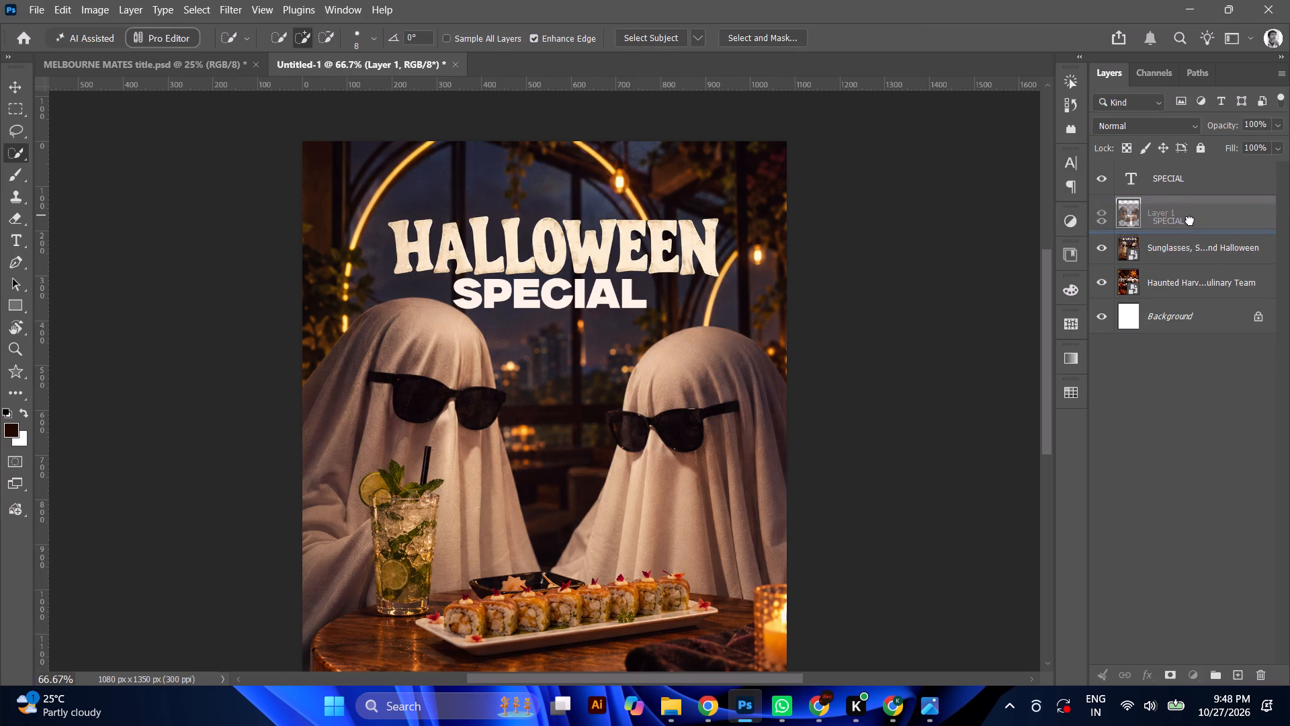
{"action": "left_click_drag", "start_coordinate": [1190, 220], "coordinate": [1190, 222]}
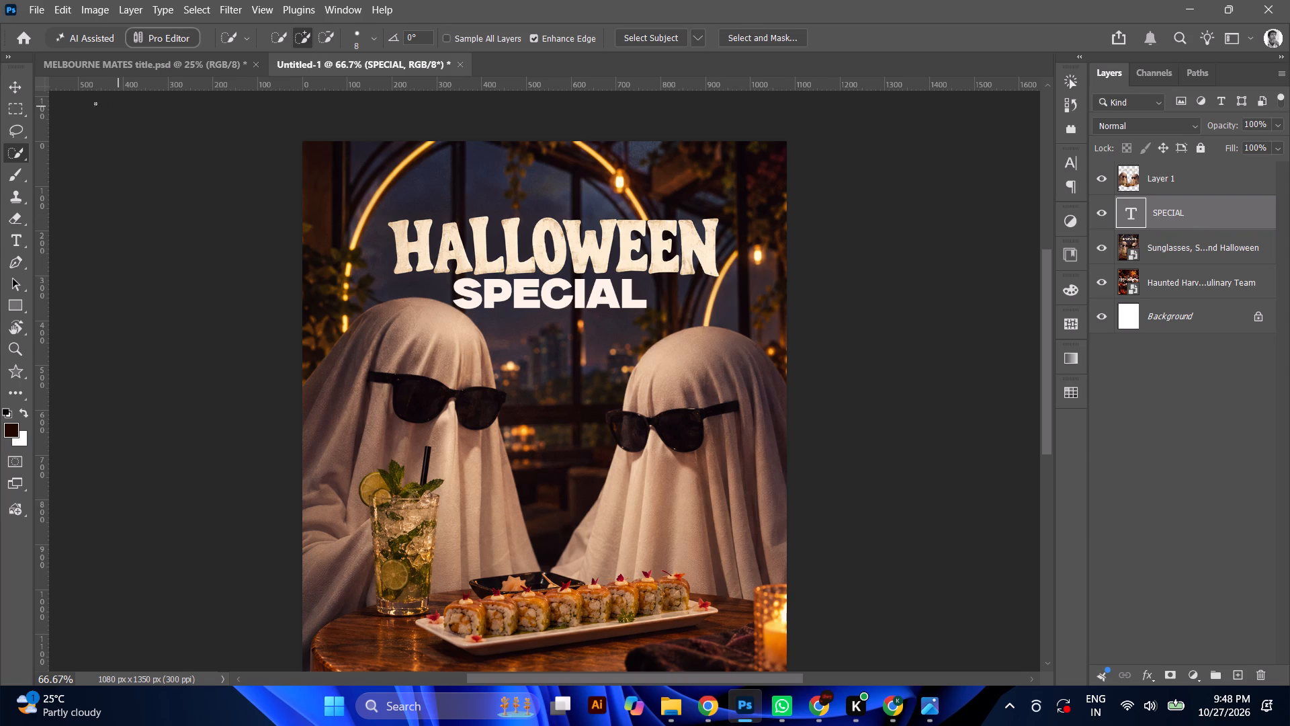
Enlarge the SPECIAL text proportionally to 132.45%, keeping its top edge just under the HALLOWEEN lettering.
{"action": "left_click", "coordinate": [26, 87]}
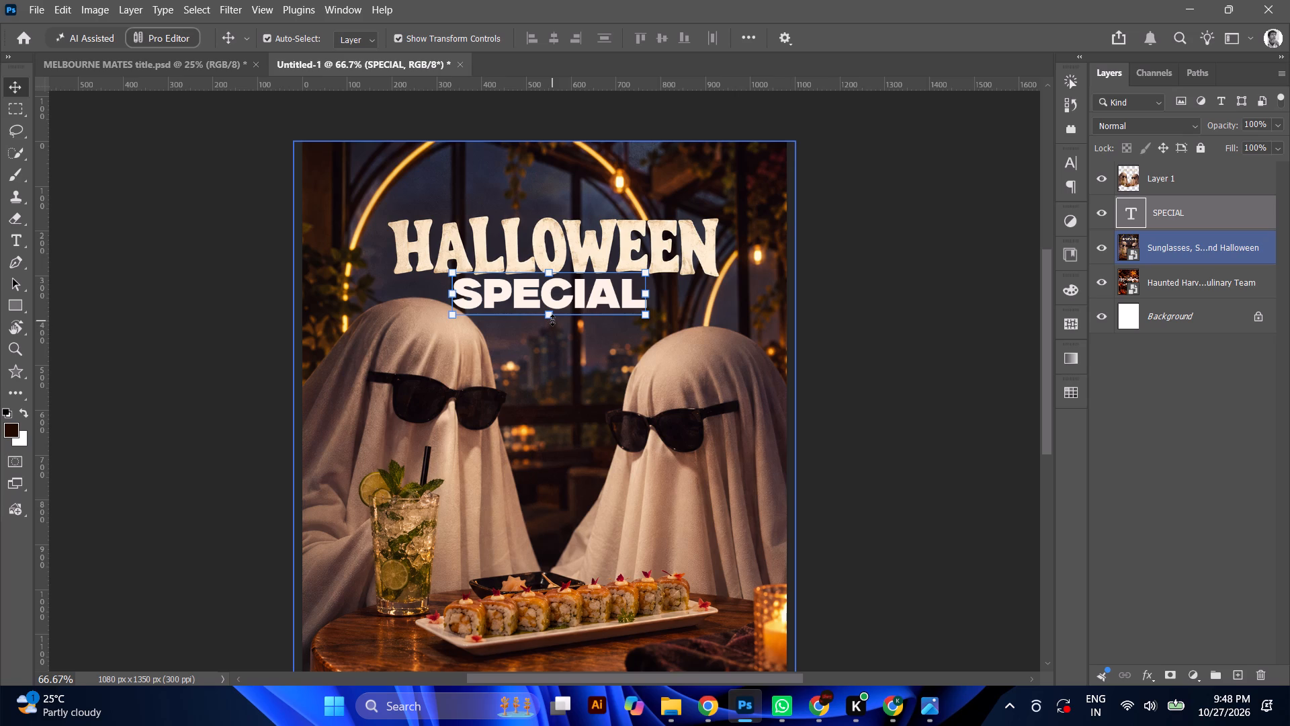
{"action": "left_click_drag", "start_coordinate": [552, 320], "coordinate": [552, 334]}
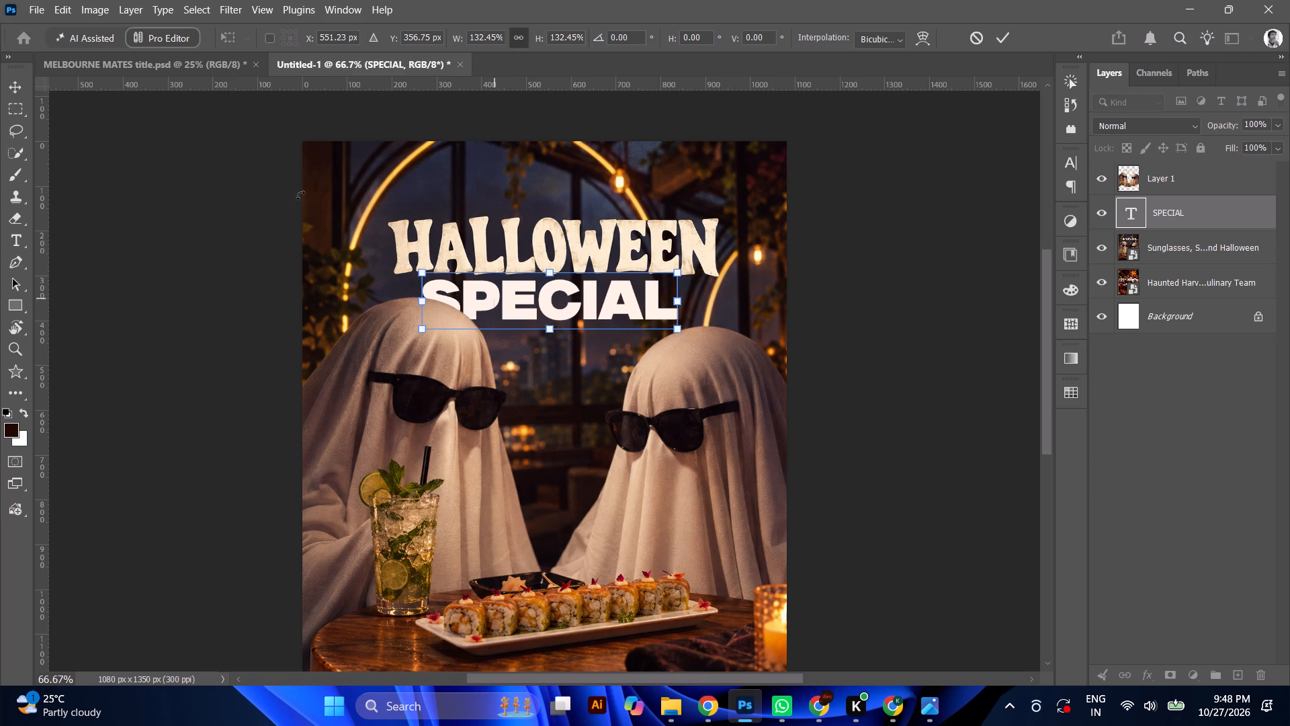
{"action": "left_click", "coordinate": [15, 77]}
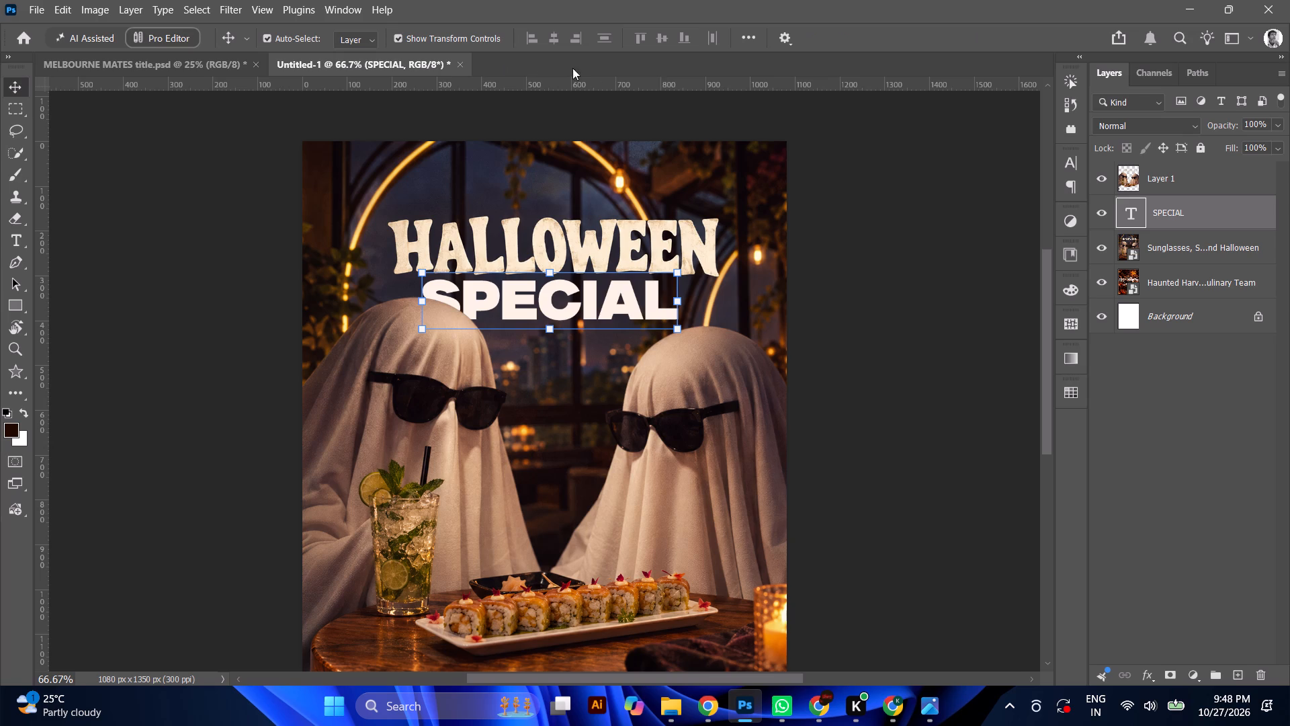
Set alignment relative to the canvas and centre the SPECIAL text horizontally.
{"action": "left_click", "coordinate": [758, 40]}
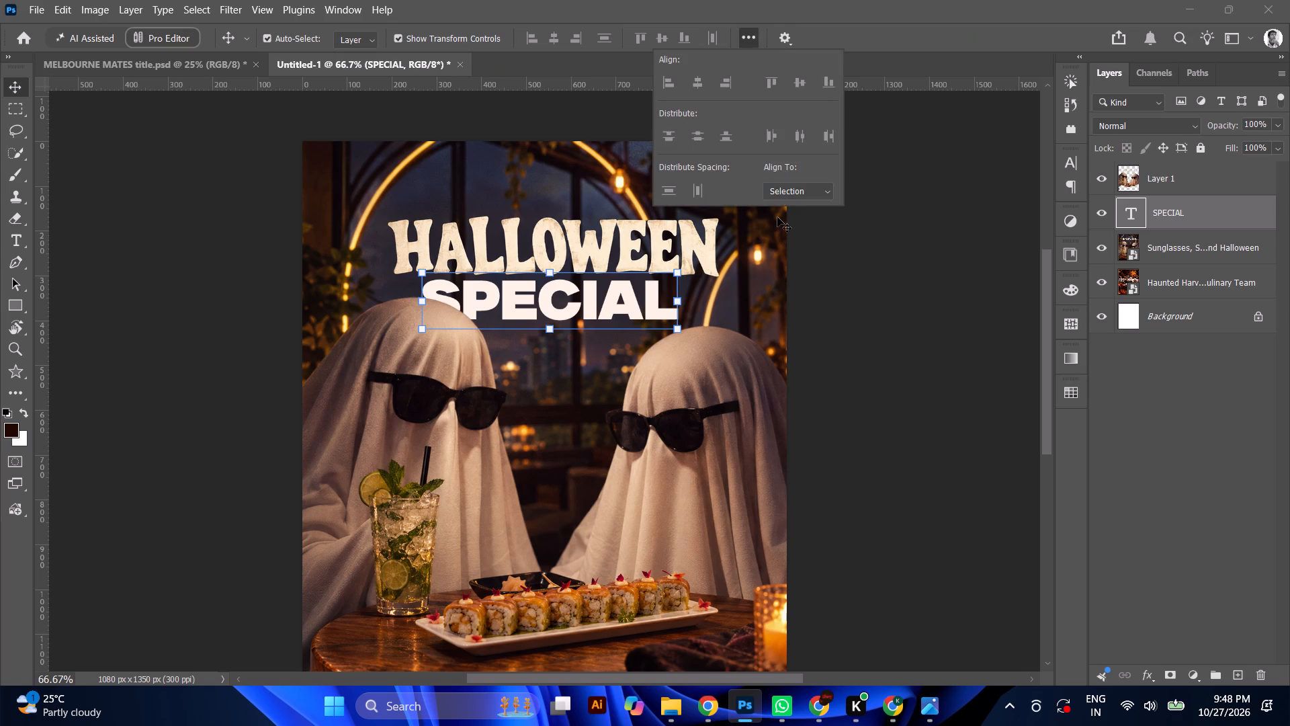
{"action": "left_click", "coordinate": [781, 196]}
{"action": "left_click", "coordinate": [783, 223]}
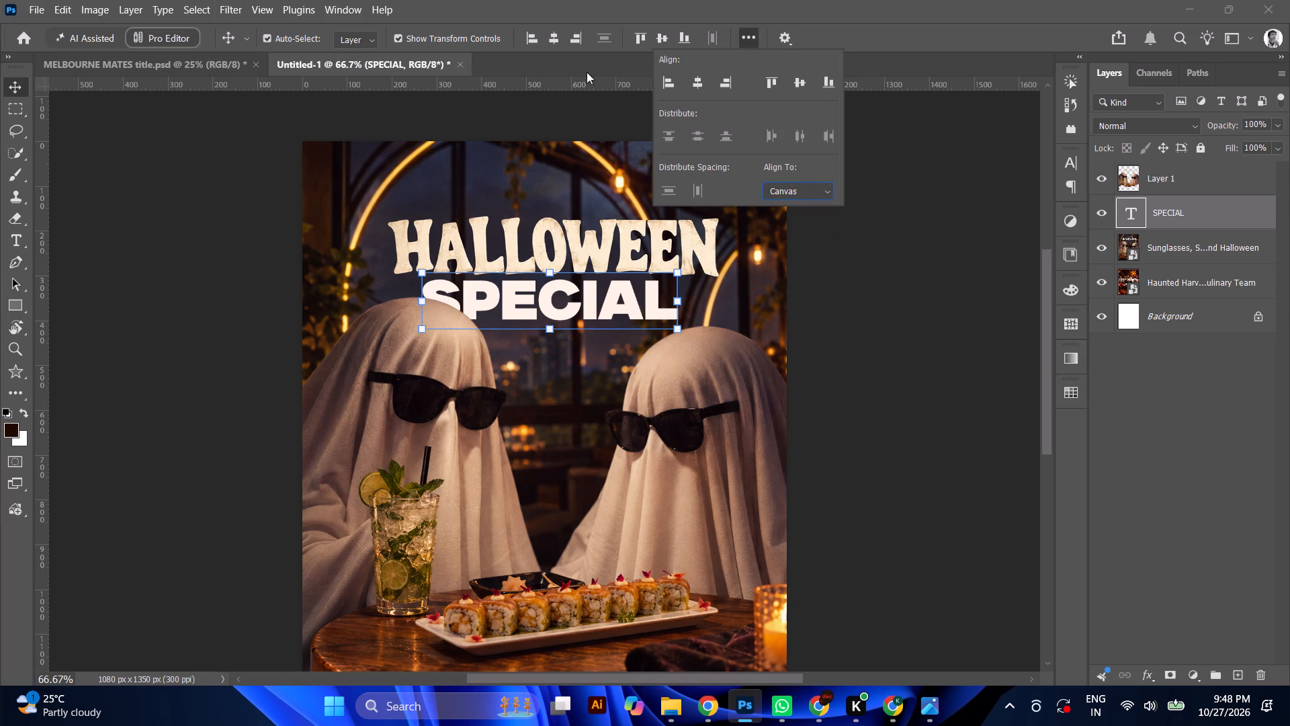
{"action": "left_click", "coordinate": [548, 42]}
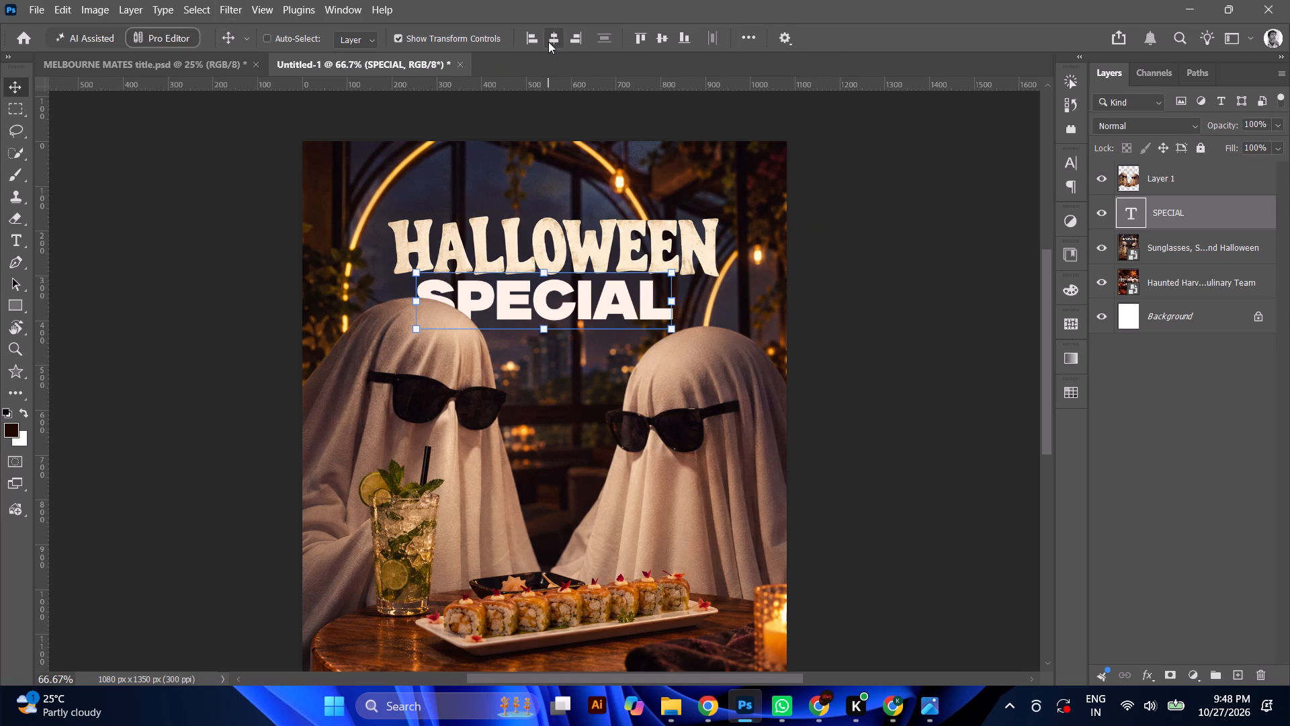
{"action": "key", "text": "ctrl+plus"}
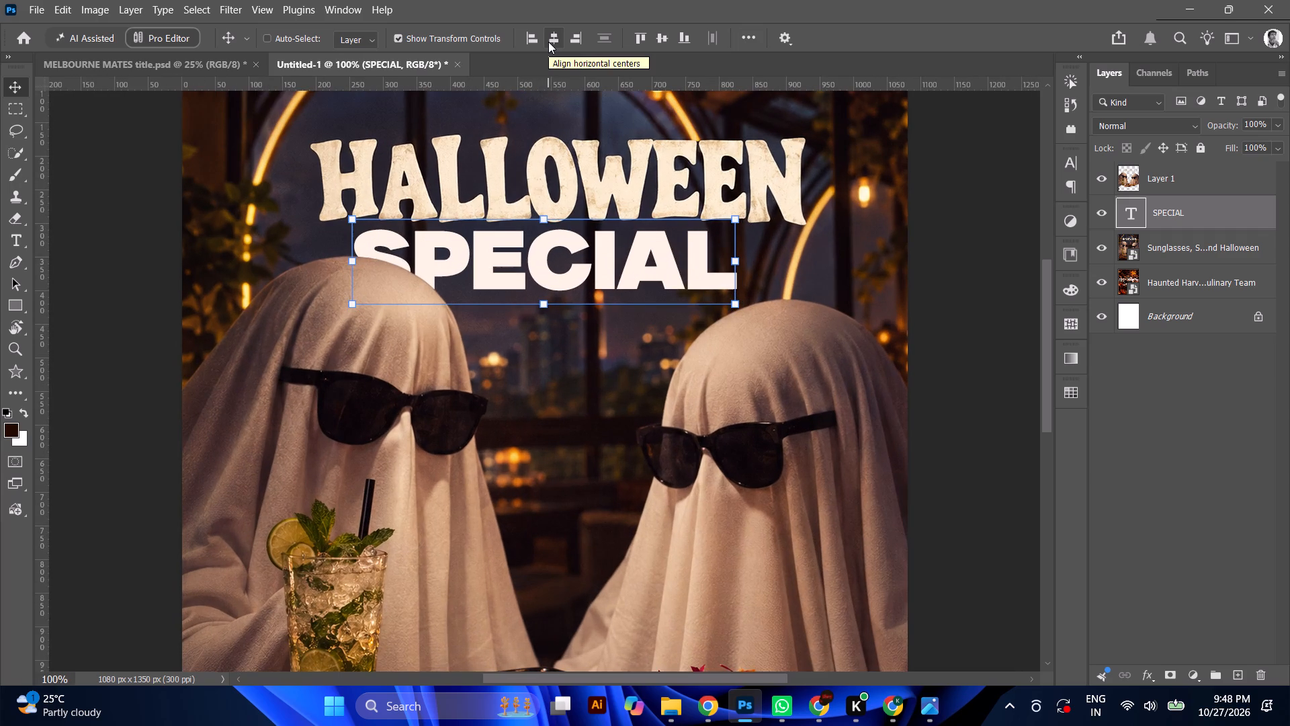
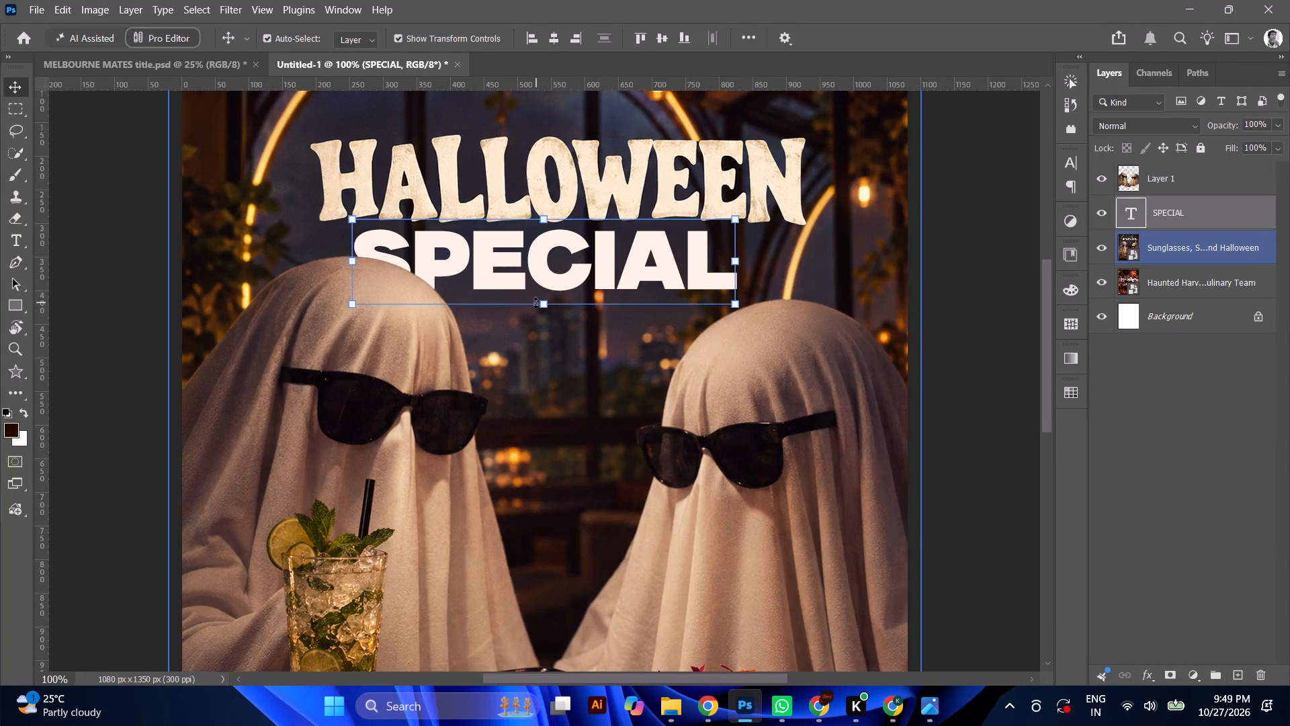
Scale the SPECIAL text down proportionally to 84.43%, keeping its top edge just under the HALLOWEEN lettering.
{"action": "left_click_drag", "start_coordinate": [544, 305], "coordinate": [544, 292]}
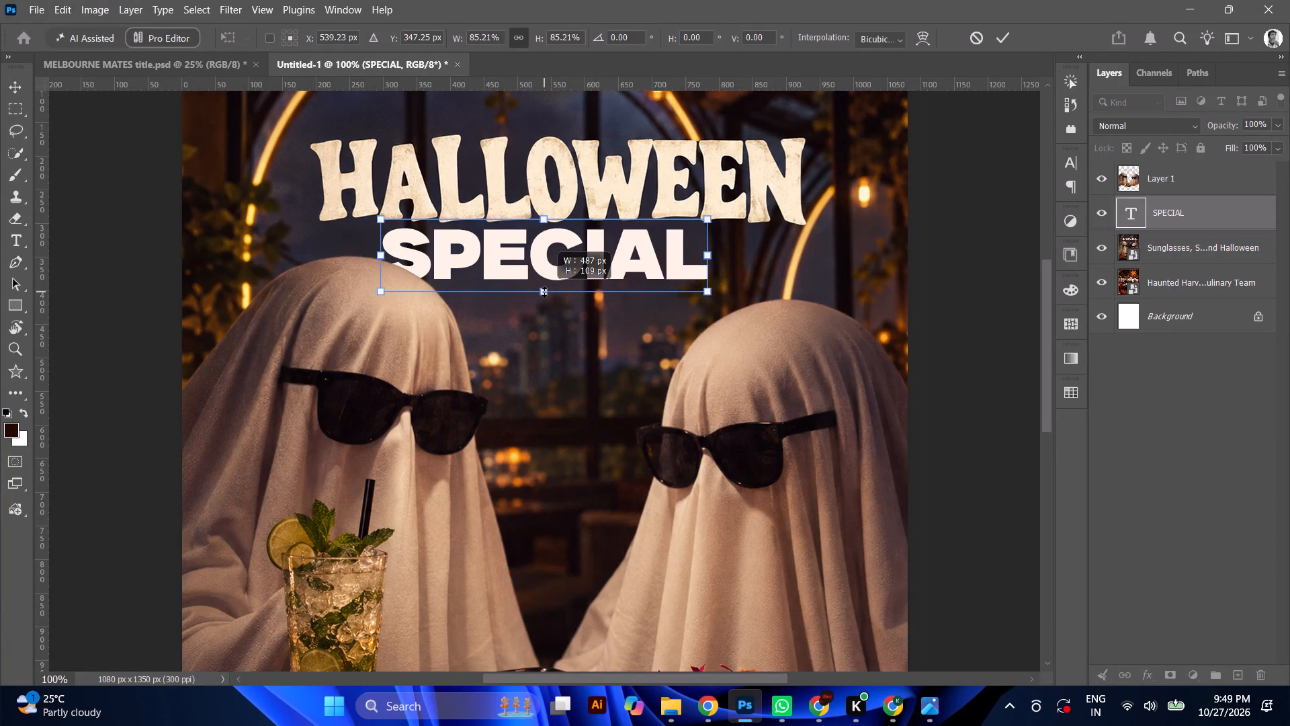
{"action": "left_click_drag", "start_coordinate": [544, 292], "coordinate": [544, 291]}
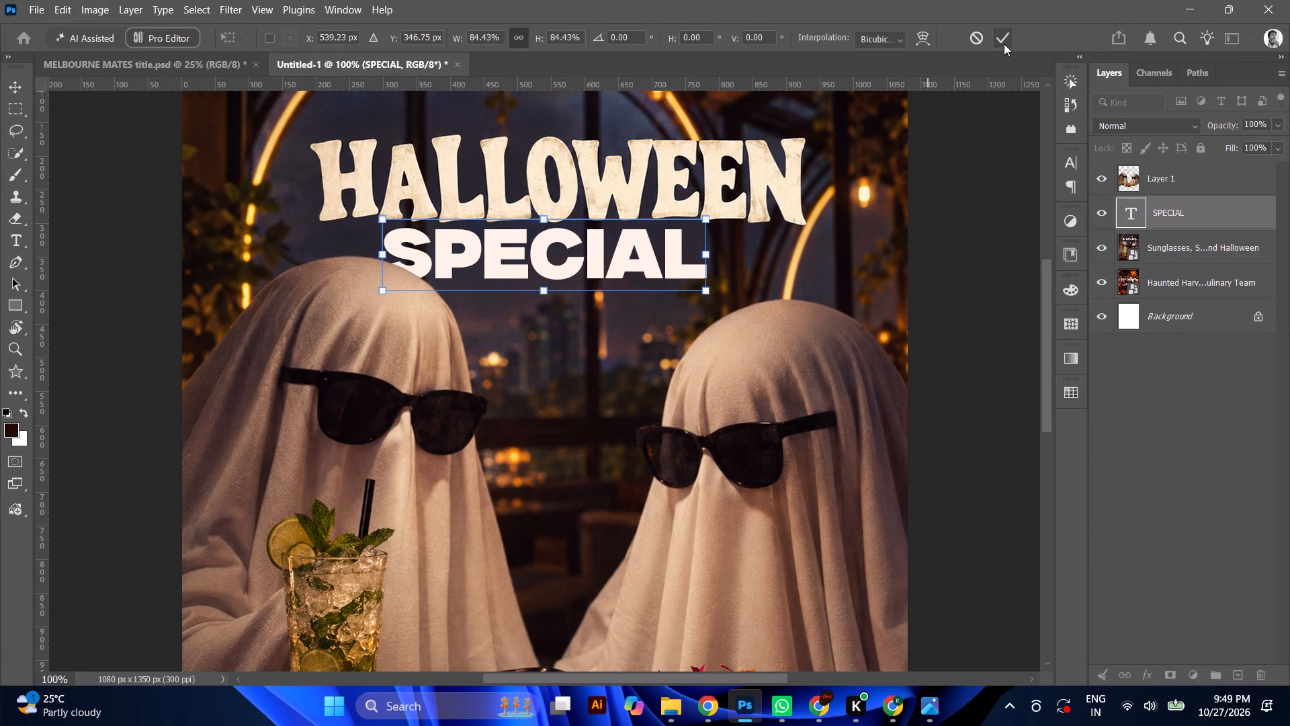
{"action": "left_click", "coordinate": [1004, 40]}
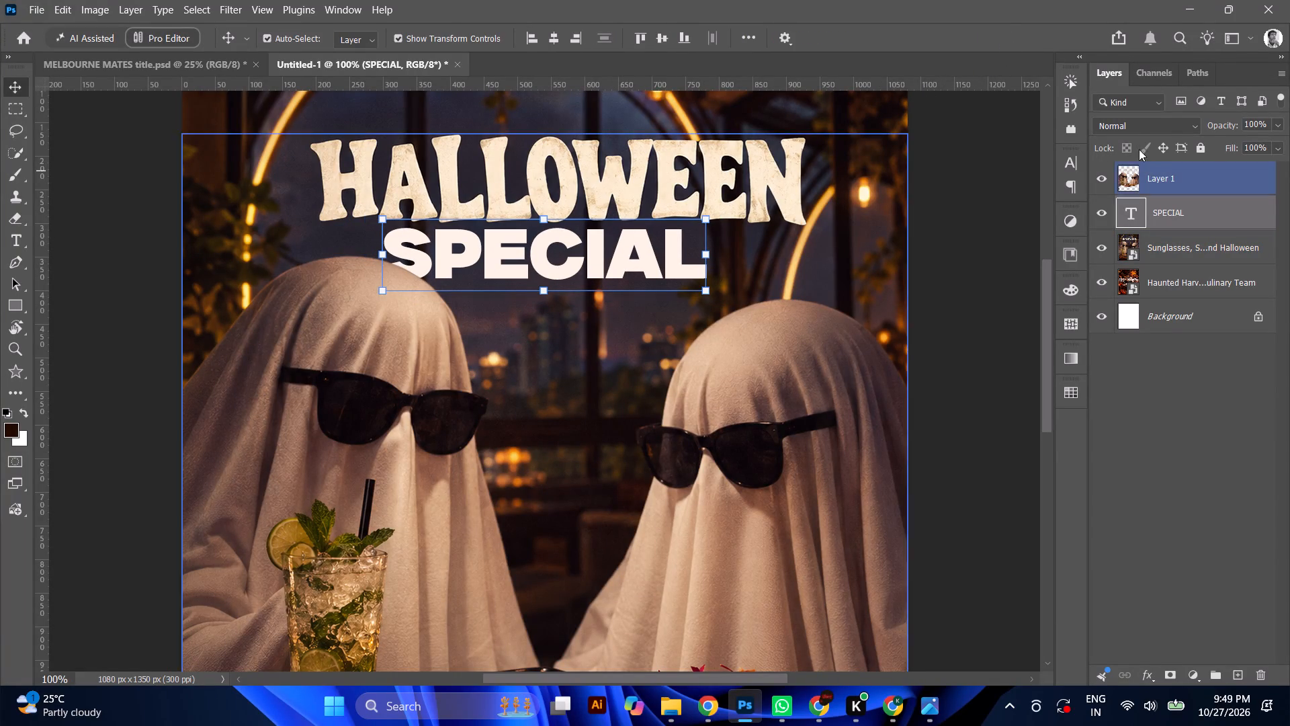
Set the SPECIAL text layer's blend mode to Hard Light.
{"action": "left_click", "coordinate": [1131, 128]}
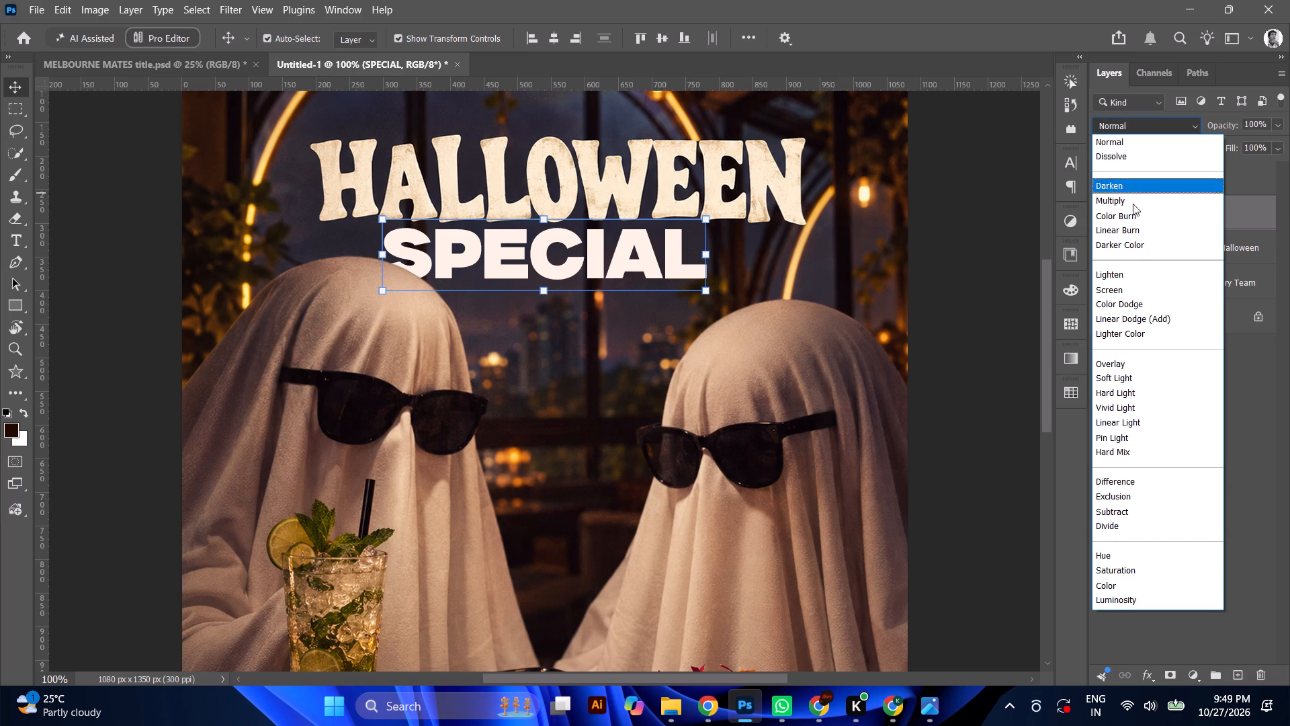
{"action": "left_click", "coordinate": [1138, 393]}
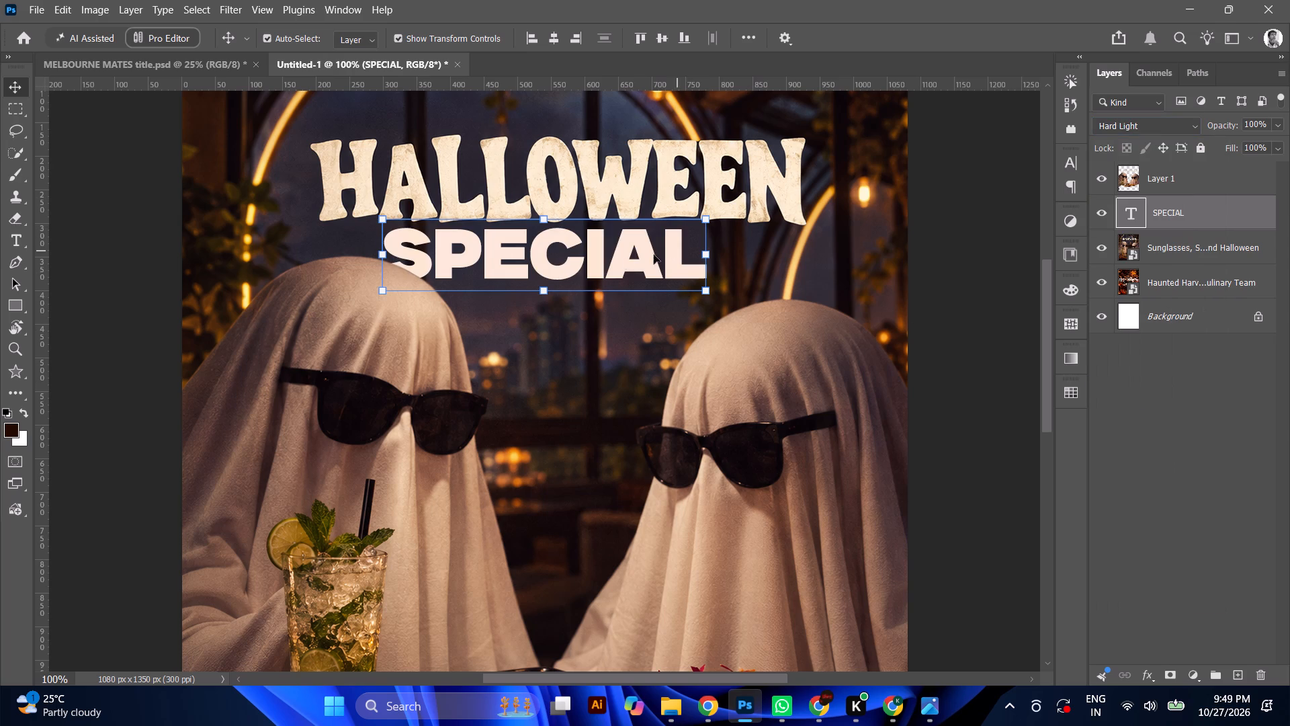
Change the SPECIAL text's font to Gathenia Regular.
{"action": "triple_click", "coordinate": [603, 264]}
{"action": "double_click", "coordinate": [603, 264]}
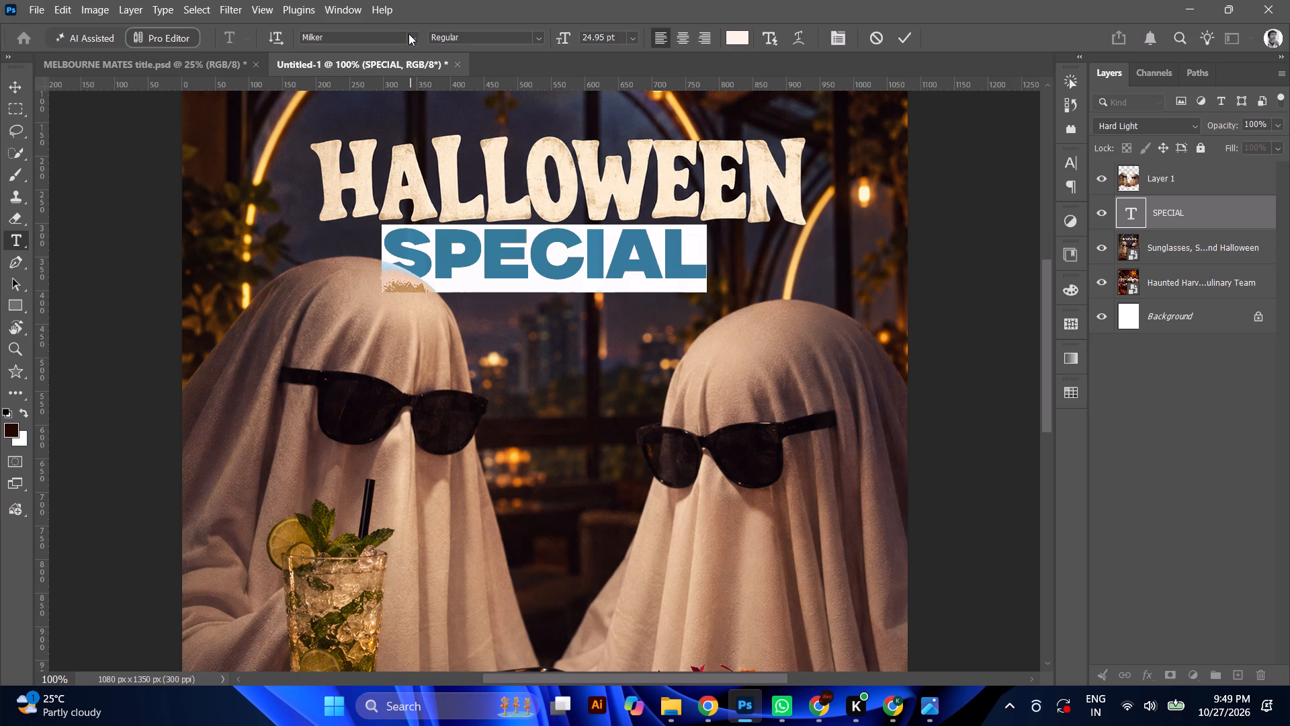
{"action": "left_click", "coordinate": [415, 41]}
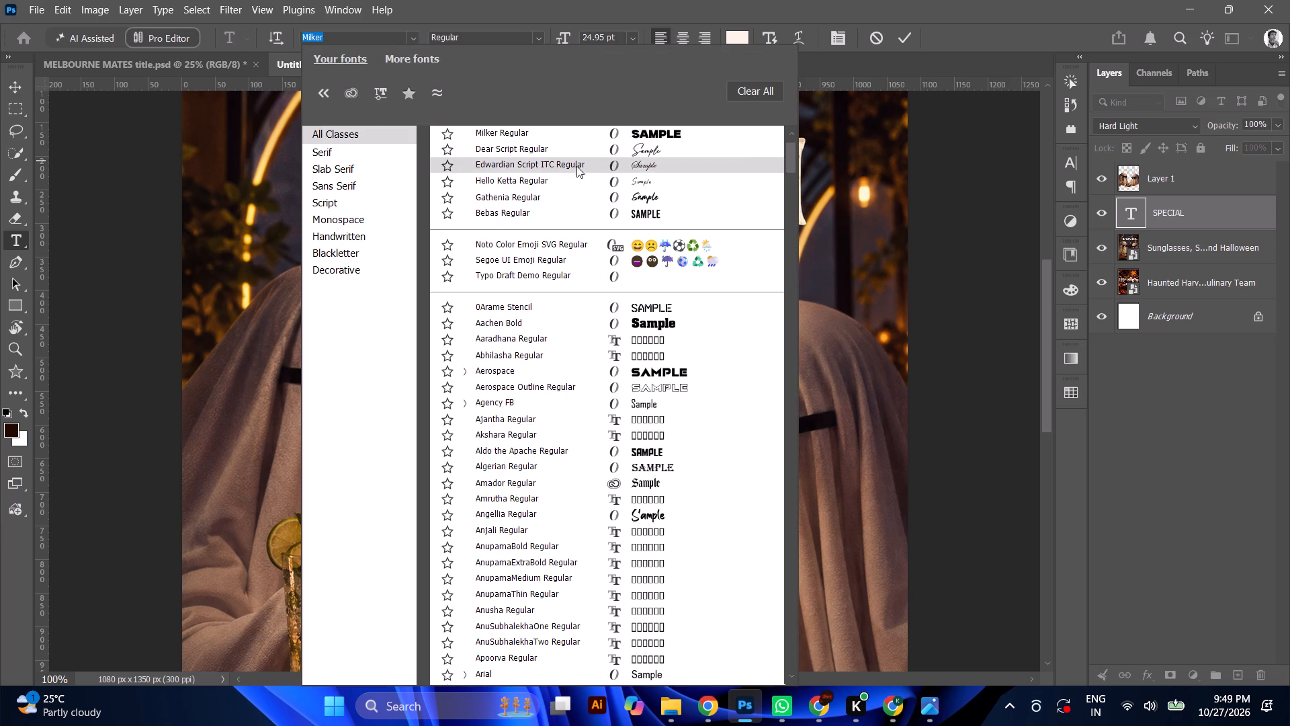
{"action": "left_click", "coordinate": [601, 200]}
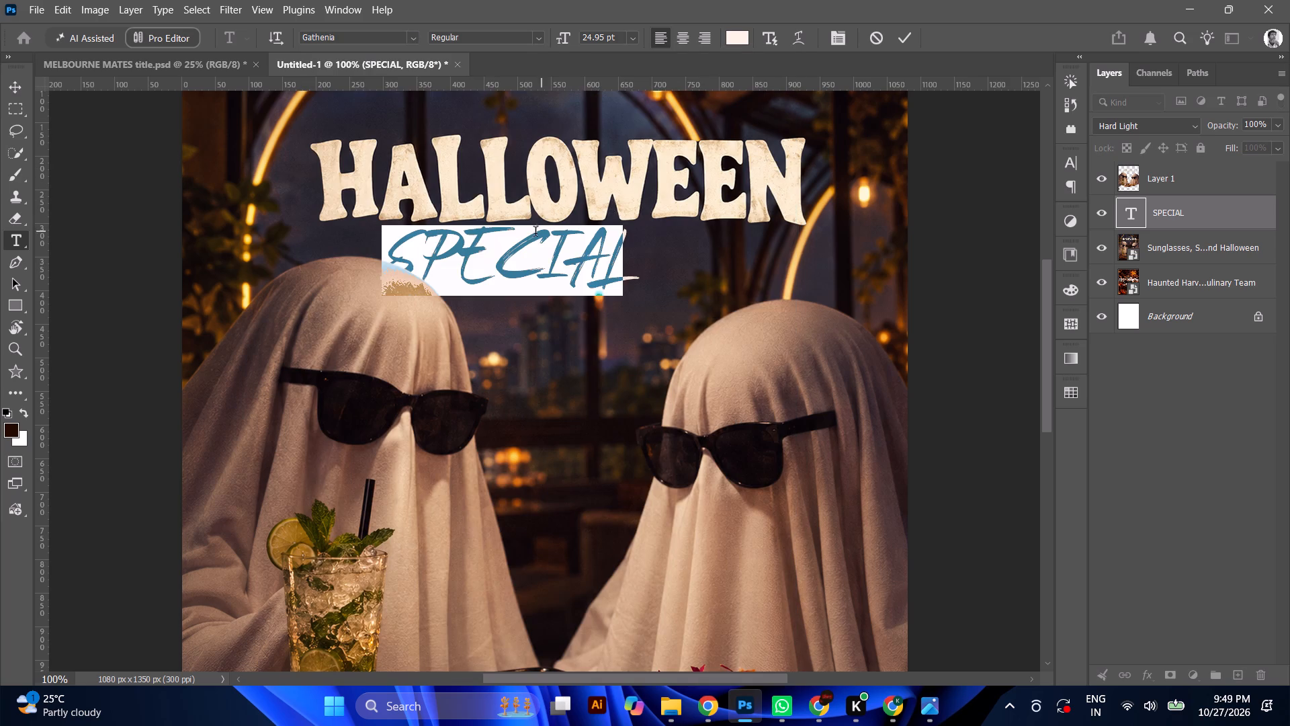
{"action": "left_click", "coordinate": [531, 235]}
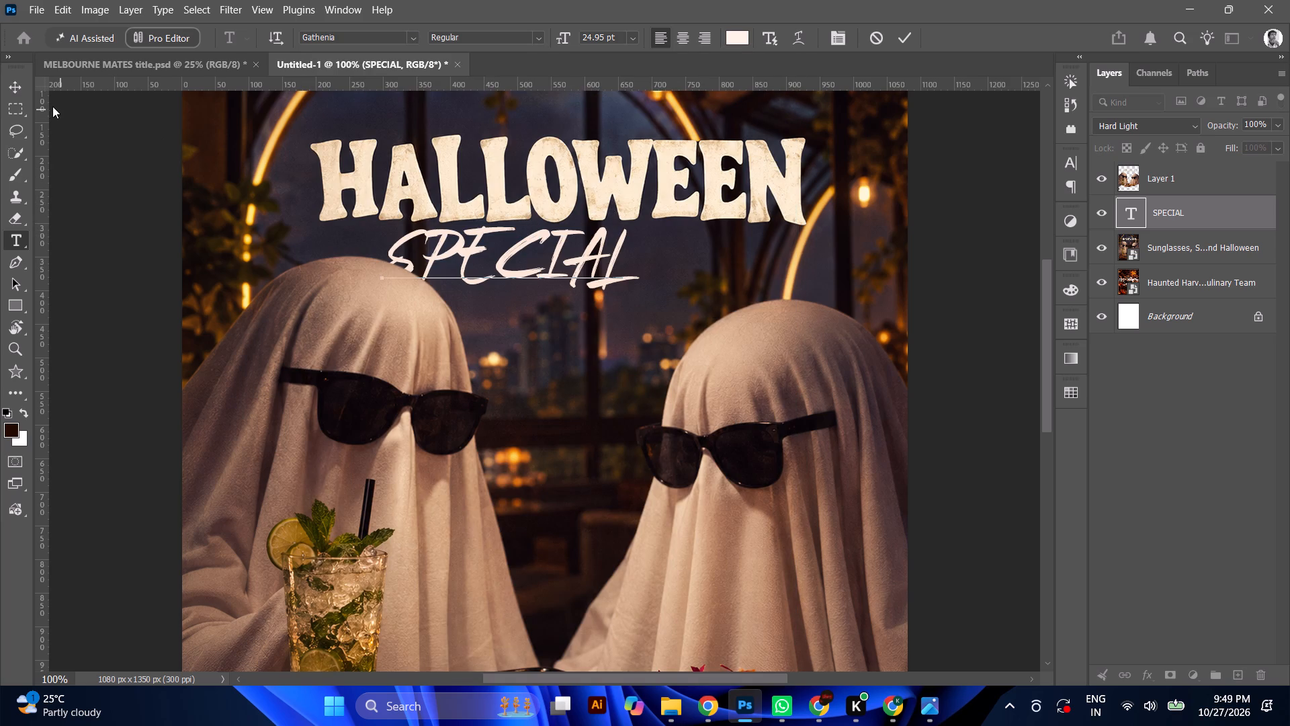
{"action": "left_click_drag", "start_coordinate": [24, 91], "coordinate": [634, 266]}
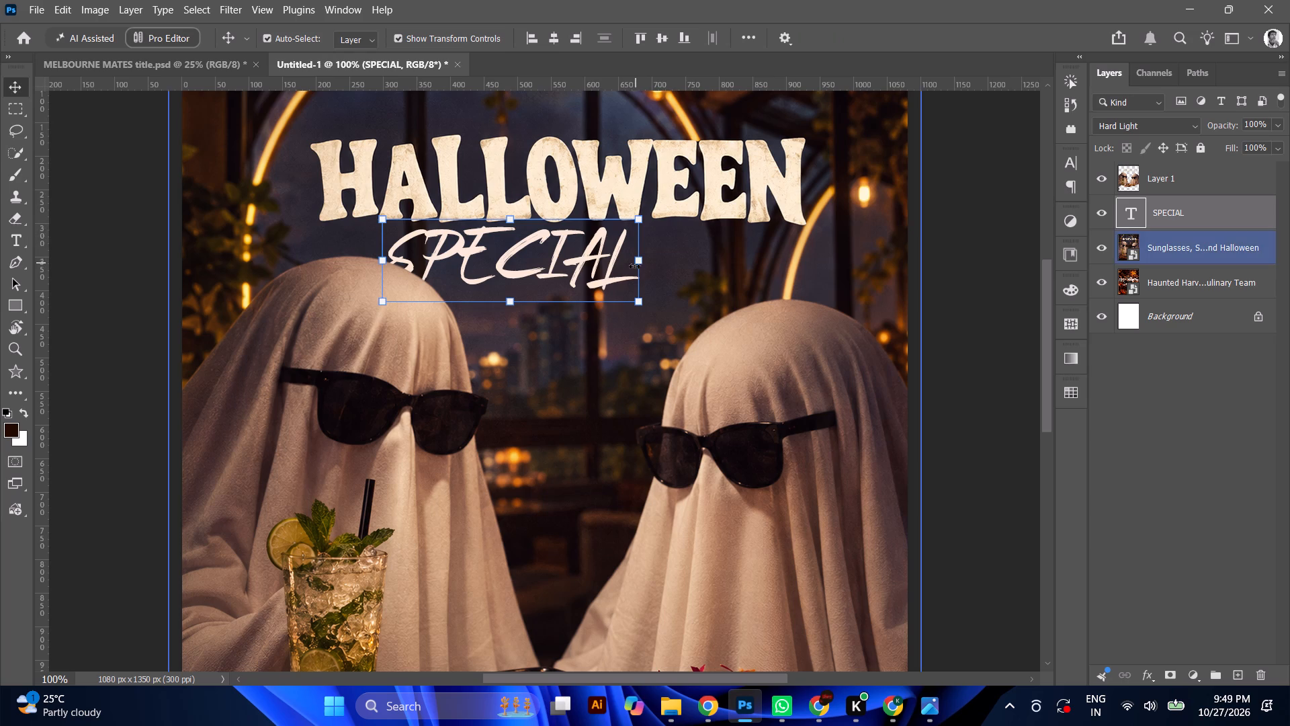
Scale the SPECIAL text down proportionally to 68.87% and place it under the middle of the HALLOWEEN lettering.
{"action": "left_click_drag", "start_coordinate": [634, 266], "coordinate": [646, 264]}
{"action": "left_click_drag", "start_coordinate": [646, 264], "coordinate": [800, 315]}
{"action": "left_click_drag", "start_coordinate": [674, 253], "coordinate": [685, 277]}
{"action": "left_click", "coordinate": [685, 277]}
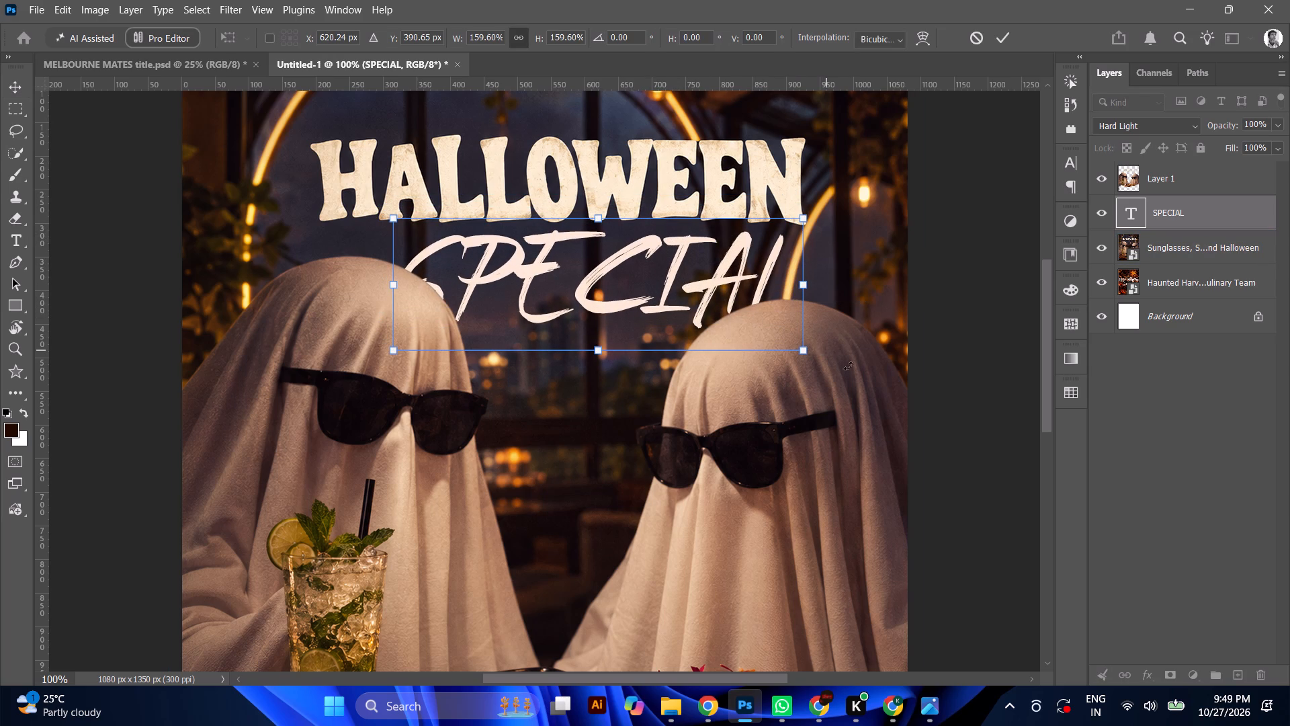
{"action": "left_click_drag", "start_coordinate": [802, 355], "coordinate": [776, 346]}
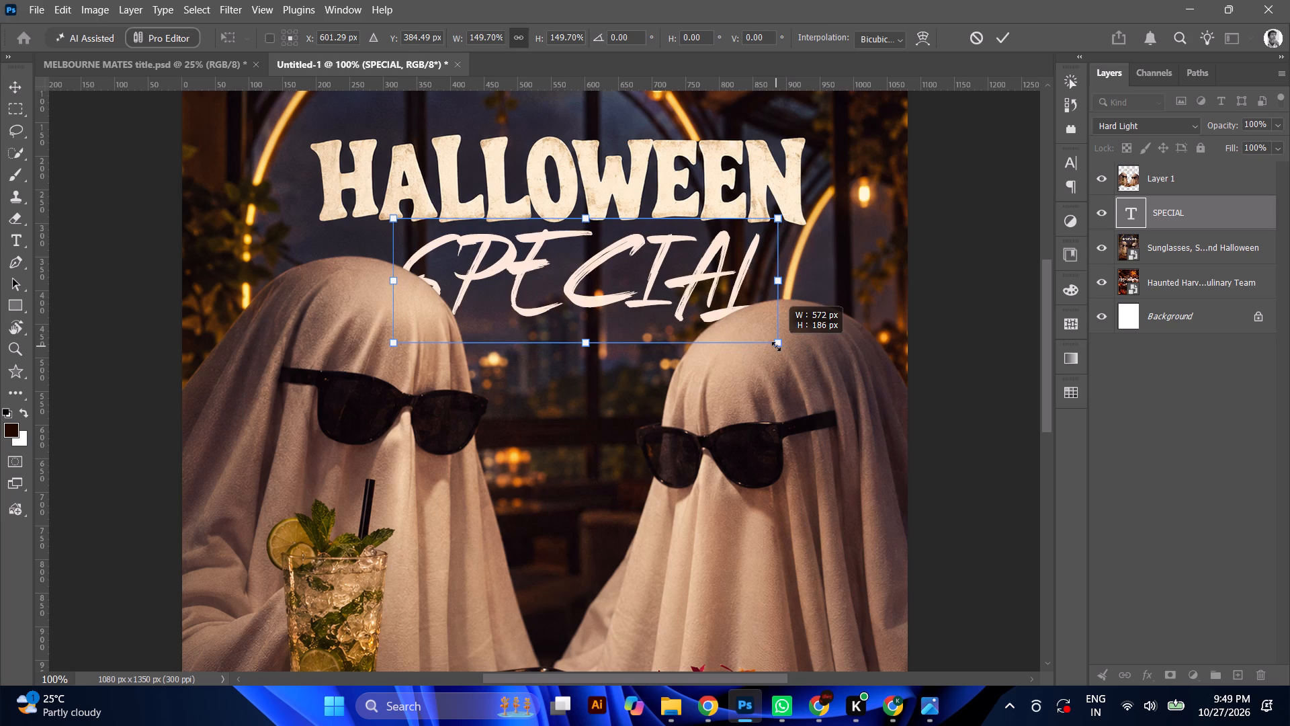
{"action": "left_click_drag", "start_coordinate": [776, 346], "coordinate": [634, 293]}
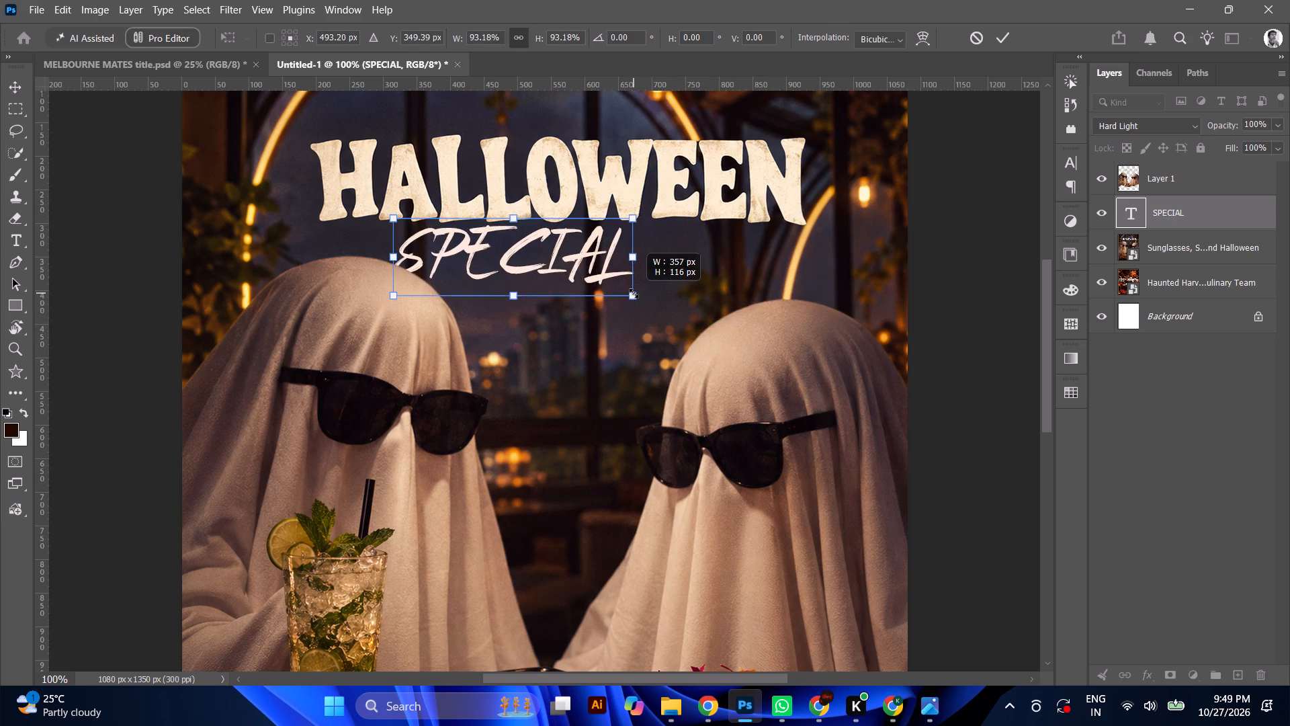
{"action": "left_click_drag", "start_coordinate": [634, 293], "coordinate": [569, 277]}
{"action": "left_click_drag", "start_coordinate": [480, 254], "coordinate": [517, 258]}
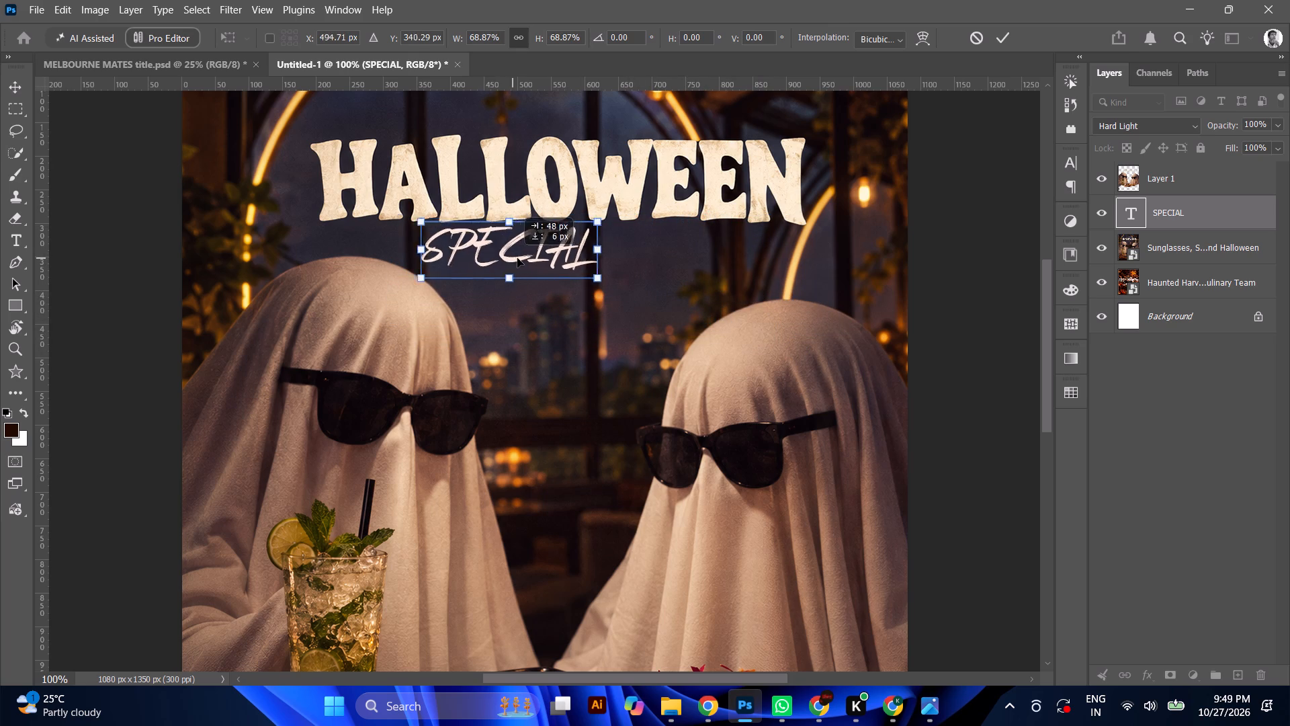
{"action": "left_click_drag", "start_coordinate": [517, 258], "coordinate": [570, 265]}
{"action": "triple_click", "coordinate": [570, 265]}
{"action": "triple_click", "coordinate": [570, 265]}
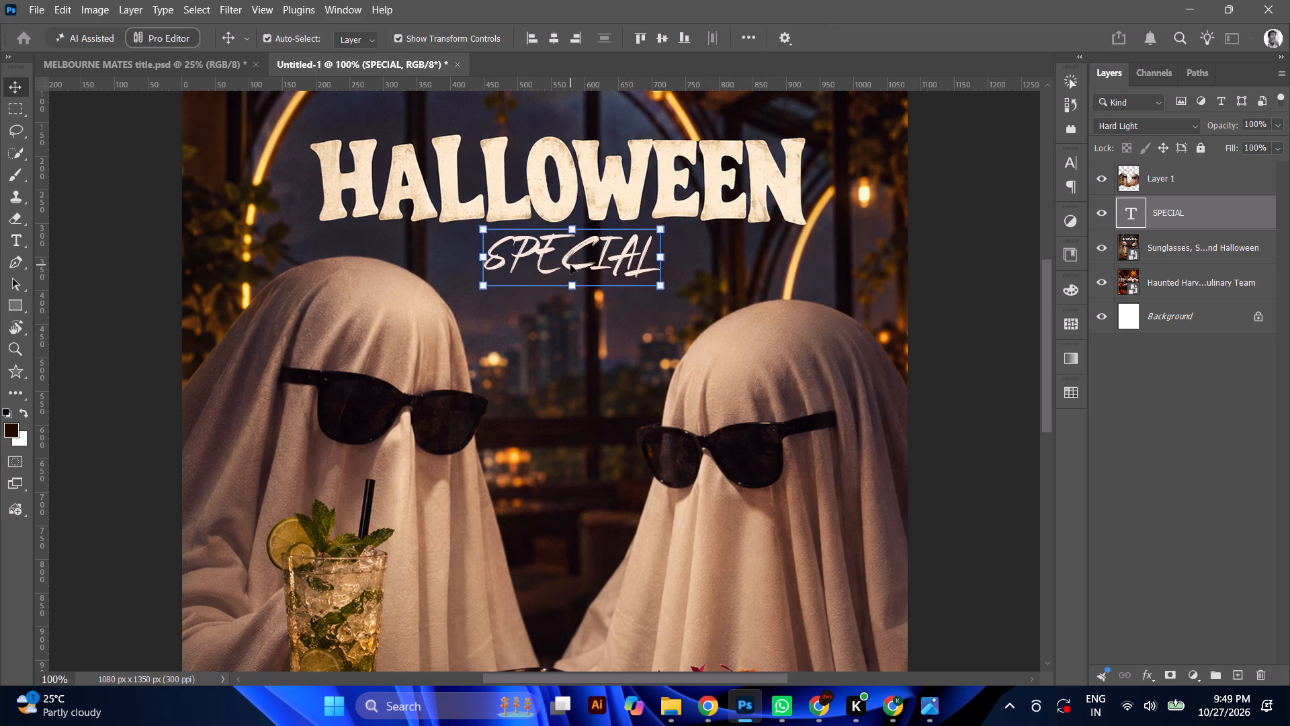
Change the SPECIAL text's font to Dear Script Regular.
{"action": "double_click", "coordinate": [570, 265]}
{"action": "left_click_drag", "start_coordinate": [570, 265], "coordinate": [564, 266]}
{"action": "triple_click", "coordinate": [564, 266]}
{"action": "left_click", "coordinate": [564, 266]}
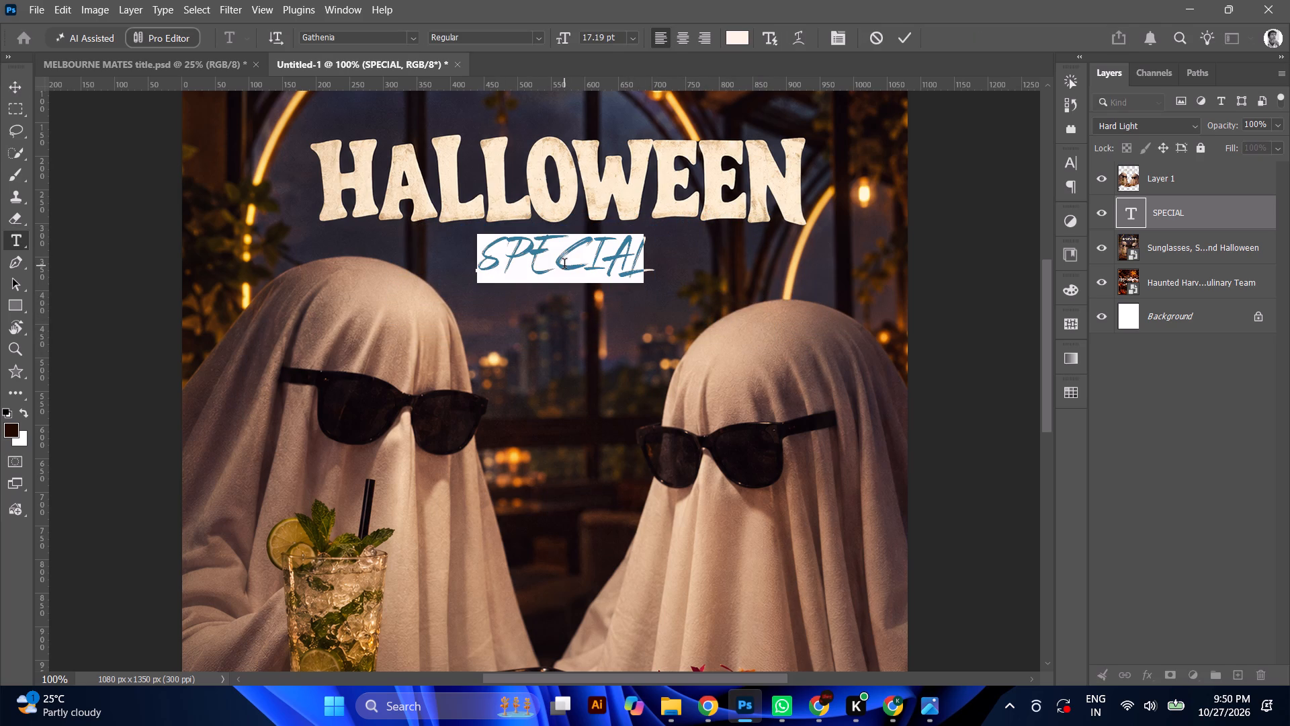
{"action": "left_click", "coordinate": [412, 38]}
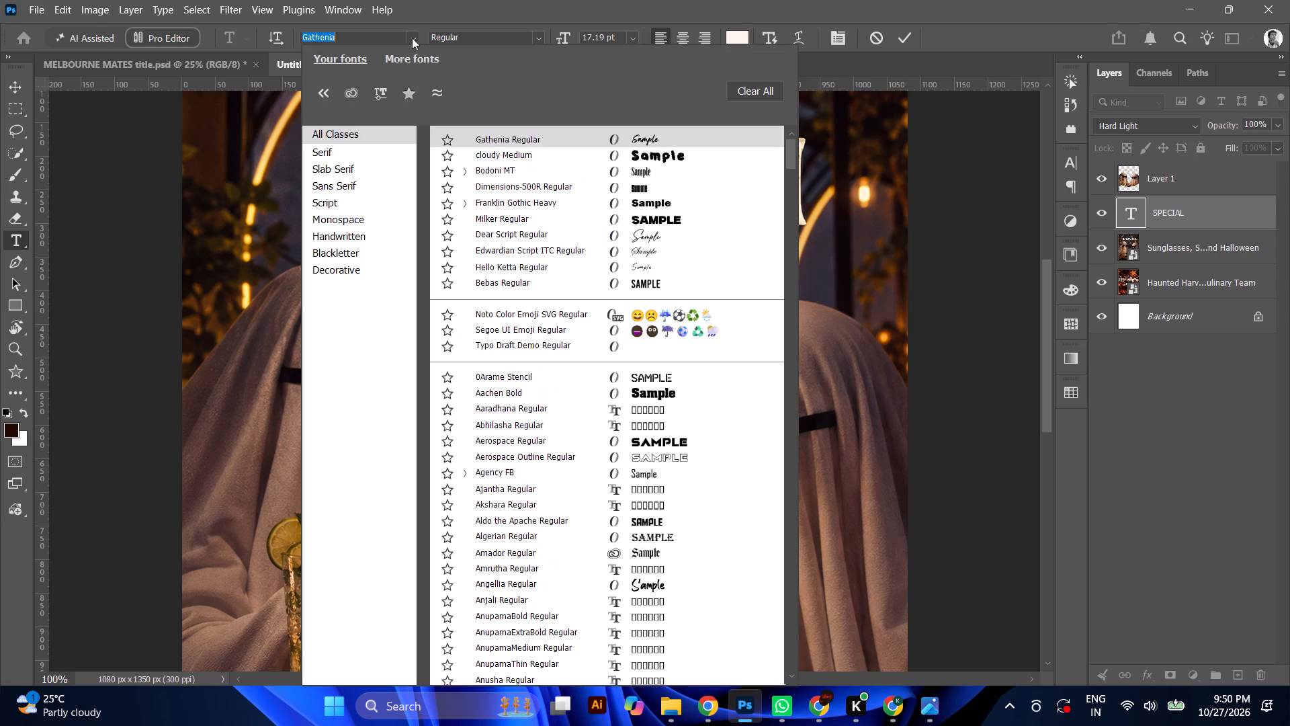
{"action": "left_click", "coordinate": [628, 241]}
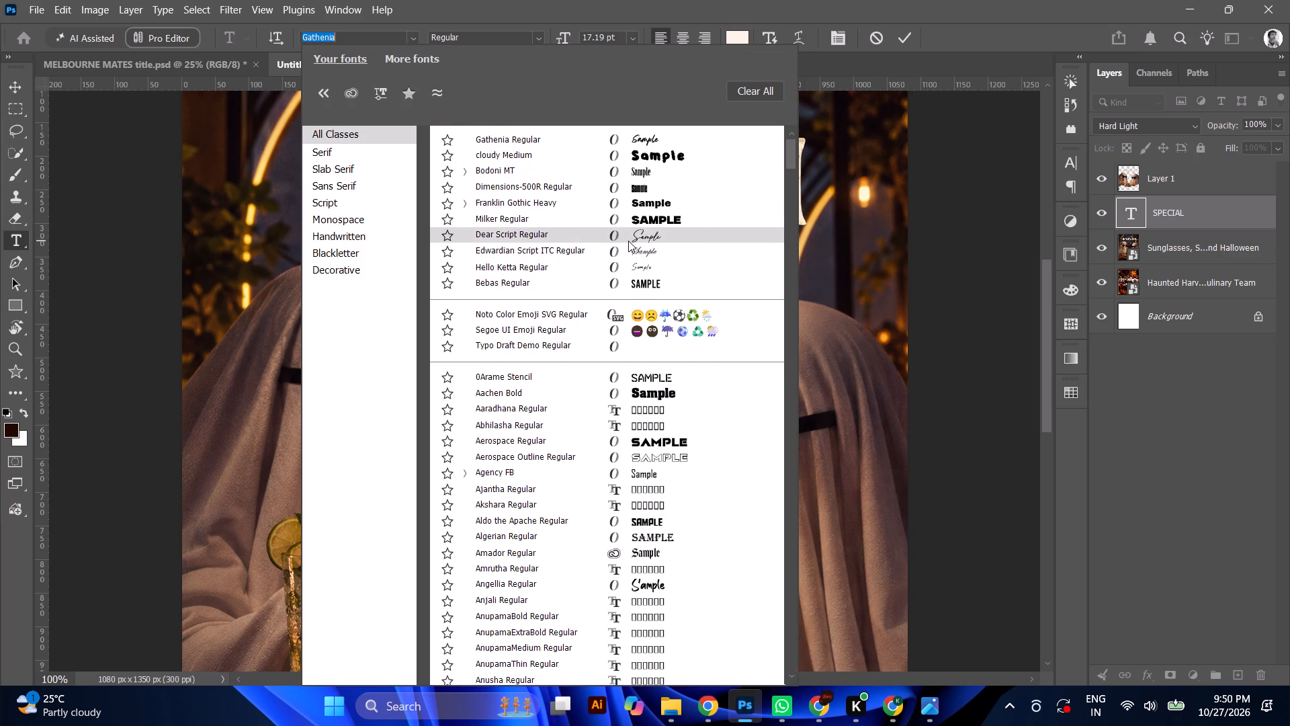
{"action": "left_click", "coordinate": [593, 246]}
Replace the uppercase SPECIAL wording with "Special" in mixed case.
{"action": "key", "text": "ctrl+a"}
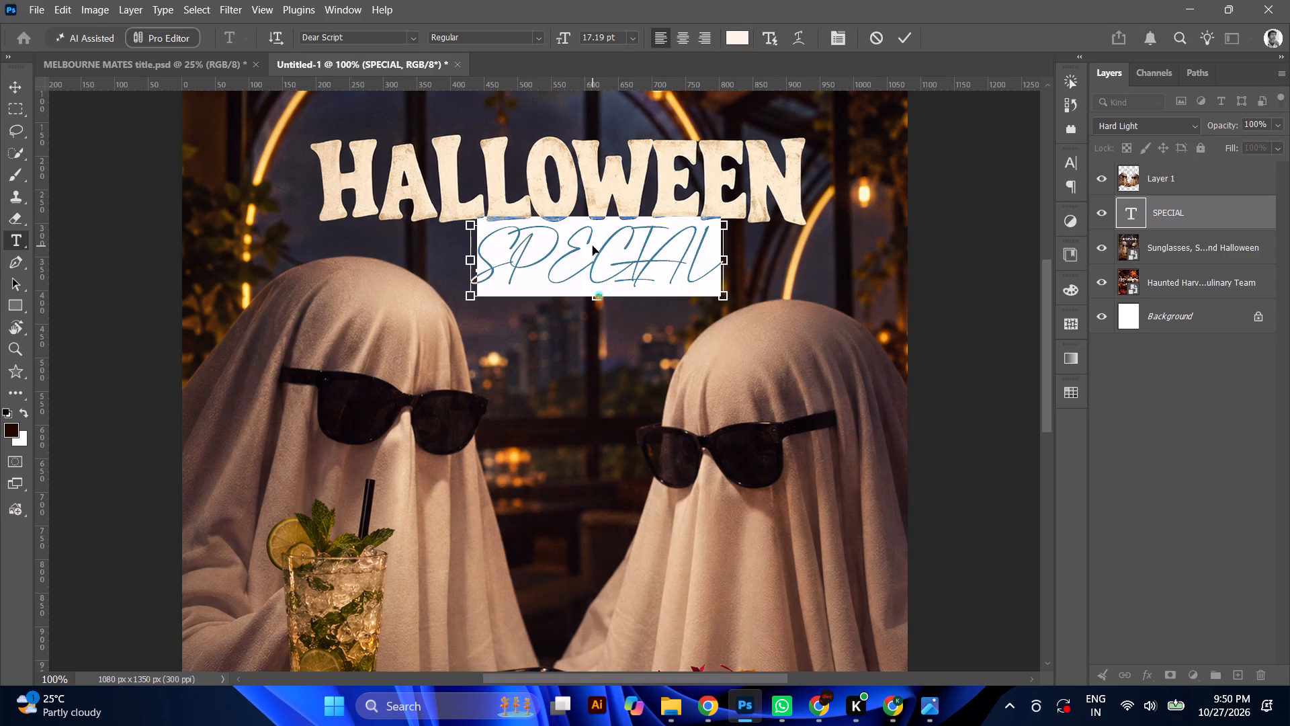
{"action": "key", "text": "shift+s"}
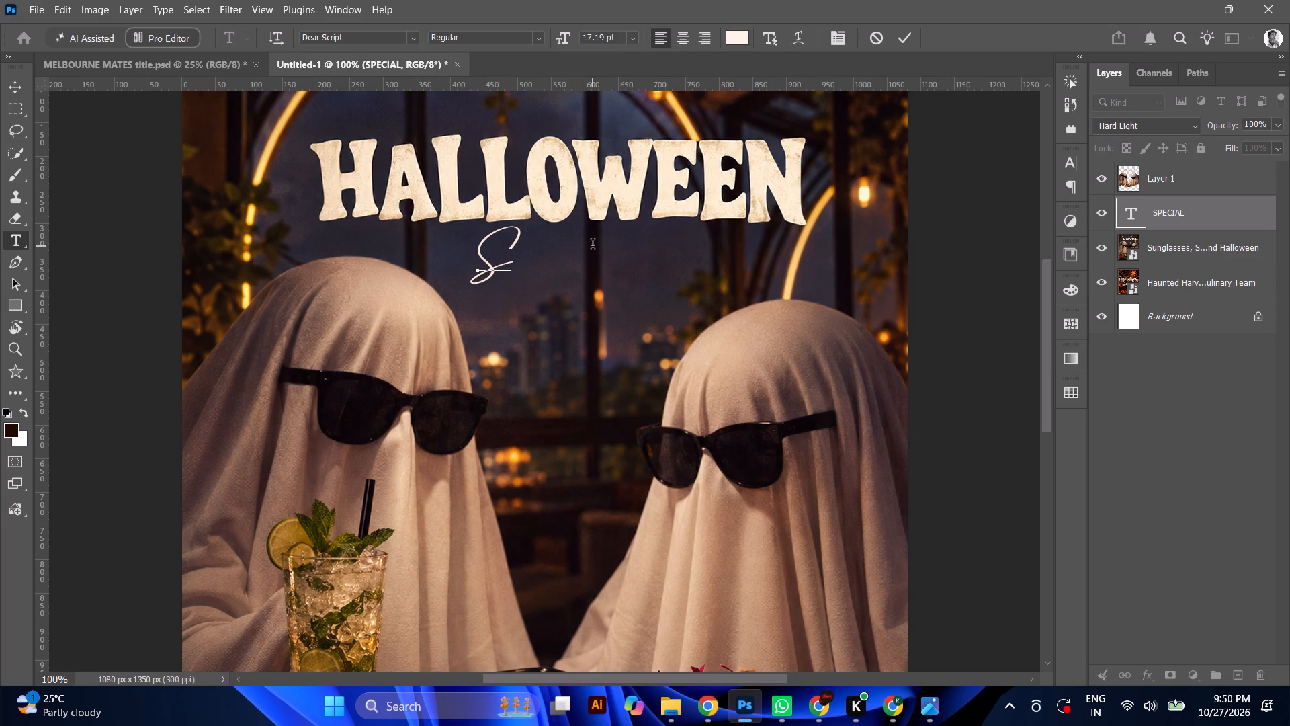
{"action": "key", "text": "p"}
{"action": "type", "text": "ecia"}
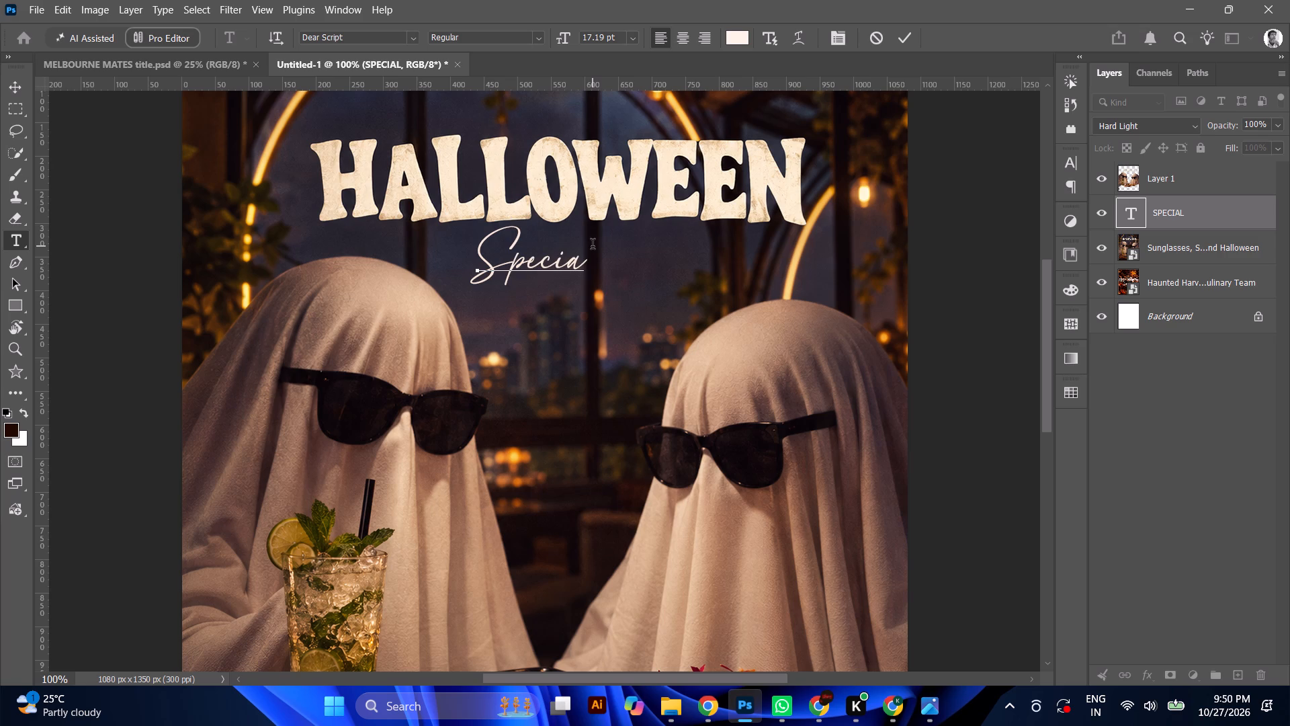
{"action": "key", "text": "l"}
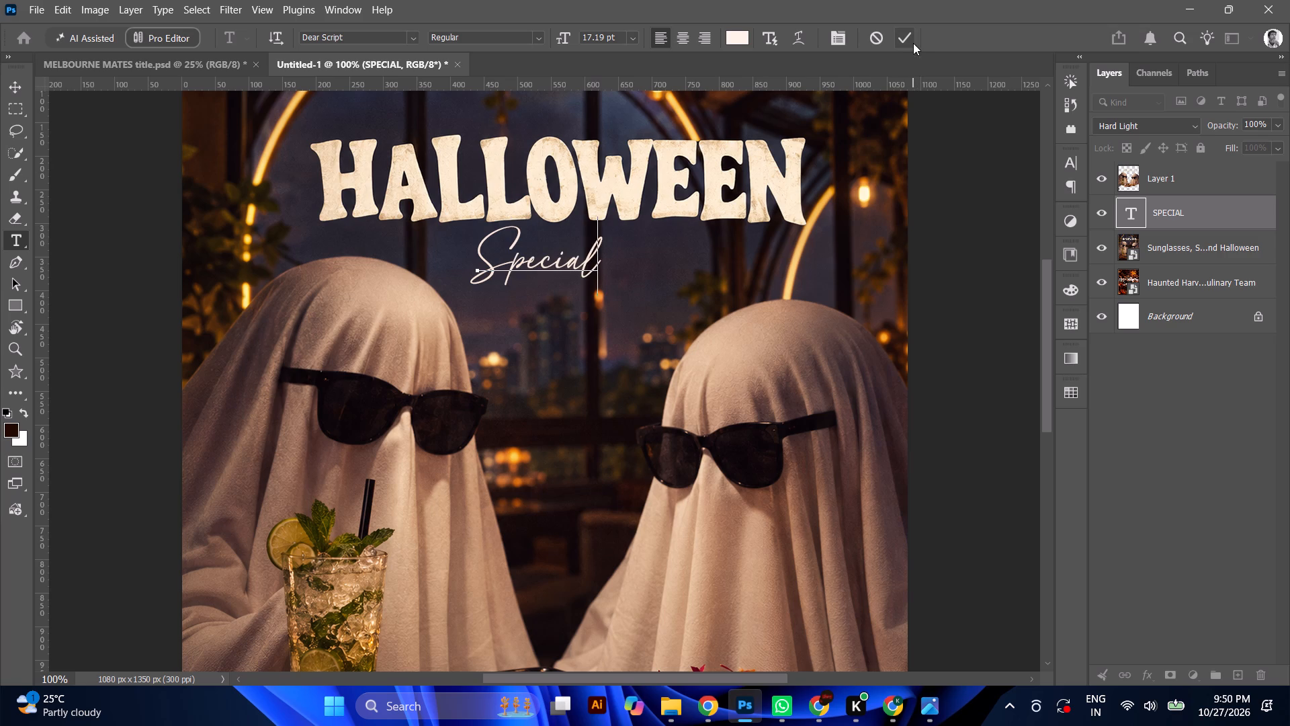
{"action": "left_click", "coordinate": [912, 42]}
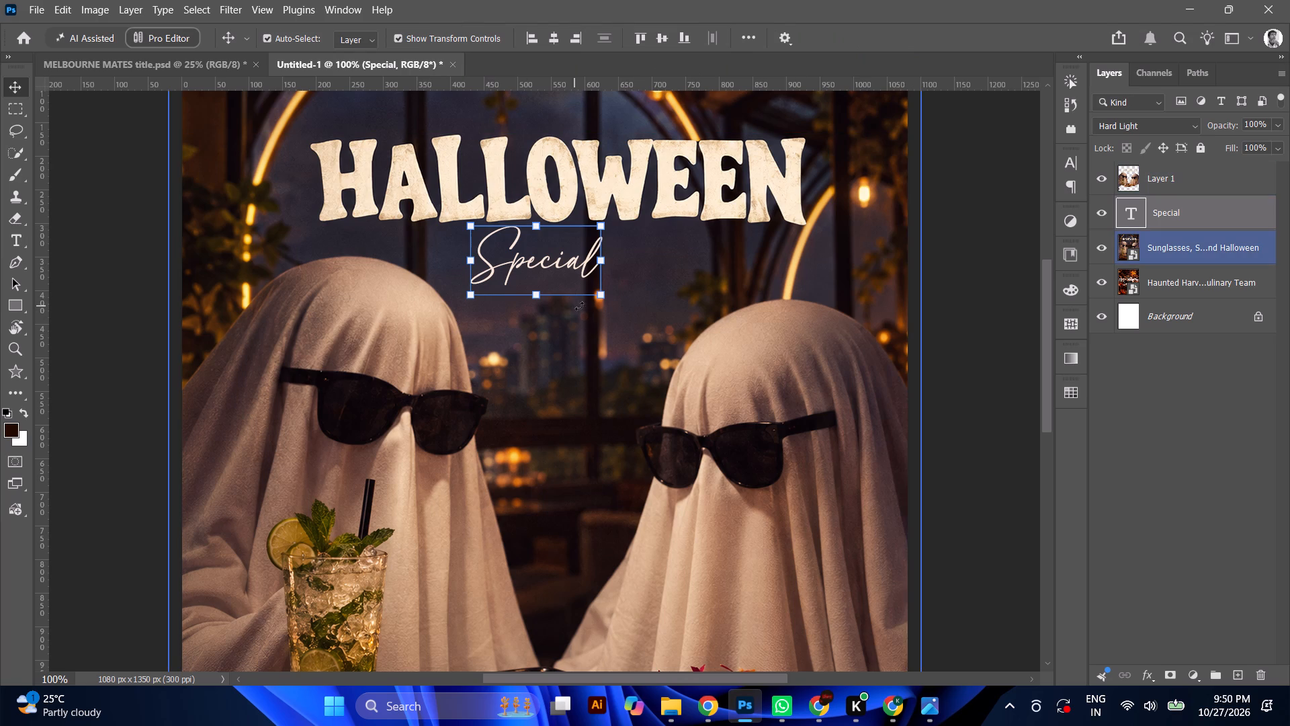
Enlarge the Special text proportionally to 204.75% and place it just below HALLOWEEN, between the two ghosts' heads.
{"action": "left_click_drag", "start_coordinate": [605, 298], "coordinate": [701, 369]}
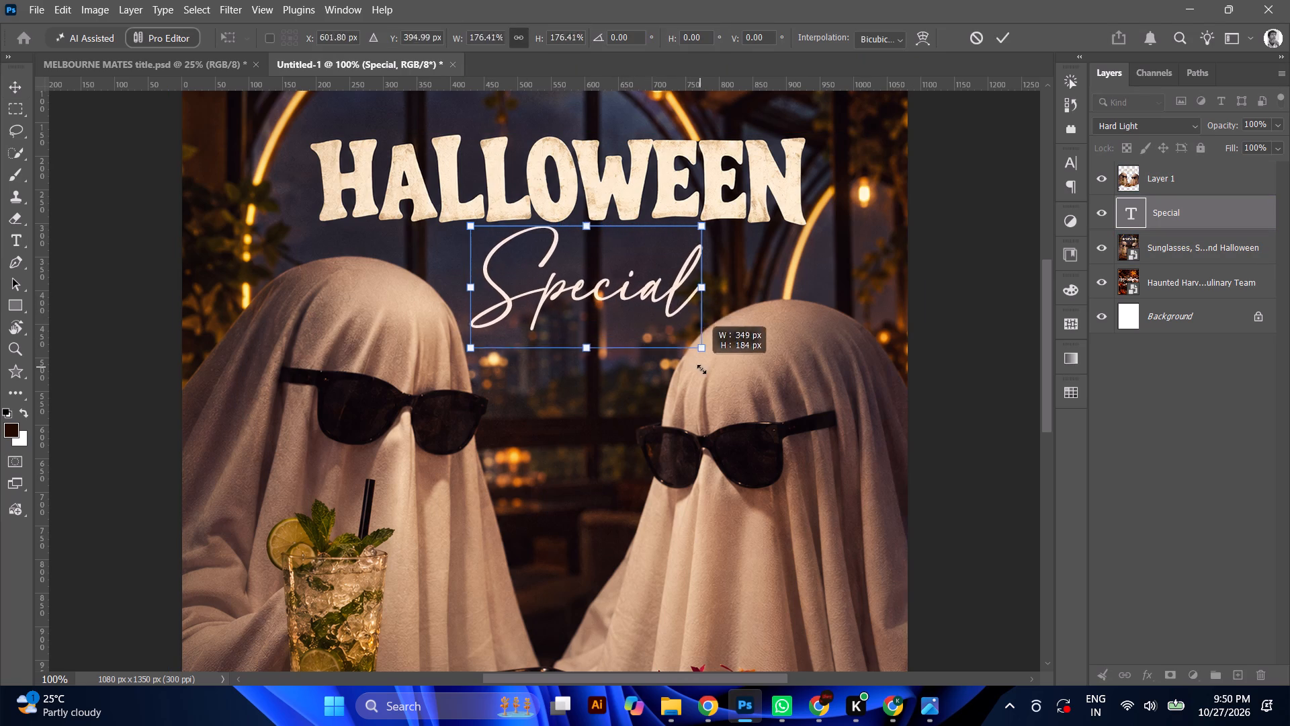
{"action": "left_click_drag", "start_coordinate": [701, 369], "coordinate": [725, 385]}
{"action": "left_click_drag", "start_coordinate": [665, 315], "coordinate": [660, 315]}
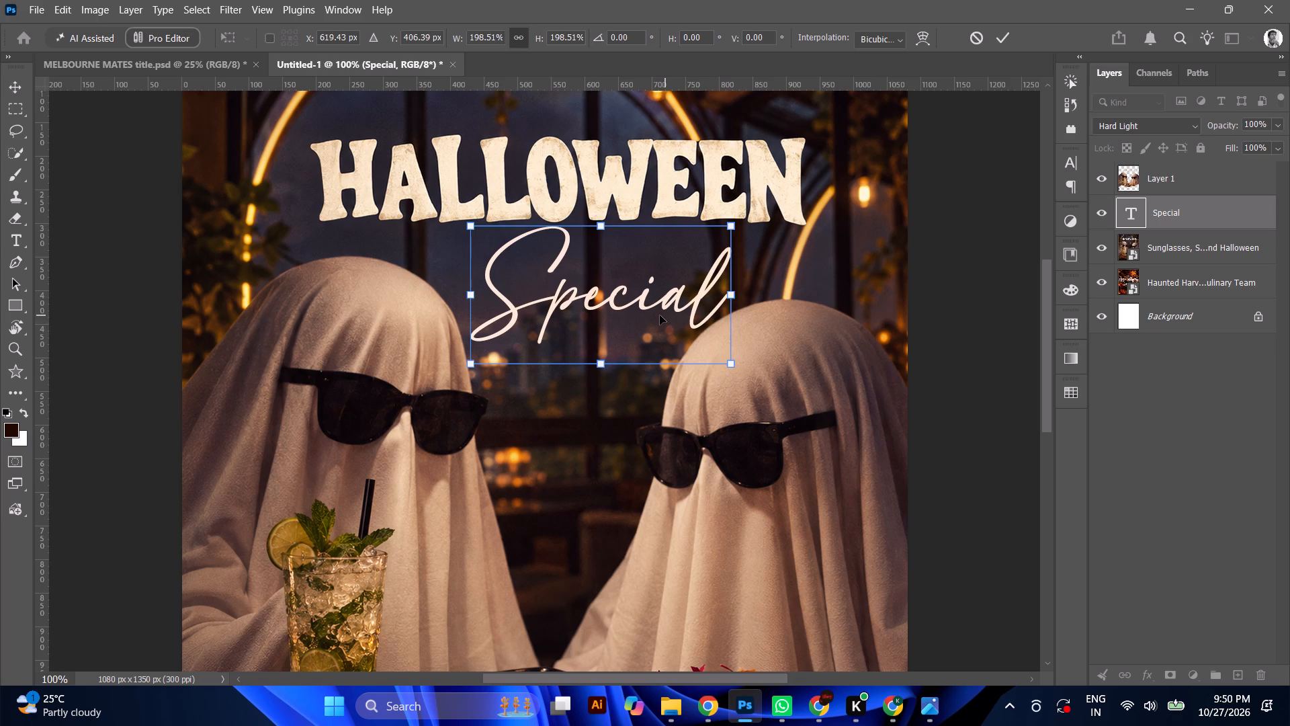
{"action": "left_click_drag", "start_coordinate": [660, 315], "coordinate": [658, 326]}
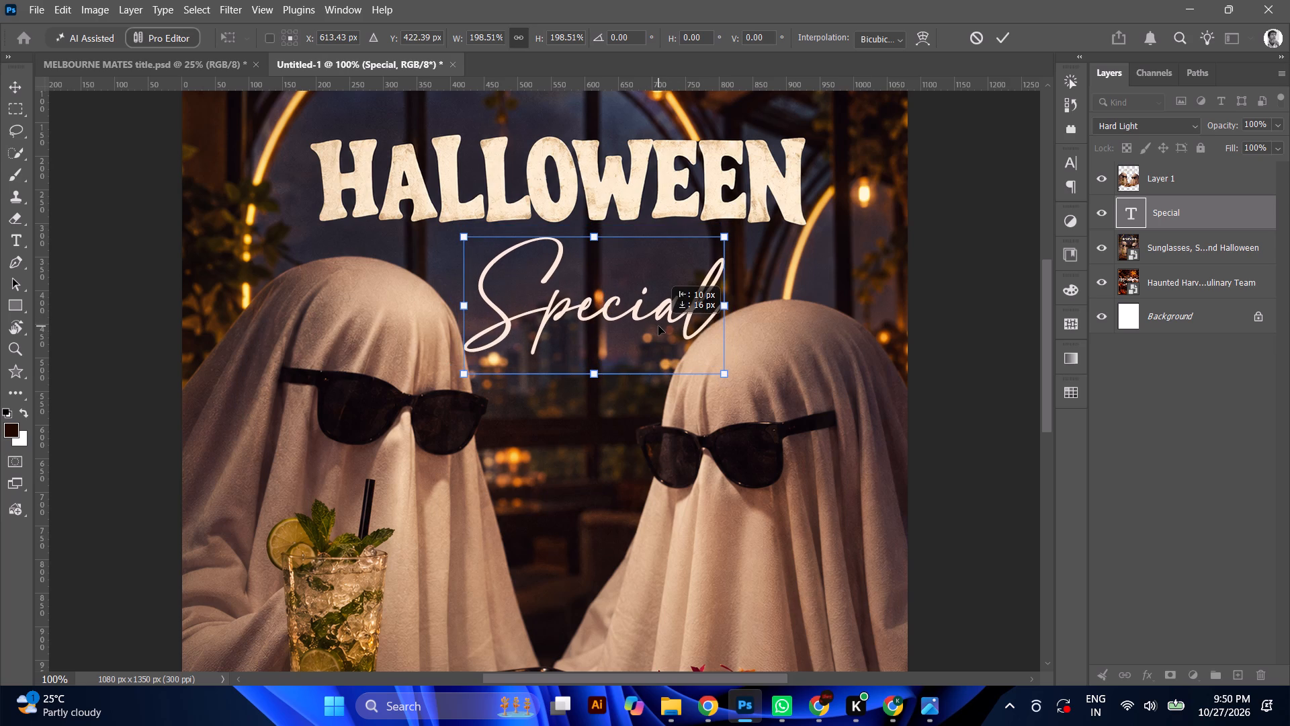
{"action": "left_click_drag", "start_coordinate": [658, 326], "coordinate": [650, 316]}
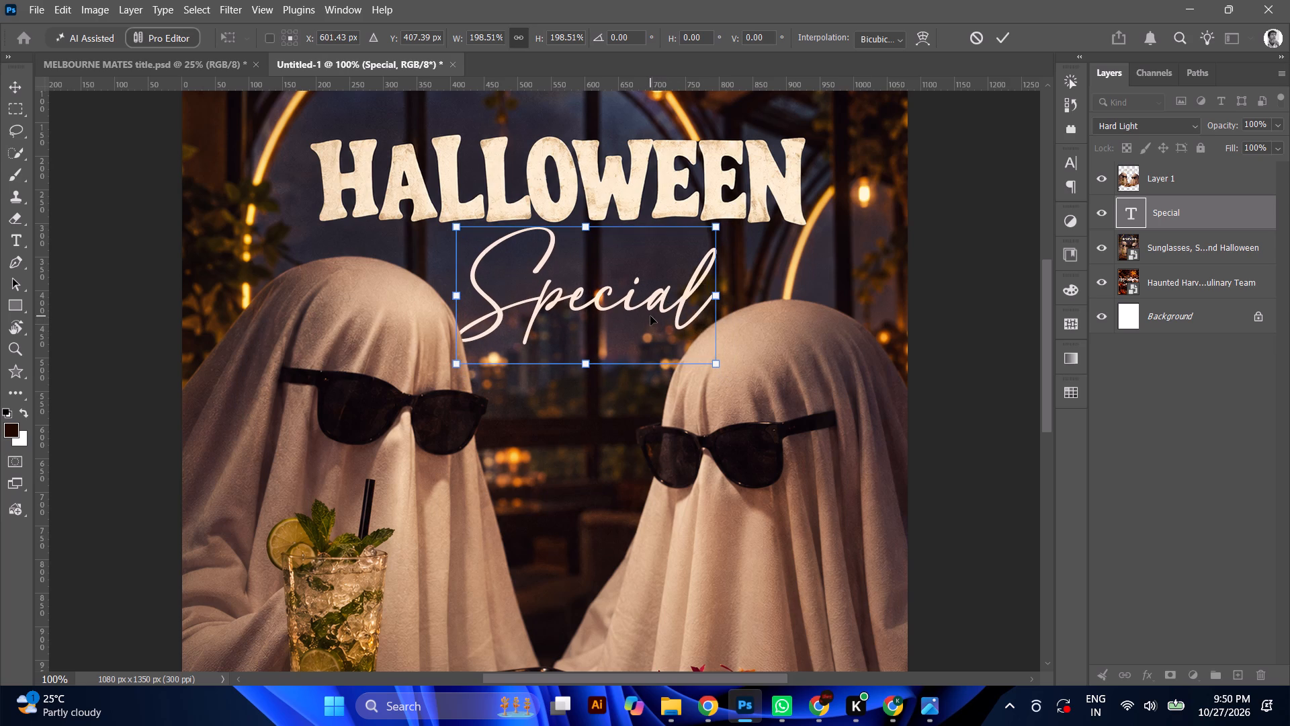
{"action": "left_click_drag", "start_coordinate": [618, 292], "coordinate": [626, 214]}
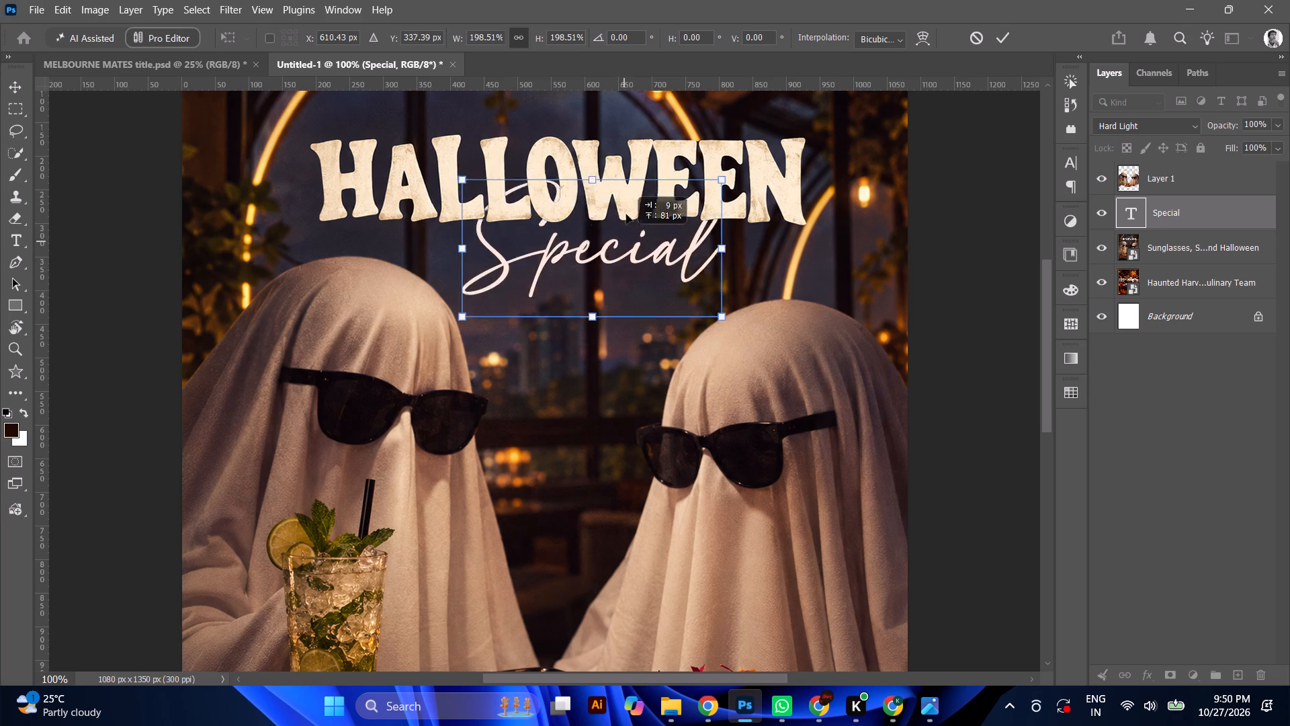
{"action": "left_click_drag", "start_coordinate": [626, 214], "coordinate": [625, 289]}
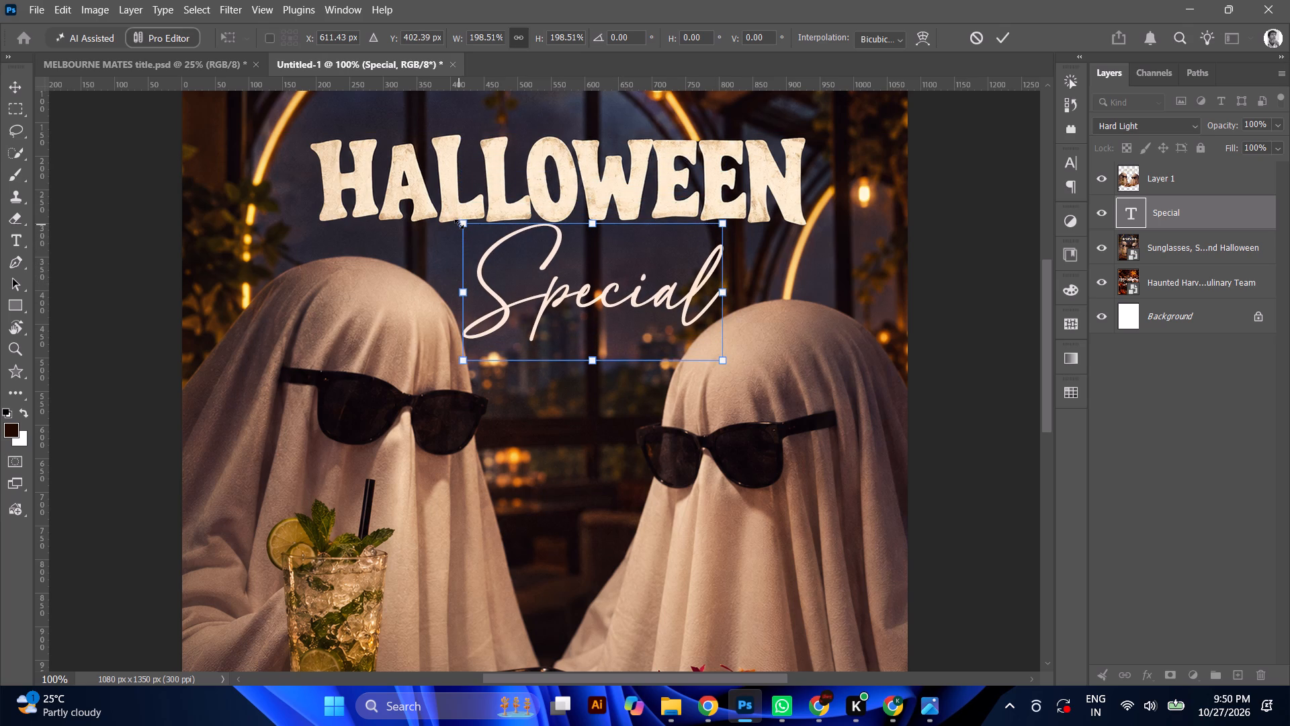
{"action": "left_click_drag", "start_coordinate": [459, 224], "coordinate": [443, 233]}
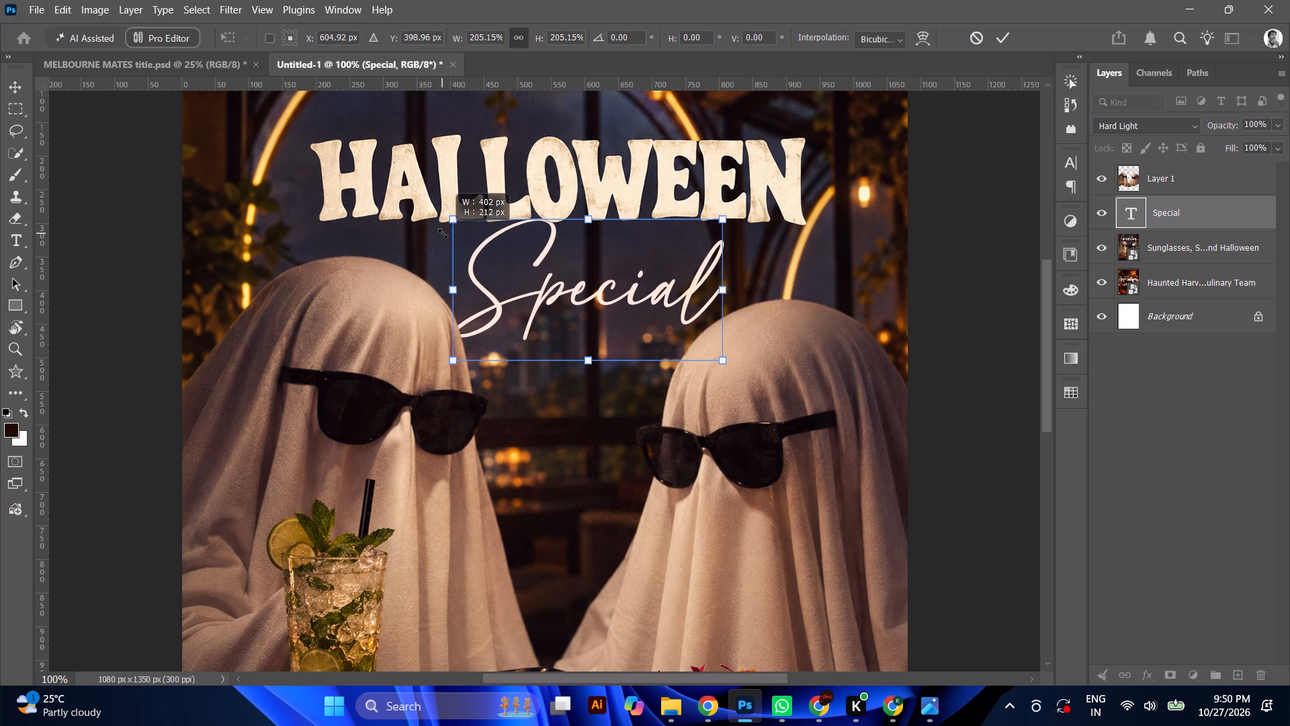
{"action": "left_click_drag", "start_coordinate": [443, 233], "coordinate": [443, 233]}
Reposition the Special text to about X 625 px, Y 407 px, just beneath the middle of HALLOWEEN, and apply the transform.
{"action": "key", "text": "ctrl+minus"}
{"action": "key", "text": "ctrl+minus"}
{"action": "key", "text": "ctrl+minus"}
{"action": "key", "text": "ctrl+minus"}
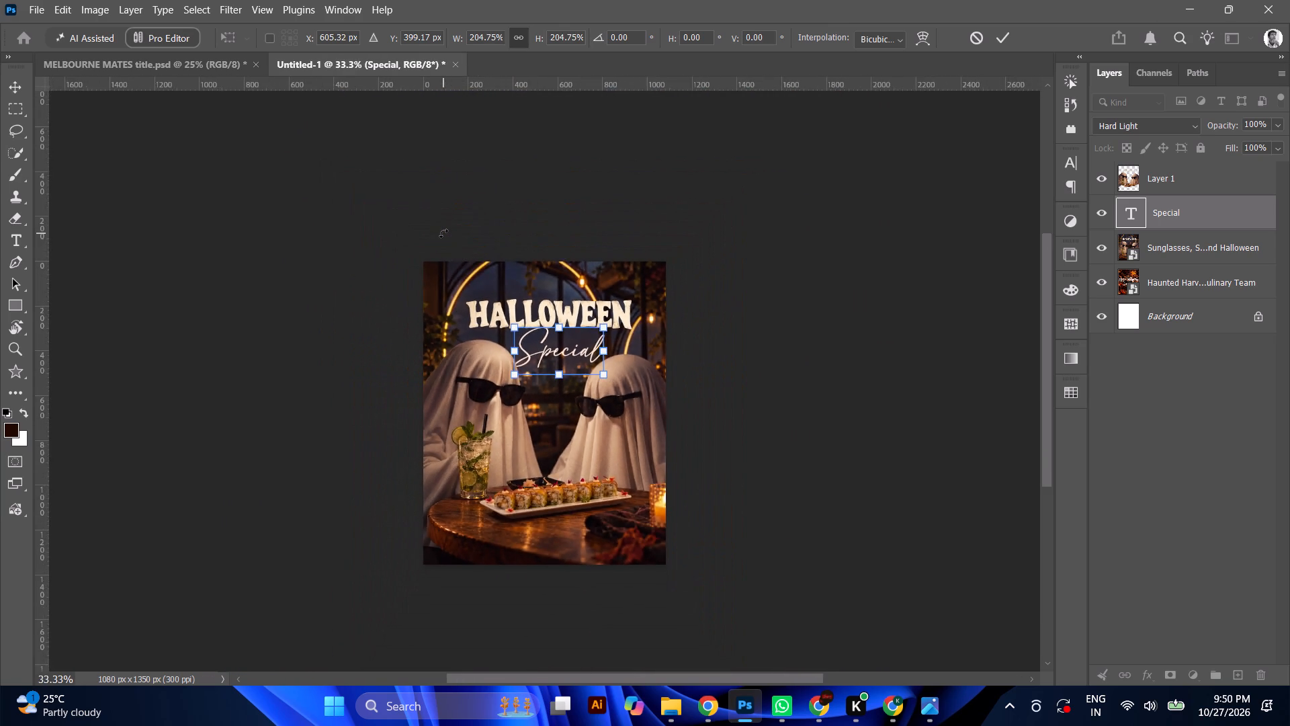
{"action": "key", "text": "ctrl+plus"}
{"action": "key", "text": "ctrl+plus"}
{"action": "key", "text": "ctrl+plus"}
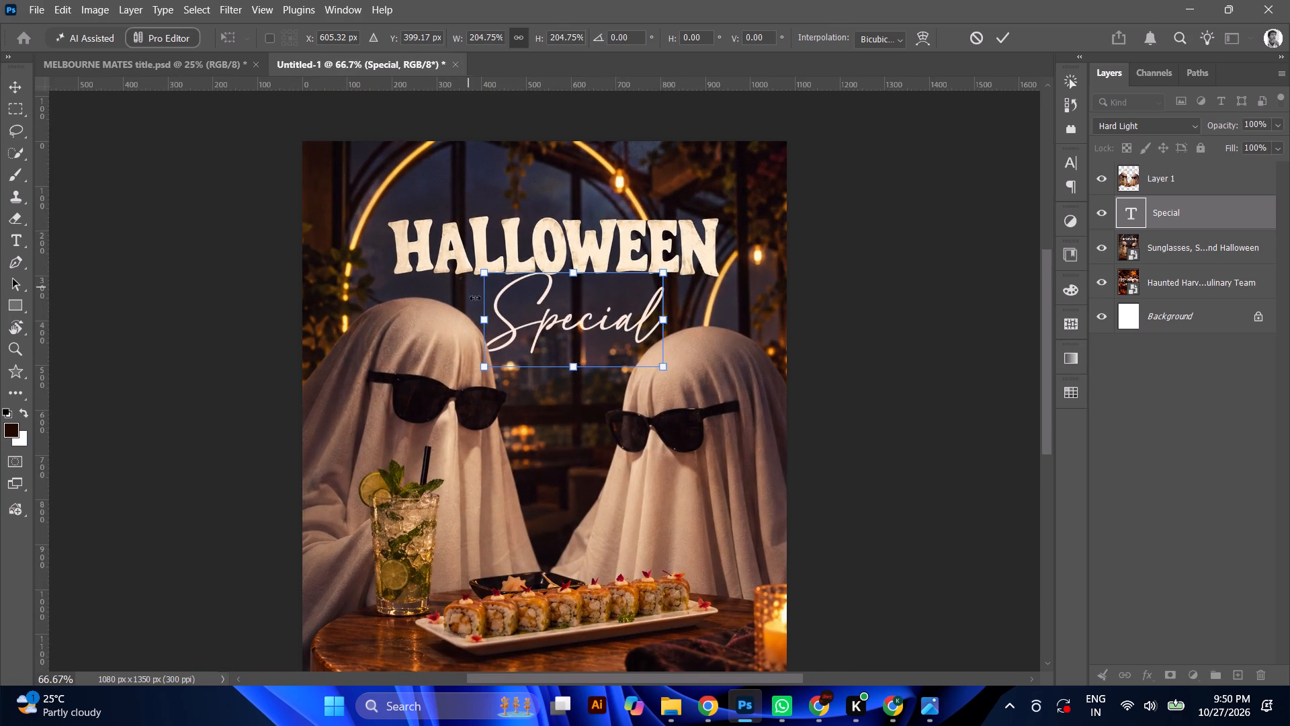
{"action": "left_click_drag", "start_coordinate": [595, 317], "coordinate": [642, 317]}
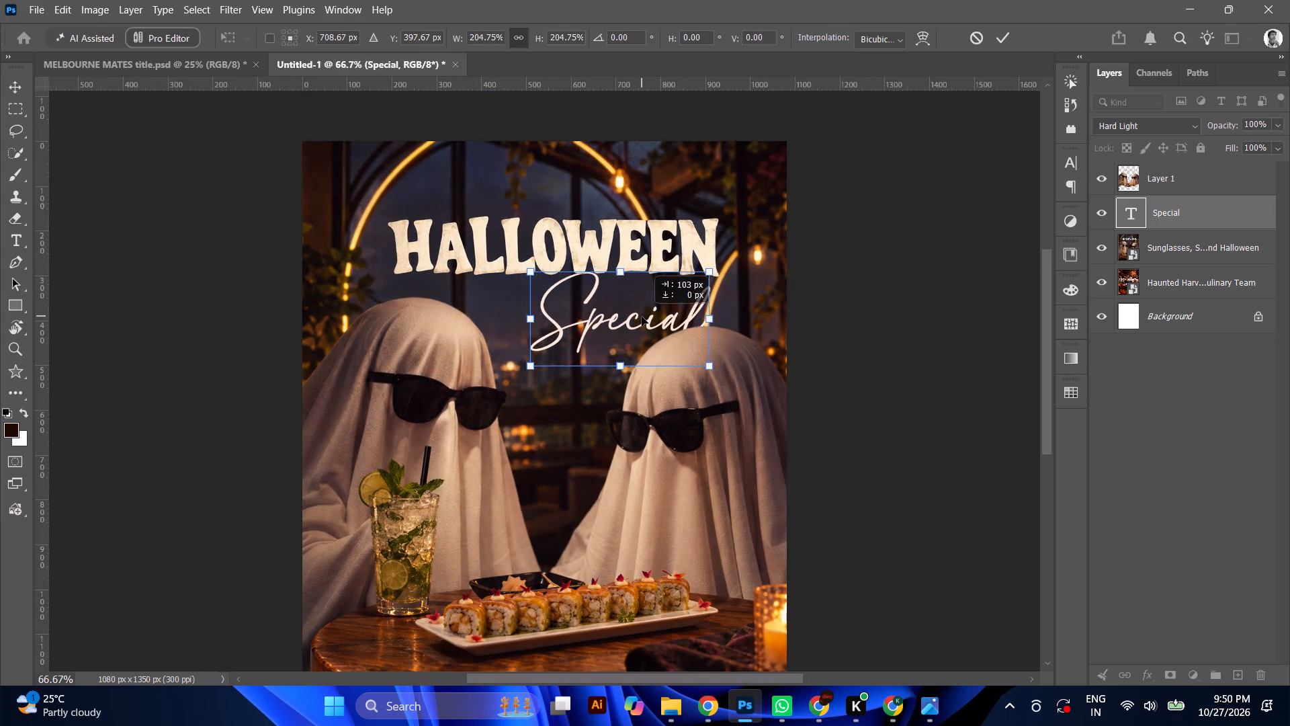
{"action": "left_click_drag", "start_coordinate": [642, 317], "coordinate": [601, 319]}
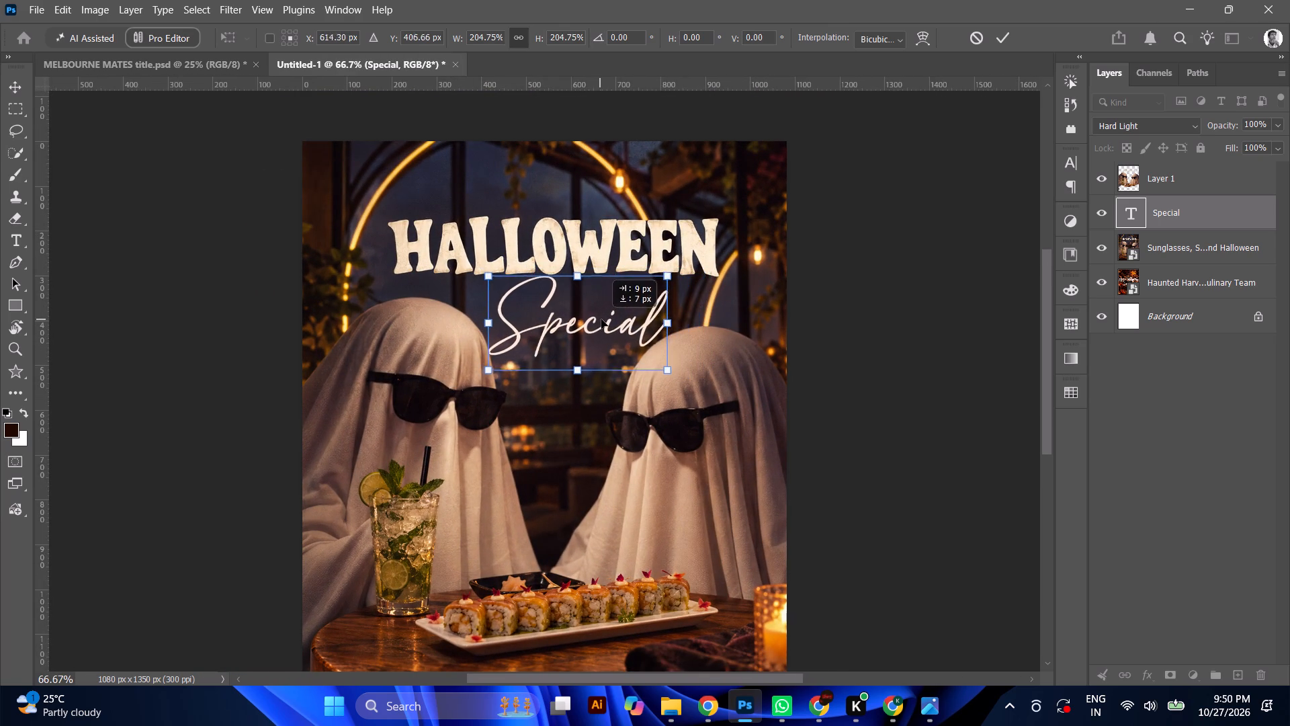
{"action": "left_click_drag", "start_coordinate": [601, 319], "coordinate": [604, 317]}
{"action": "left_click", "coordinate": [604, 317]}
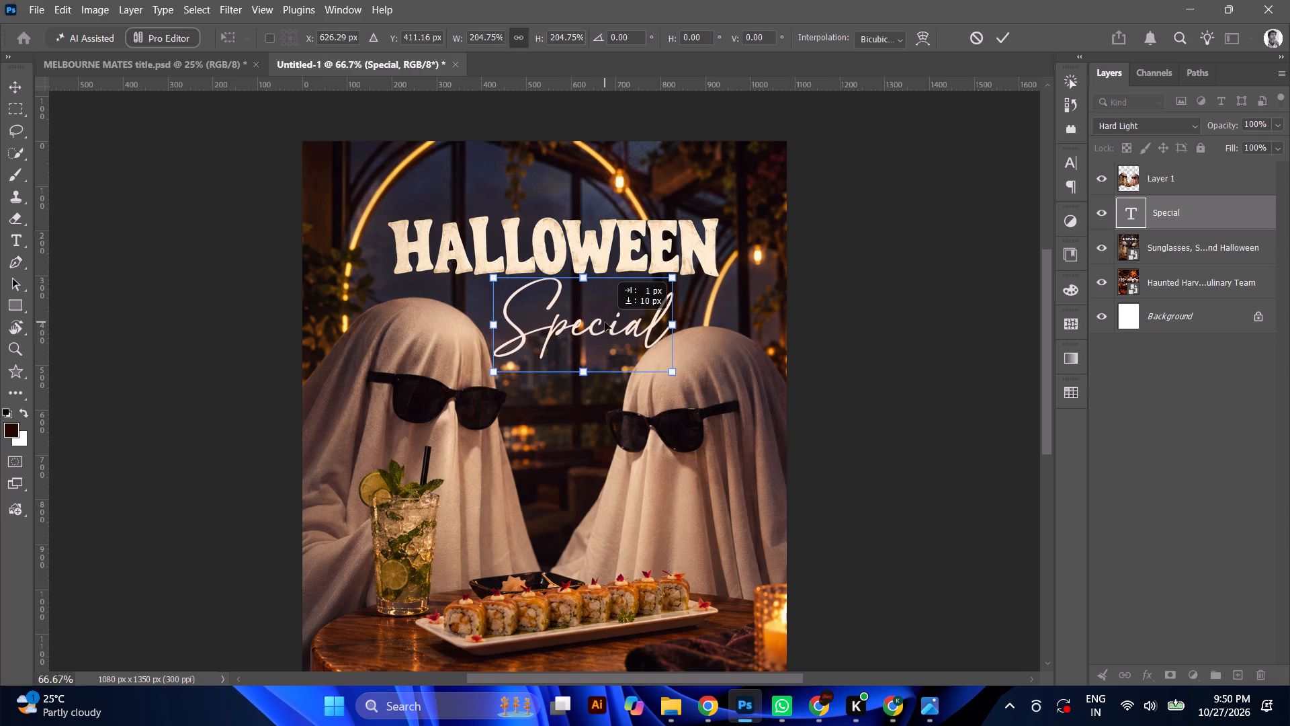
{"action": "left_click", "coordinate": [604, 320]}
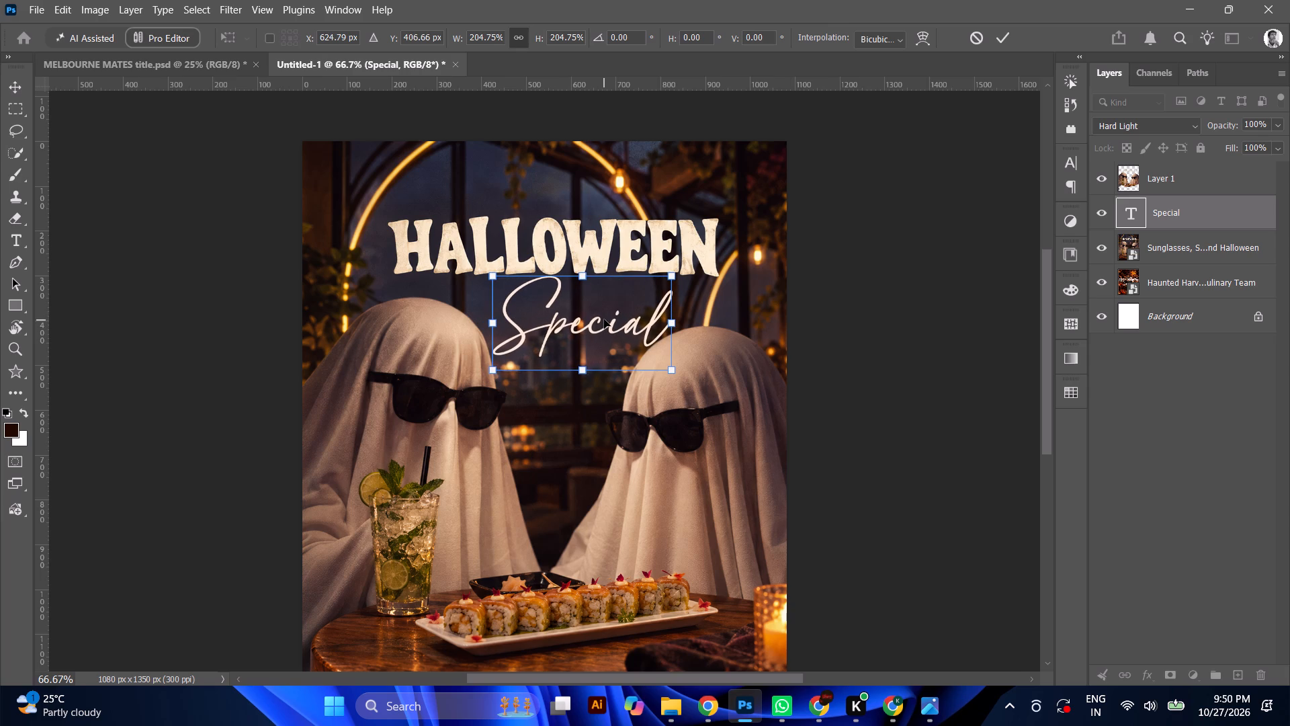
{"action": "left_click", "coordinate": [1007, 39]}
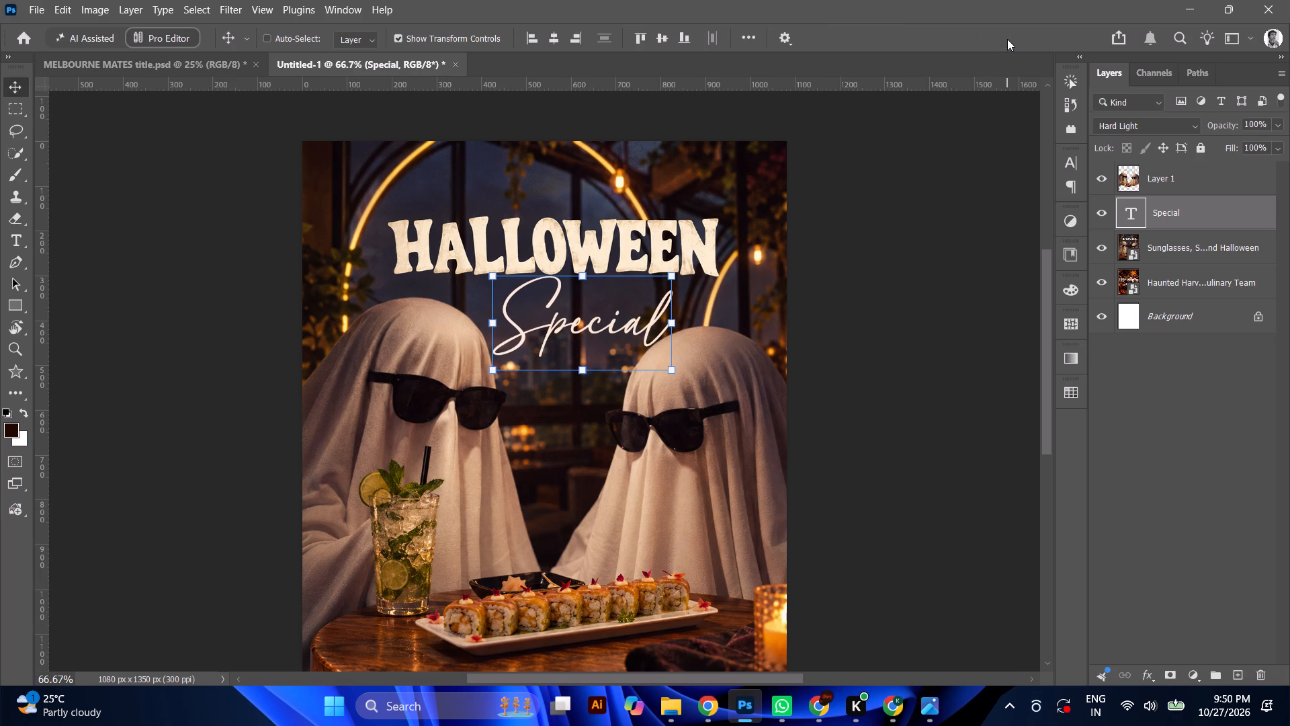
Fine-tune the Special text's position, shifting it slightly left so it sits close beneath HALLOWEEN between the ghosts' heads.
{"action": "key", "text": "ctrl+minus"}
{"action": "key", "text": "ctrl+plus"}
{"action": "key", "text": "ctrl+minus"}
{"action": "key", "text": "ctrl+minus"}
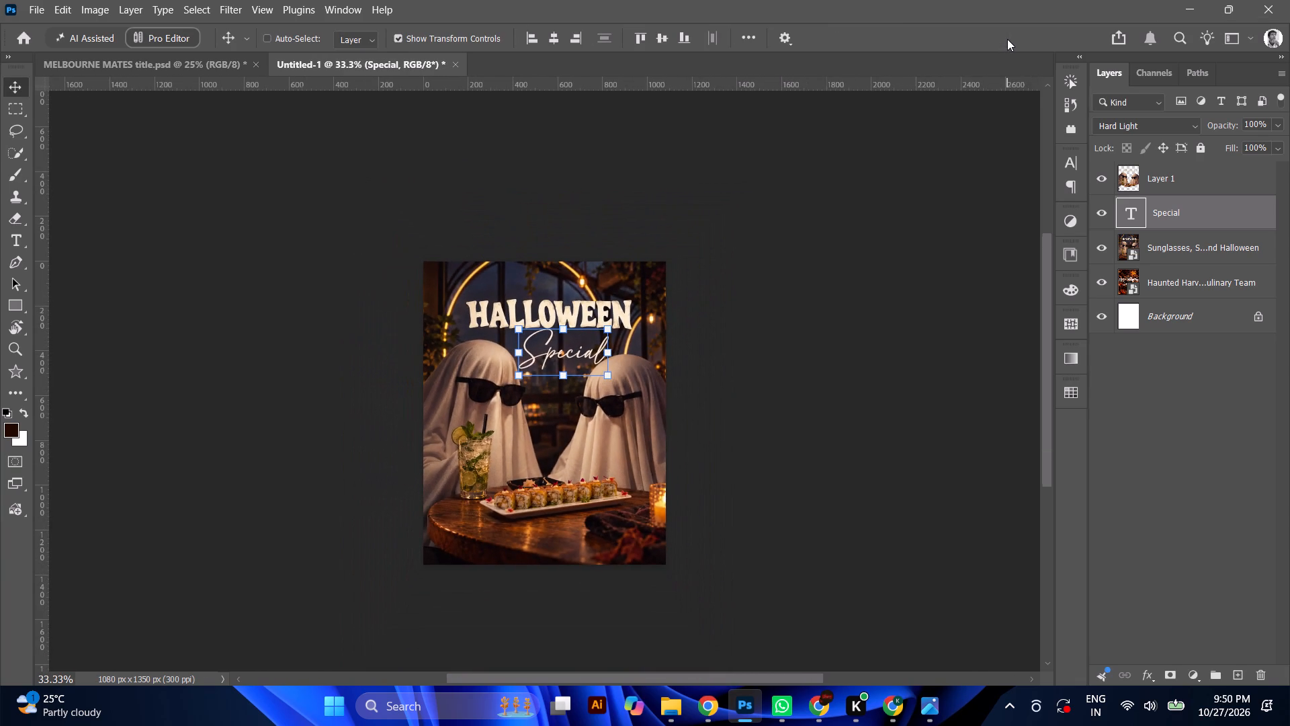
{"action": "key", "text": "ctrl+plus"}
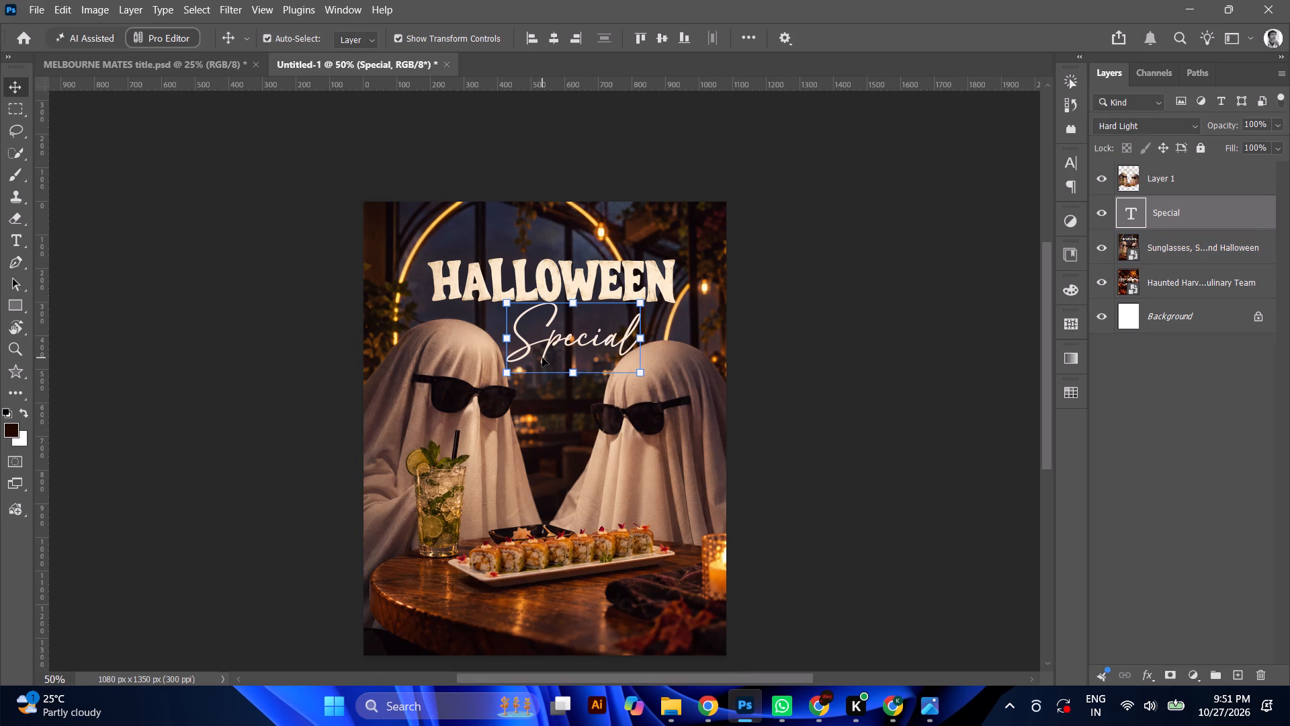
{"action": "left_click_drag", "start_coordinate": [595, 344], "coordinate": [606, 331]}
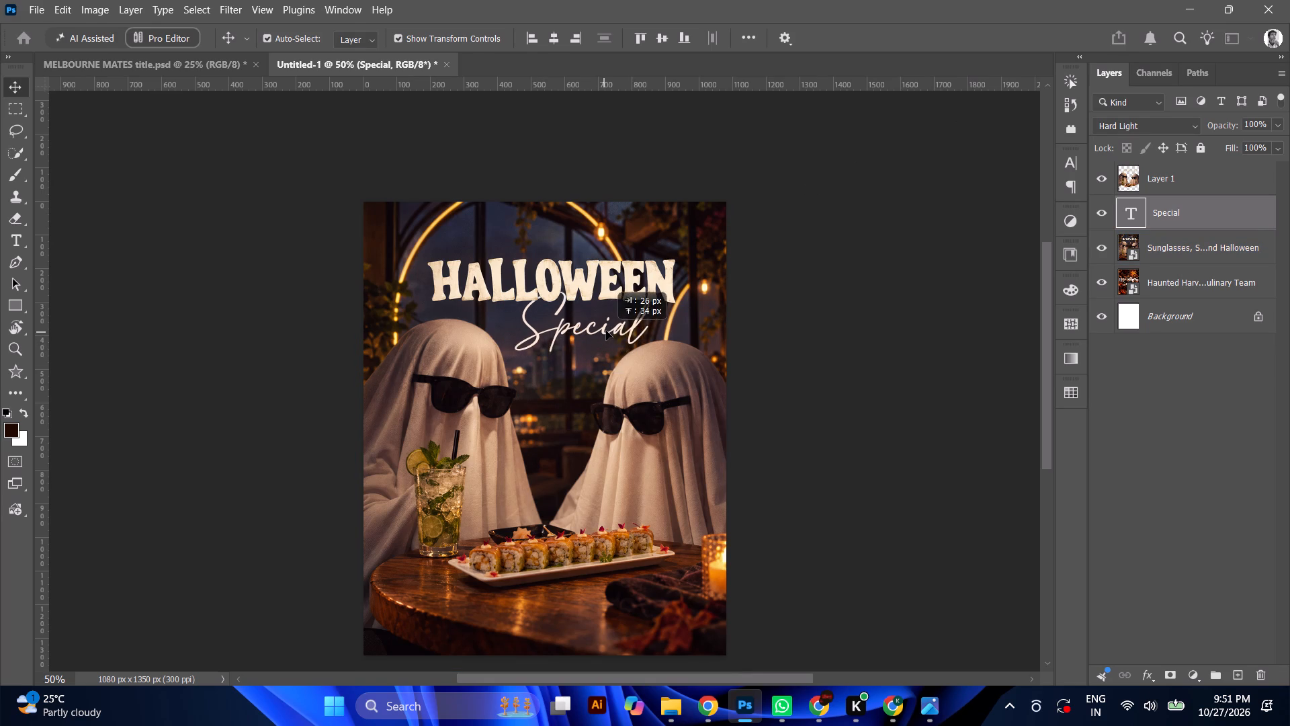
{"action": "left_click_drag", "start_coordinate": [606, 331], "coordinate": [598, 338]}
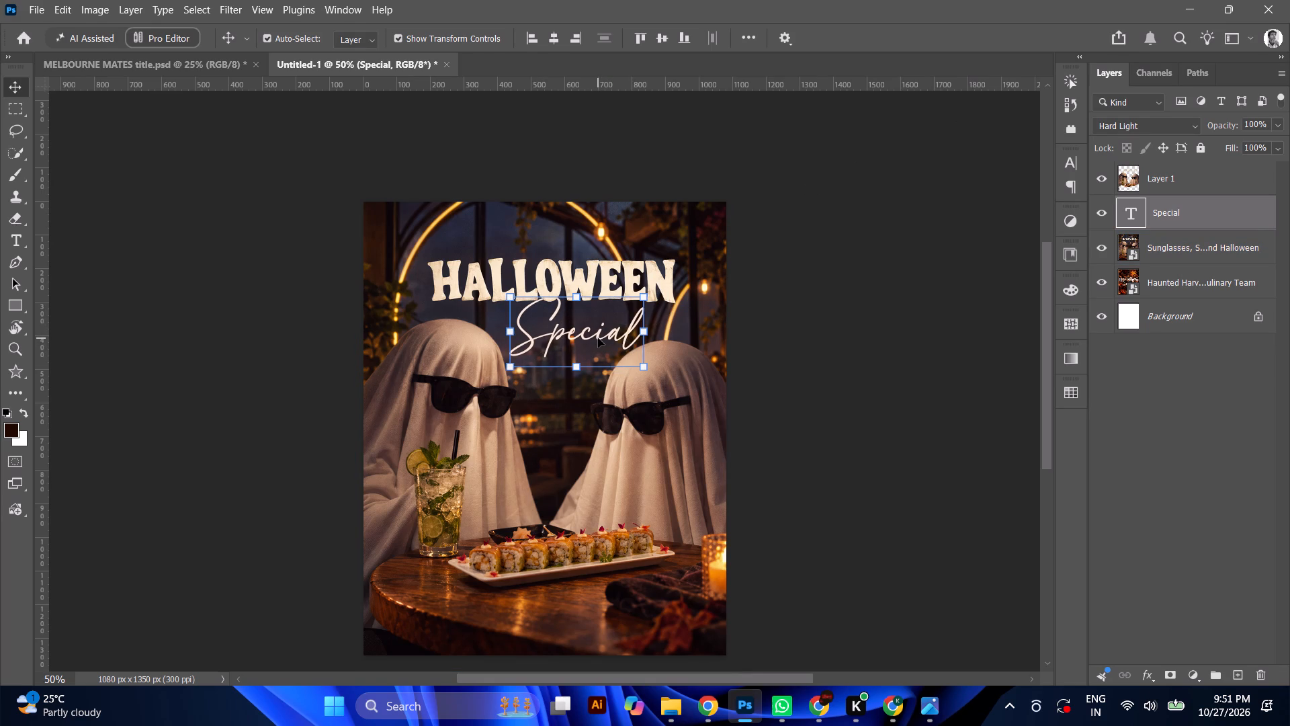
{"action": "left_click_drag", "start_coordinate": [1174, 216], "coordinate": [1181, 178]}
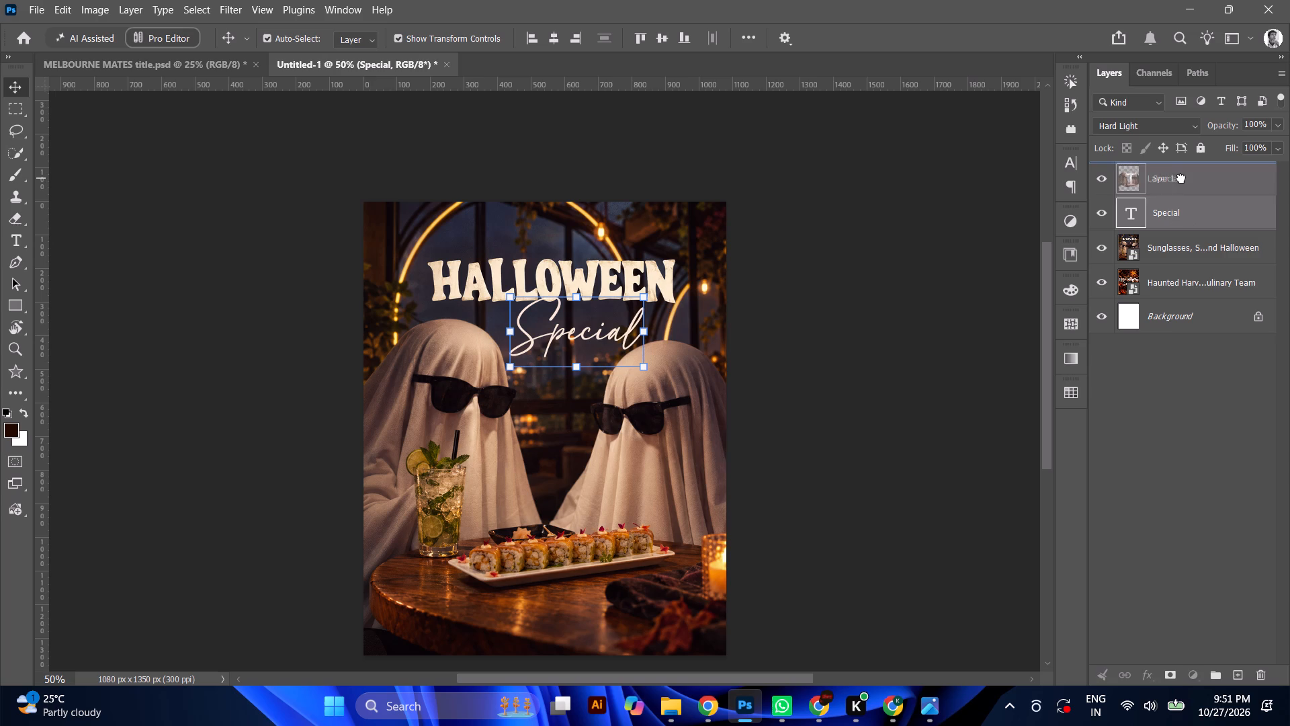
{"action": "left_click_drag", "start_coordinate": [1181, 178], "coordinate": [1182, 213]}
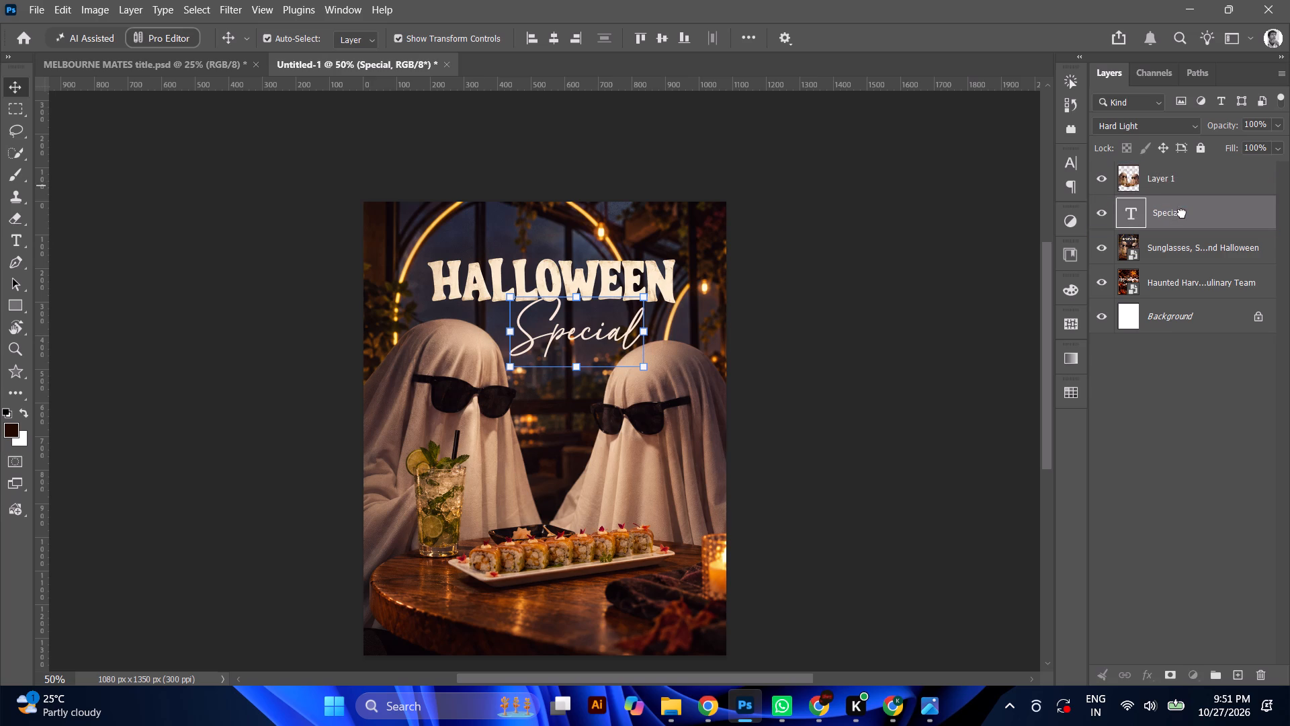
{"action": "left_click", "coordinate": [580, 346]}
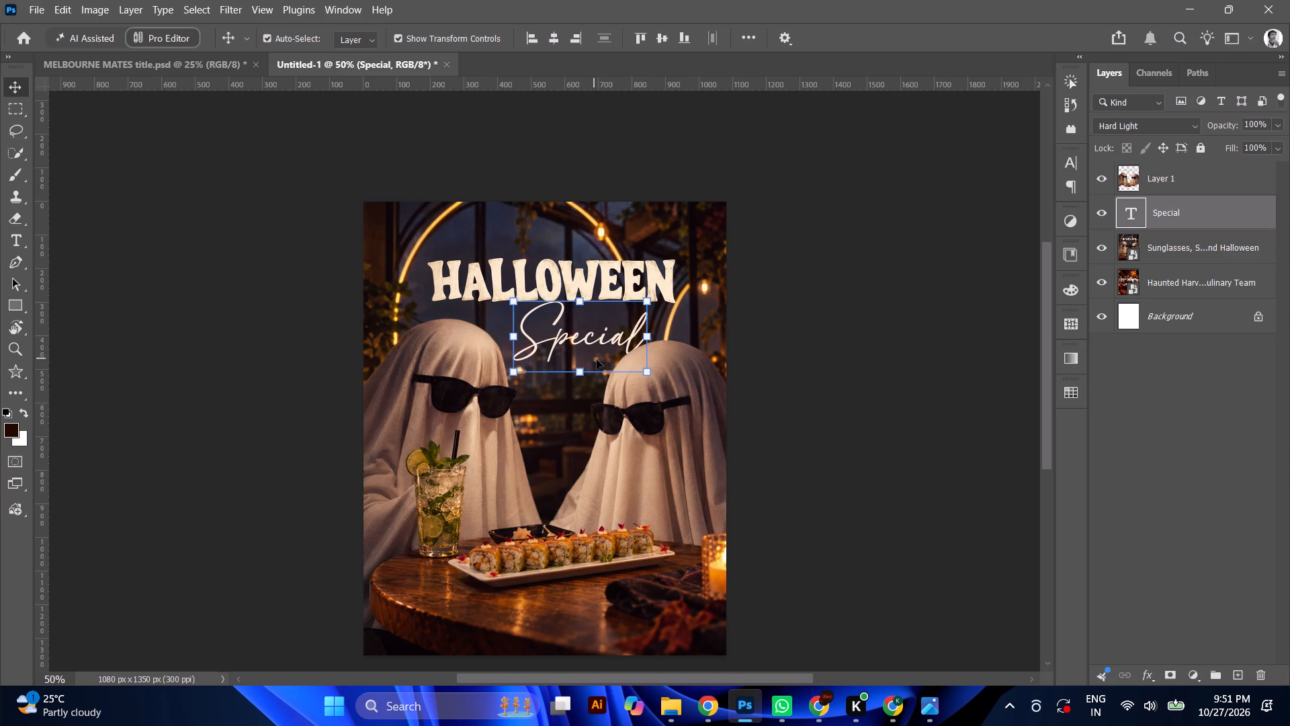
{"action": "left_click_drag", "start_coordinate": [605, 345], "coordinate": [603, 345]}
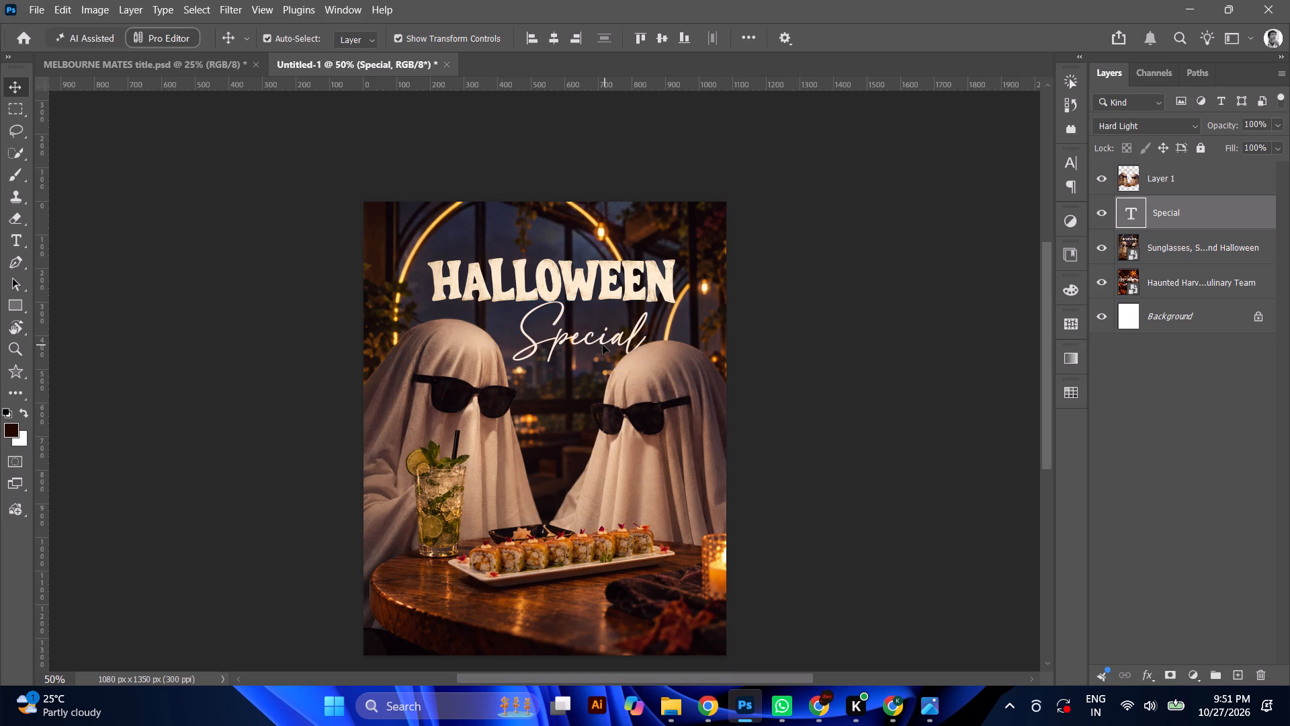
{"action": "left_click_drag", "start_coordinate": [603, 345], "coordinate": [593, 346]}
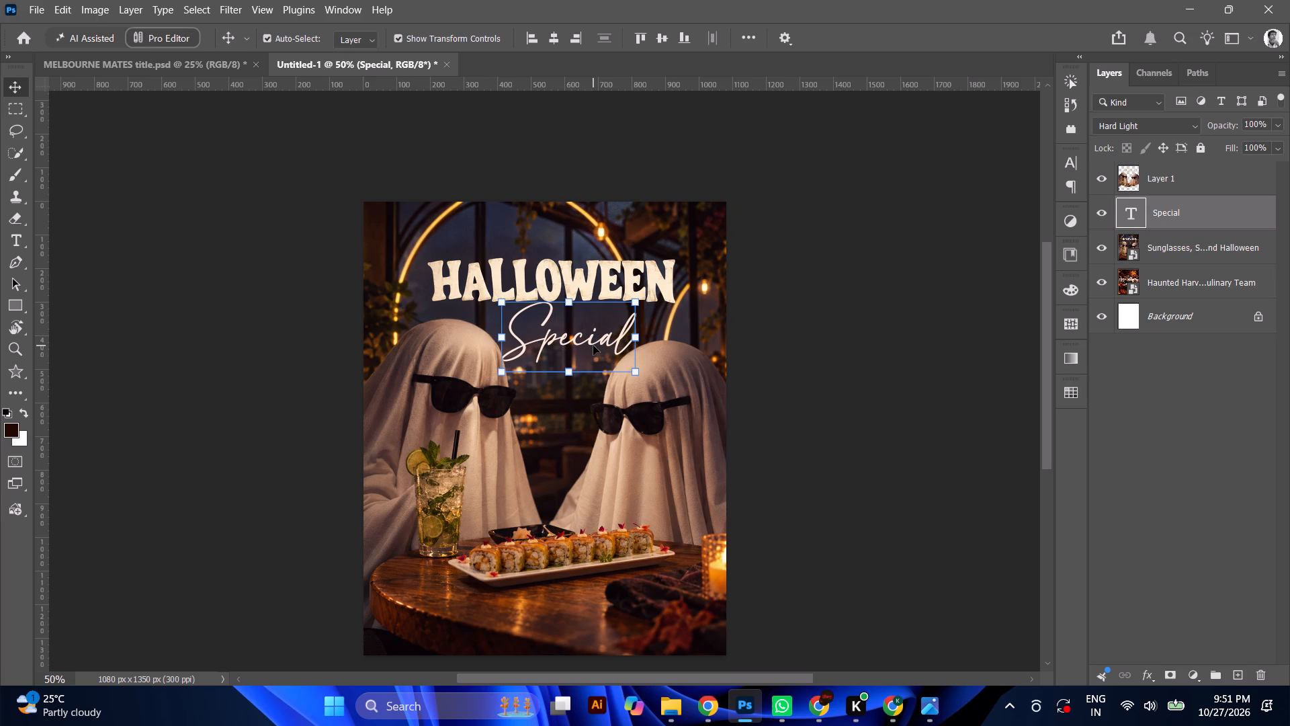
Examine the placement of the HALLOWEEN Special title against the whole poster at several magnifications.
{"action": "key", "text": "ctrl+minus"}
{"action": "key", "text": "ctrl+minus"}
{"action": "key", "text": "ctrl+plus"}
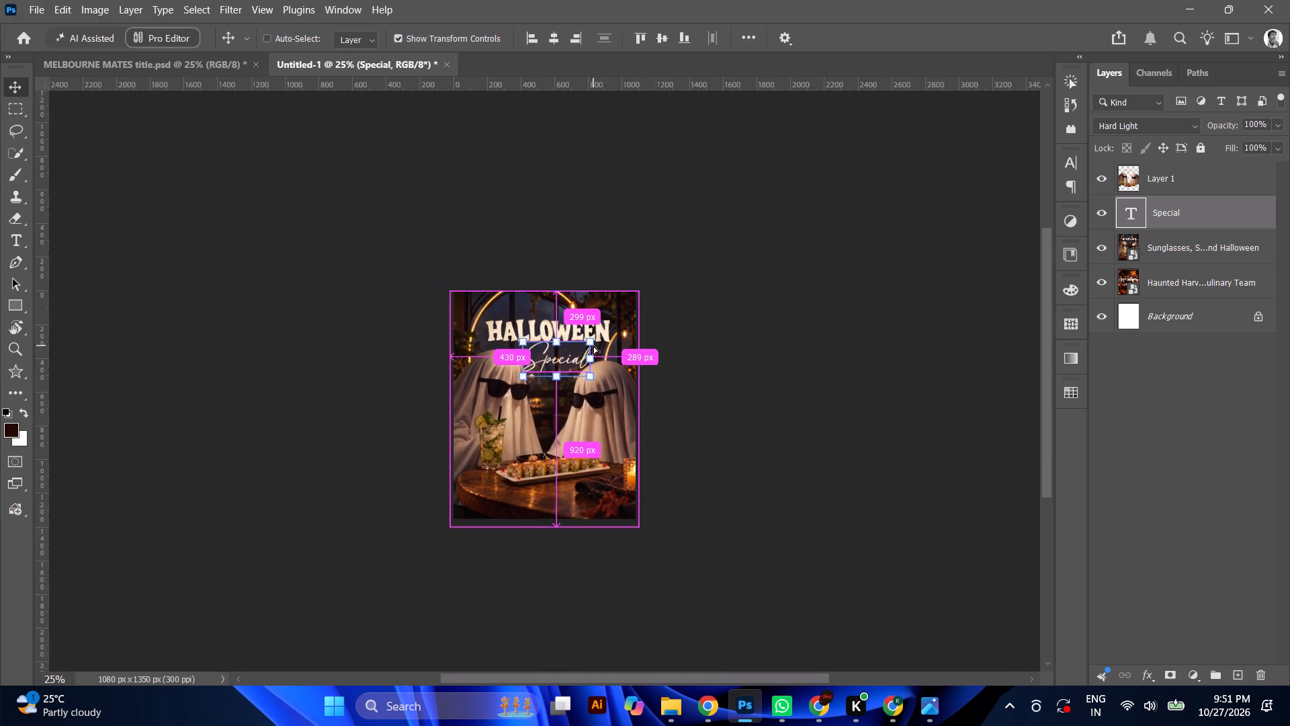
{"action": "key", "text": "ctrl+plus"}
{"action": "key", "text": "ctrl+plus"}
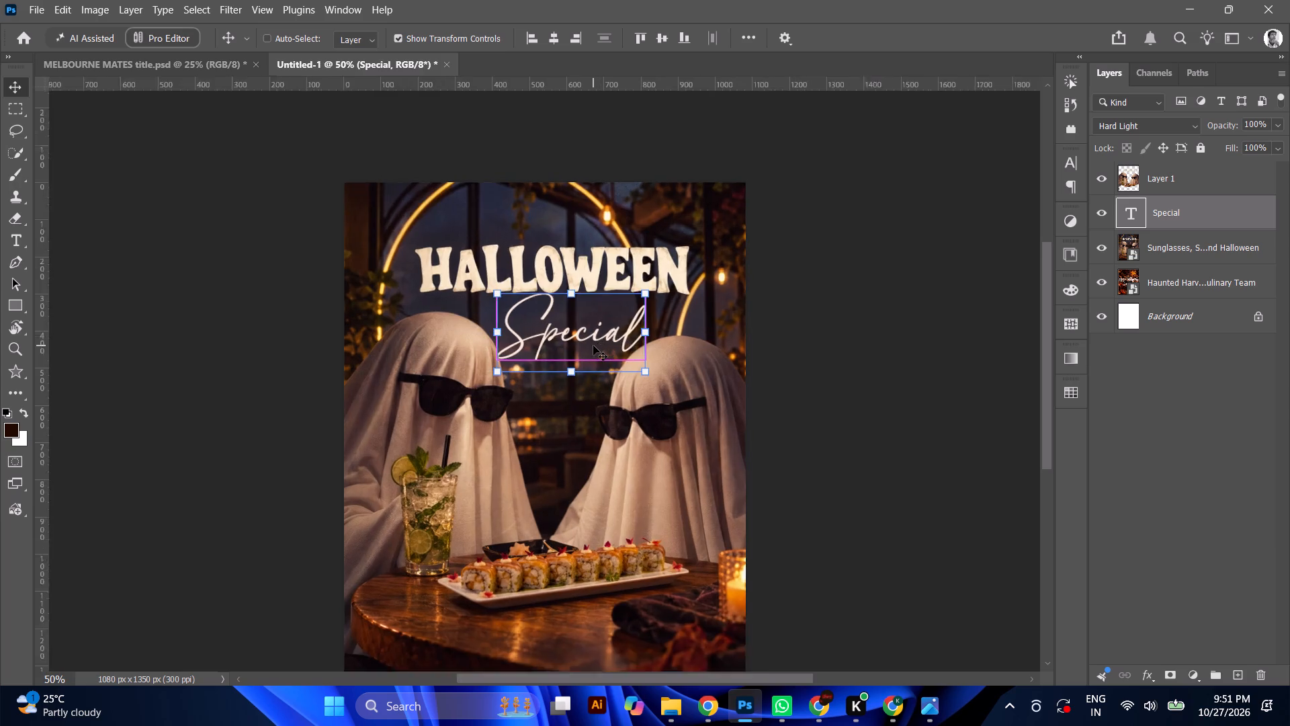
{"action": "key", "text": "ctrl+minus"}
{"action": "key", "text": "ctrl+plus"}
{"action": "key", "text": "ctrl+plus"}
{"action": "key", "text": "ctrl+minus"}
{"action": "key", "text": "ctrl+minus"}
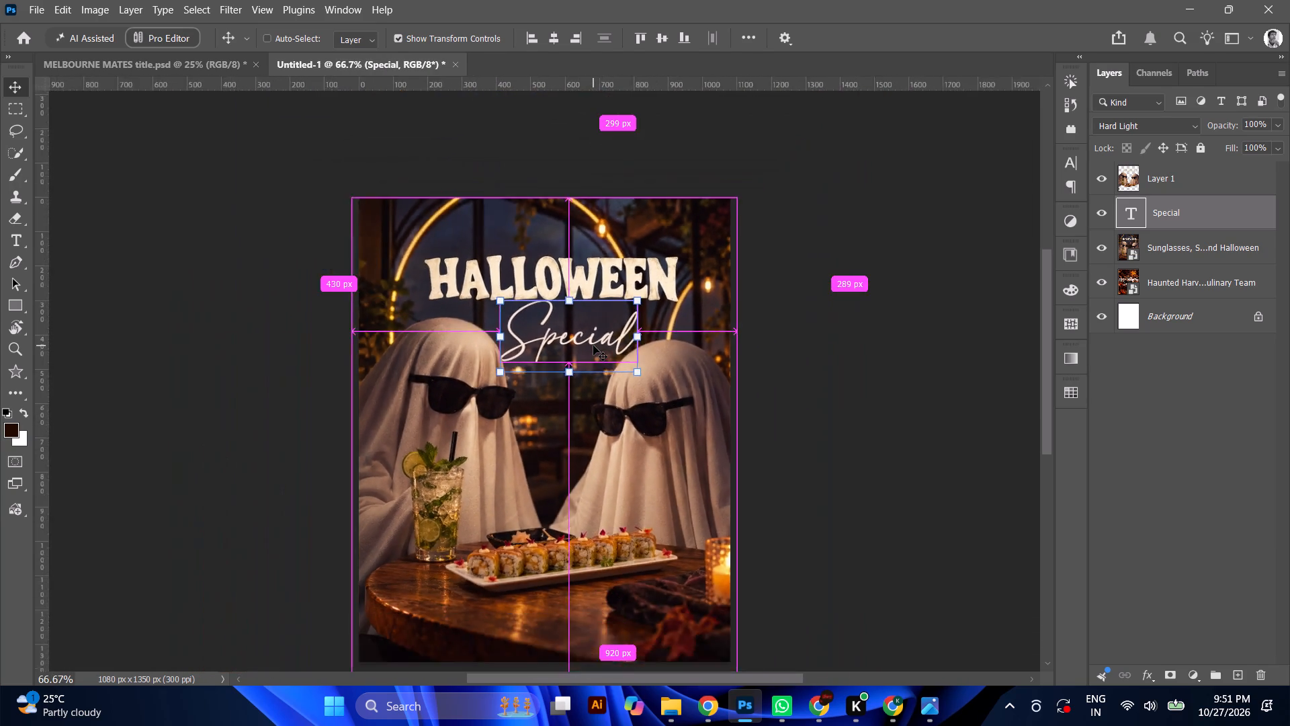
{"action": "key", "text": "ctrl+minus"}
{"action": "key", "text": "ctrl+minus"}
{"action": "key", "text": "ctrl+plus"}
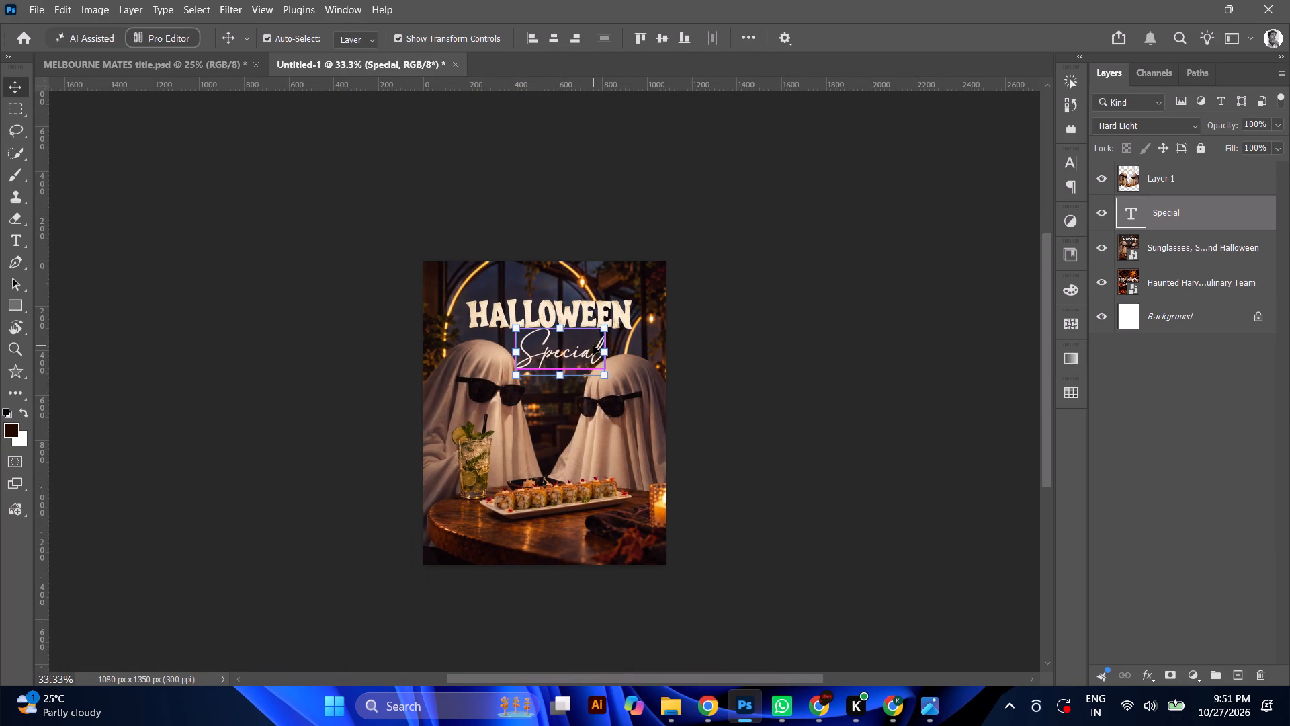
Open the recent file TCH SAAZ SAT.psd as the source for the footer details.
{"action": "left_click", "coordinate": [28, 44]}
{"action": "scroll", "coordinate": [476, 477], "scroll_direction": "down", "scroll_amount": 3}
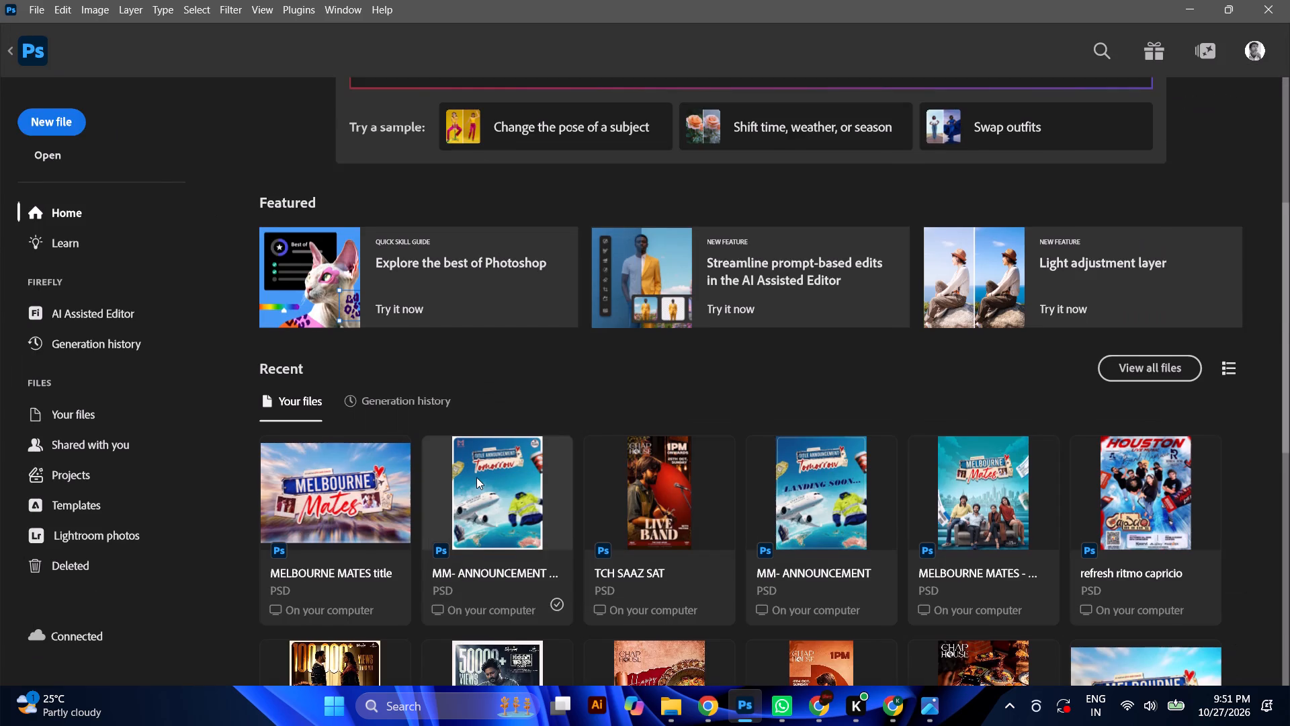
{"action": "scroll", "coordinate": [476, 477], "scroll_direction": "down", "scroll_amount": 1}
{"action": "left_click", "coordinate": [655, 518]}
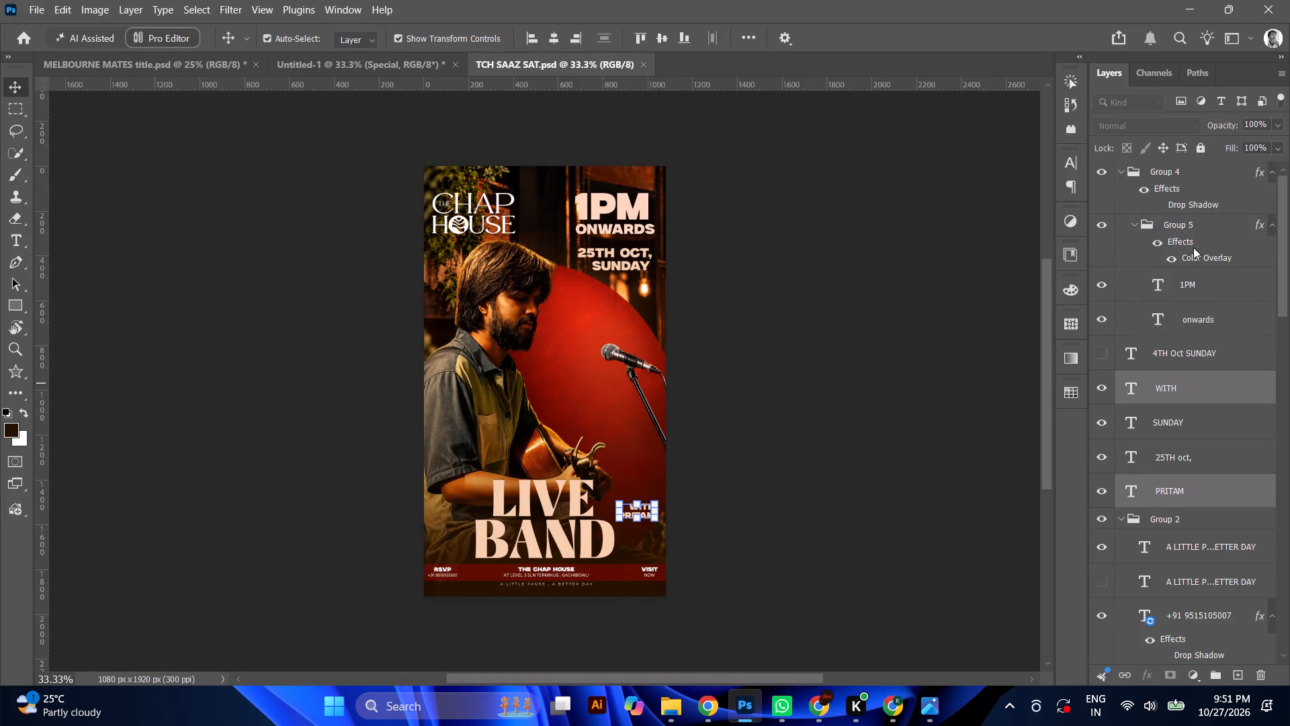
Copy Group 2, the footer with the RSVP, The Chap House and VISIT details, into the Halloween poster over the sushi platter.
{"action": "left_click", "coordinate": [595, 573], "text": "ctrl"}
{"action": "left_click", "coordinate": [539, 579], "text": "alt"}
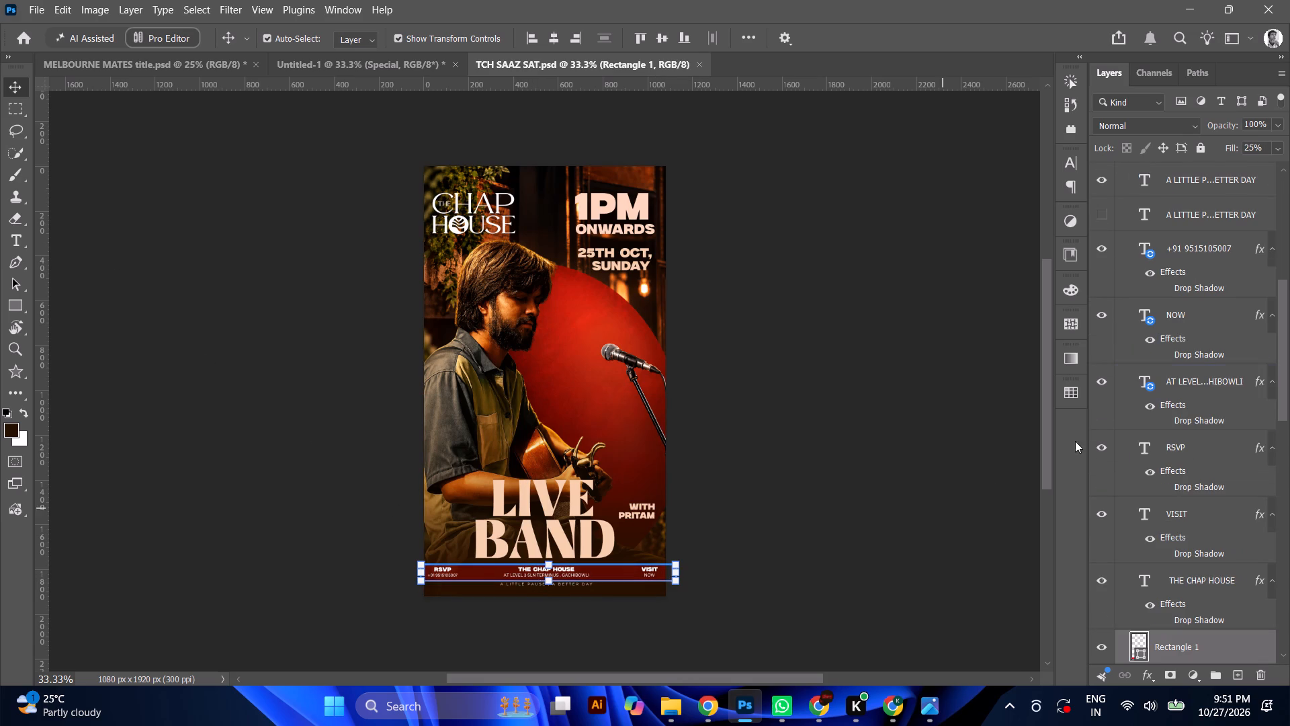
{"action": "scroll", "coordinate": [1241, 309], "scroll_direction": "up", "scroll_amount": 1}
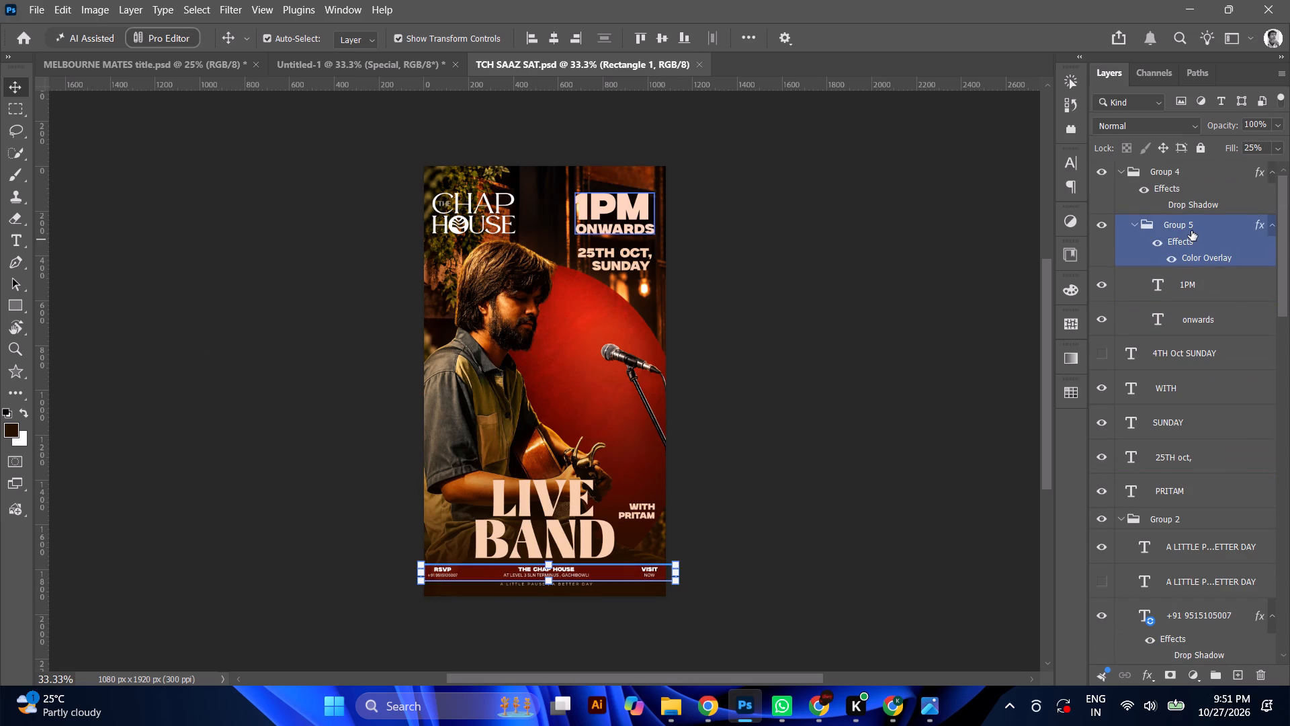
{"action": "left_click", "coordinate": [1191, 231]}
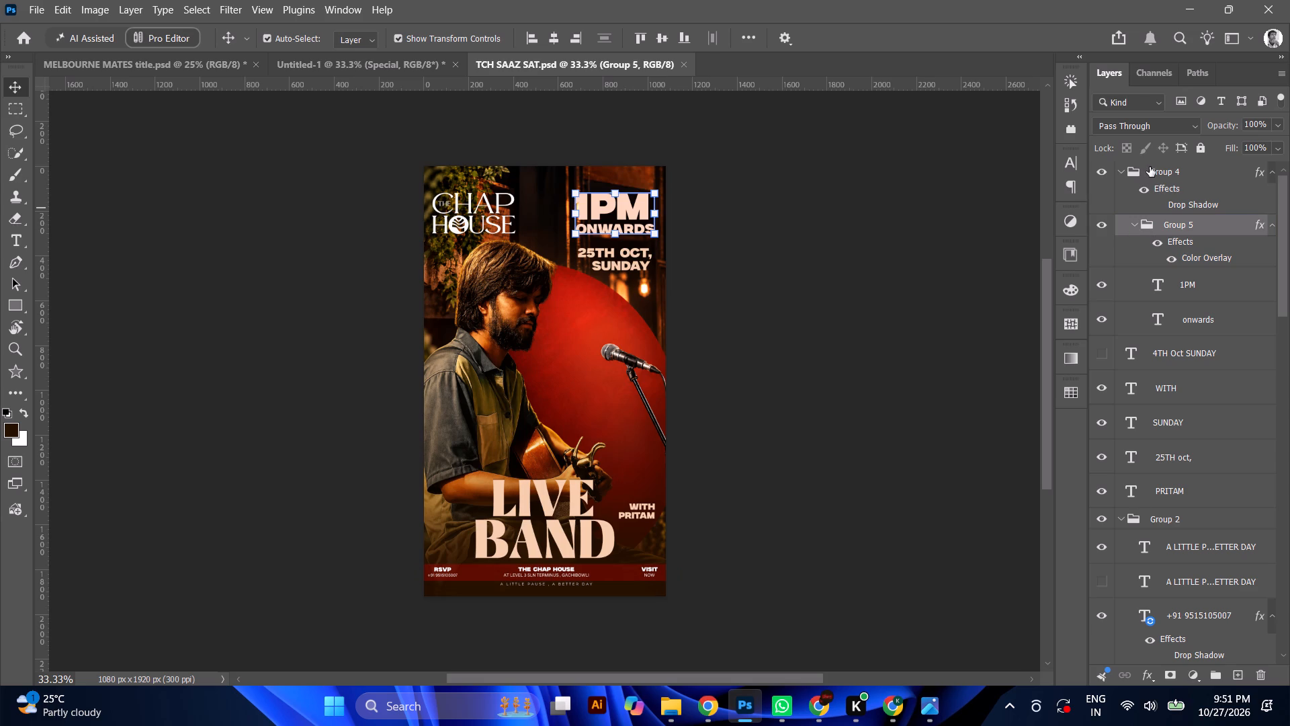
{"action": "left_click", "coordinate": [1150, 167]}
{"action": "left_click", "coordinate": [1164, 226]}
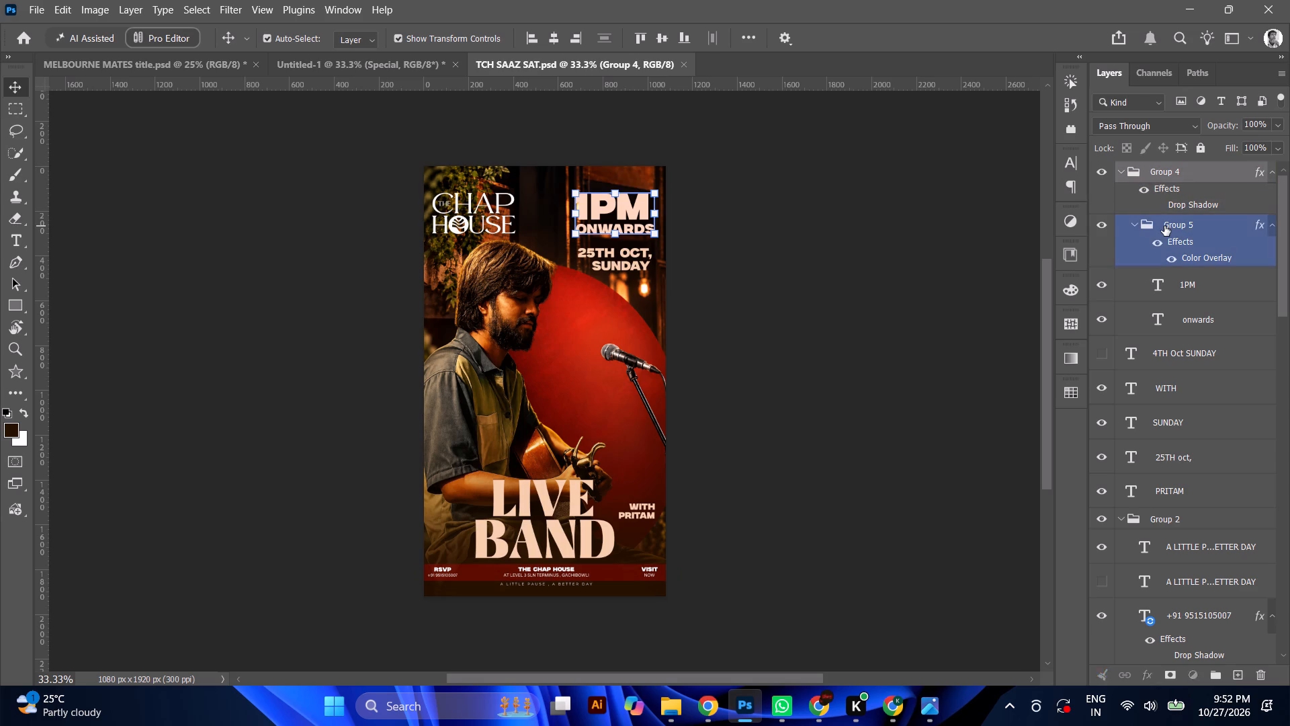
{"action": "left_click", "coordinate": [616, 567], "text": "ctrl"}
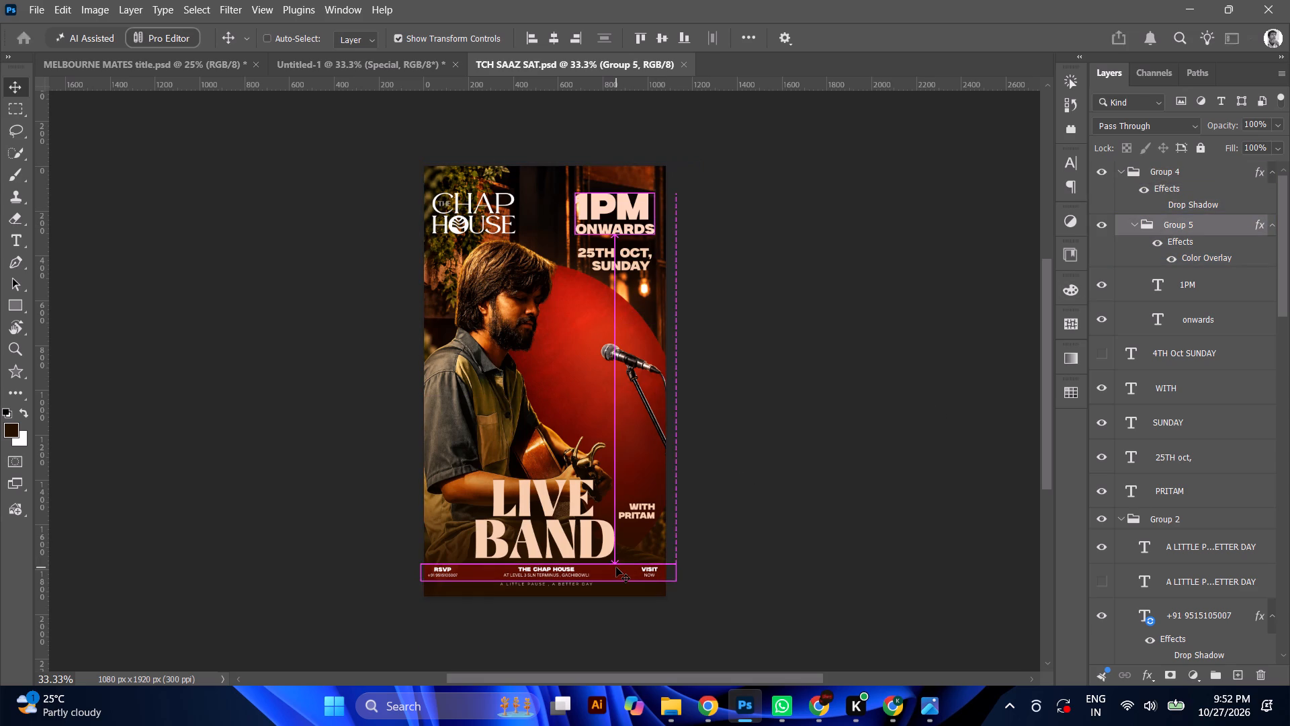
{"action": "left_click", "coordinate": [616, 567], "text": "alt"}
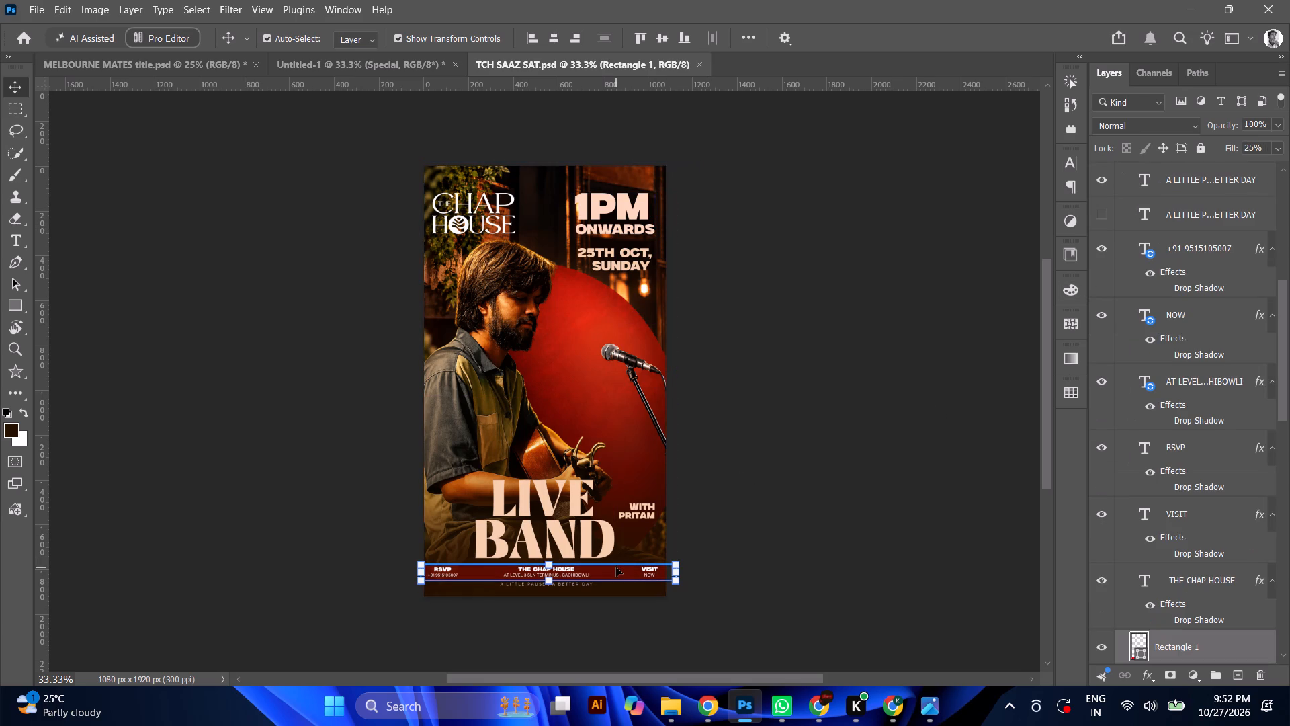
{"action": "scroll", "coordinate": [1178, 304], "scroll_direction": "up", "scroll_amount": 1}
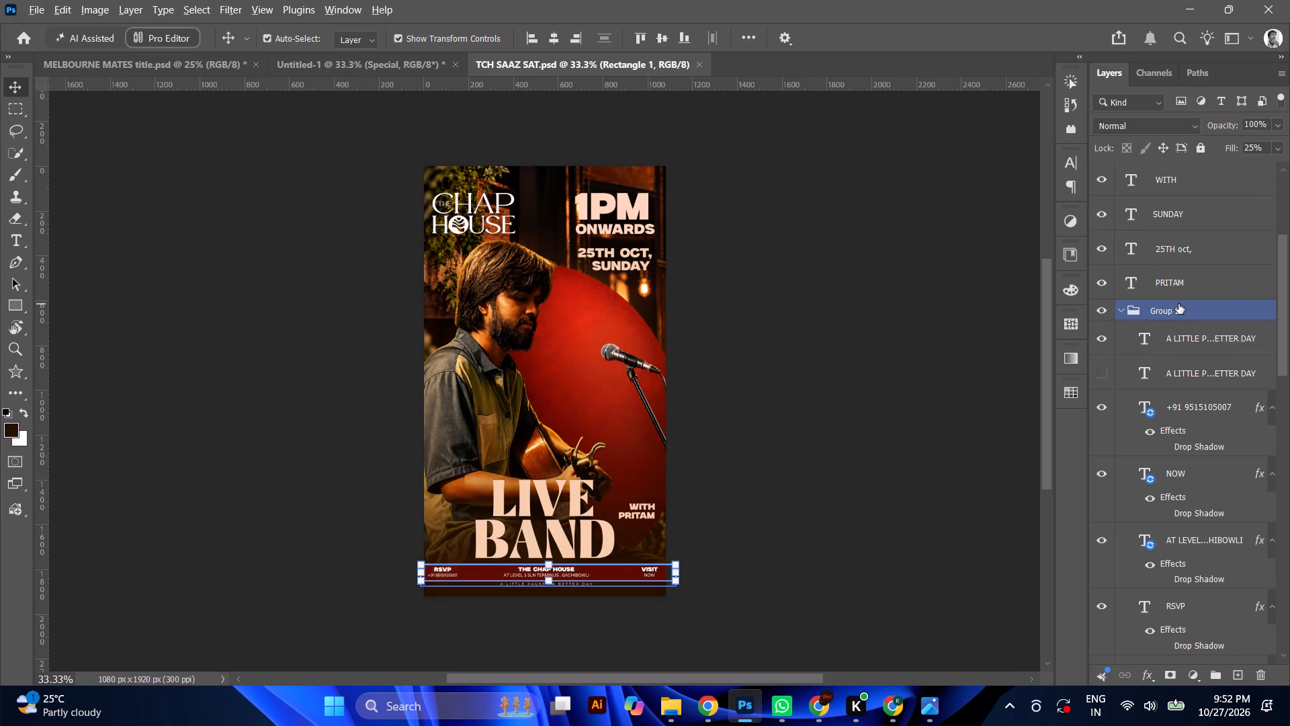
{"action": "left_click", "coordinate": [1178, 305]}
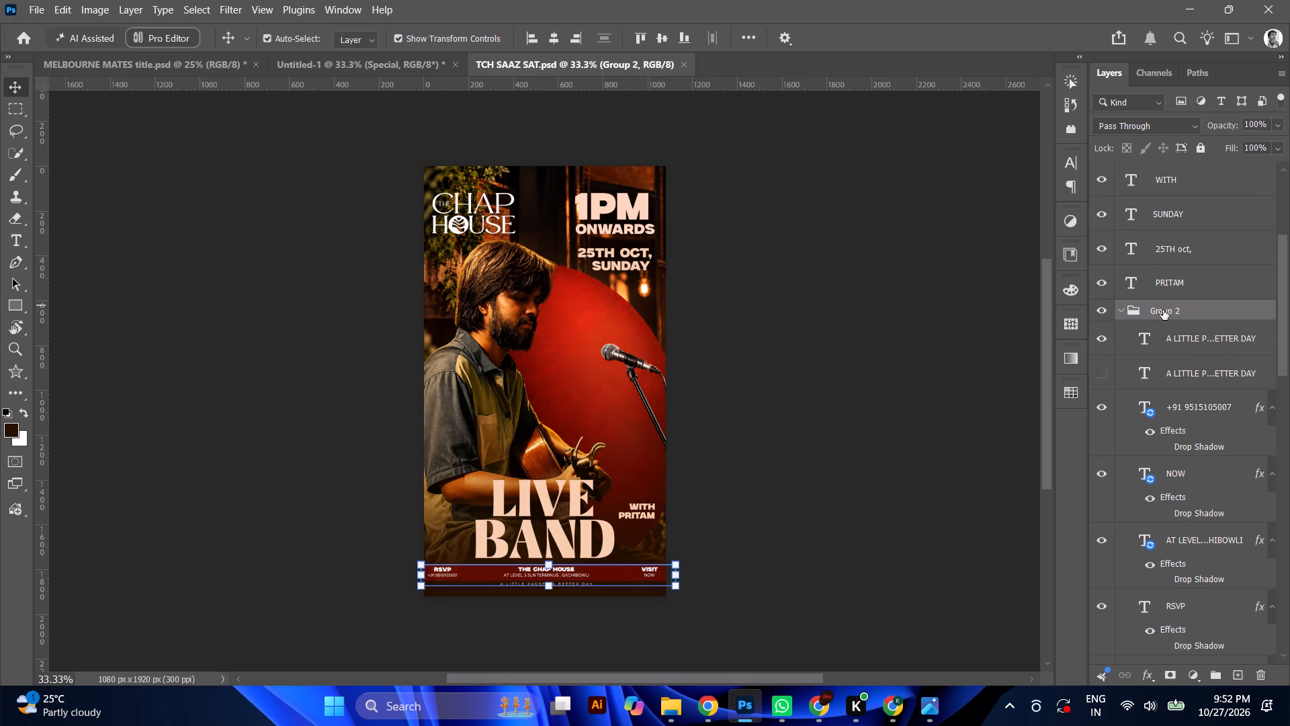
{"action": "left_click_drag", "start_coordinate": [1163, 310], "coordinate": [335, 66]}
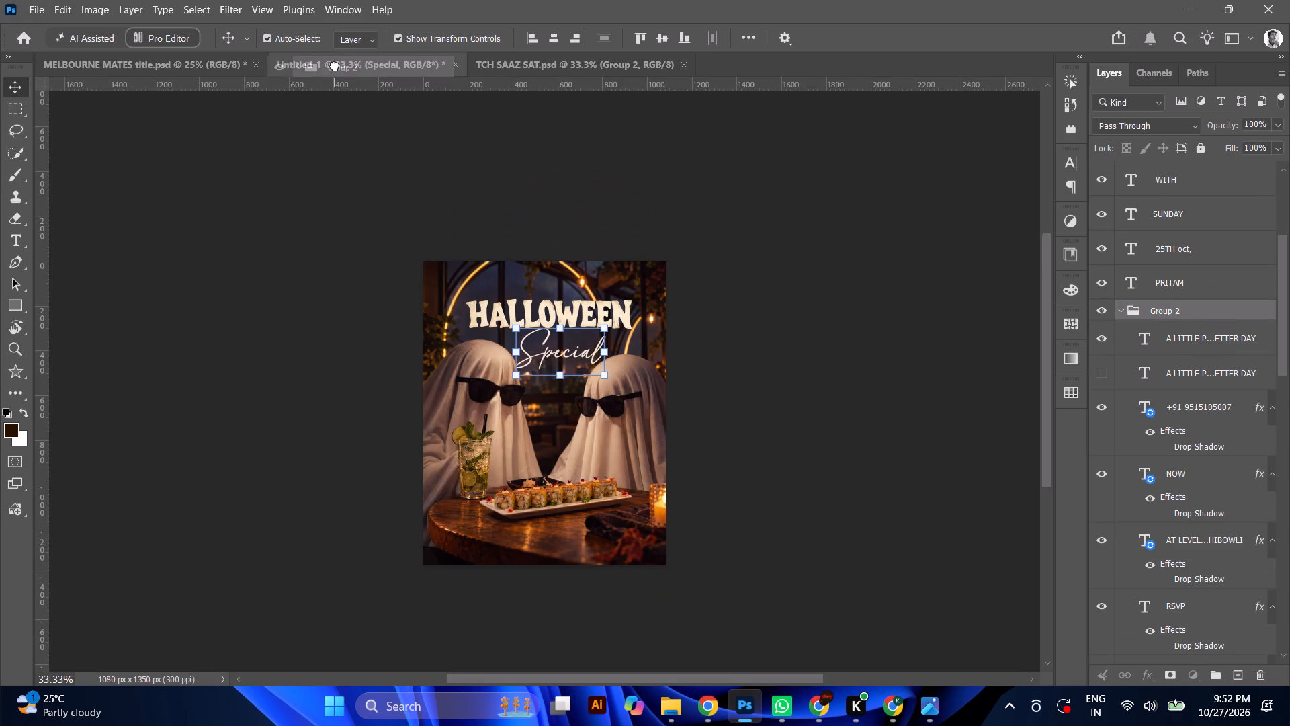
{"action": "left_click_drag", "start_coordinate": [335, 66], "coordinate": [519, 487]}
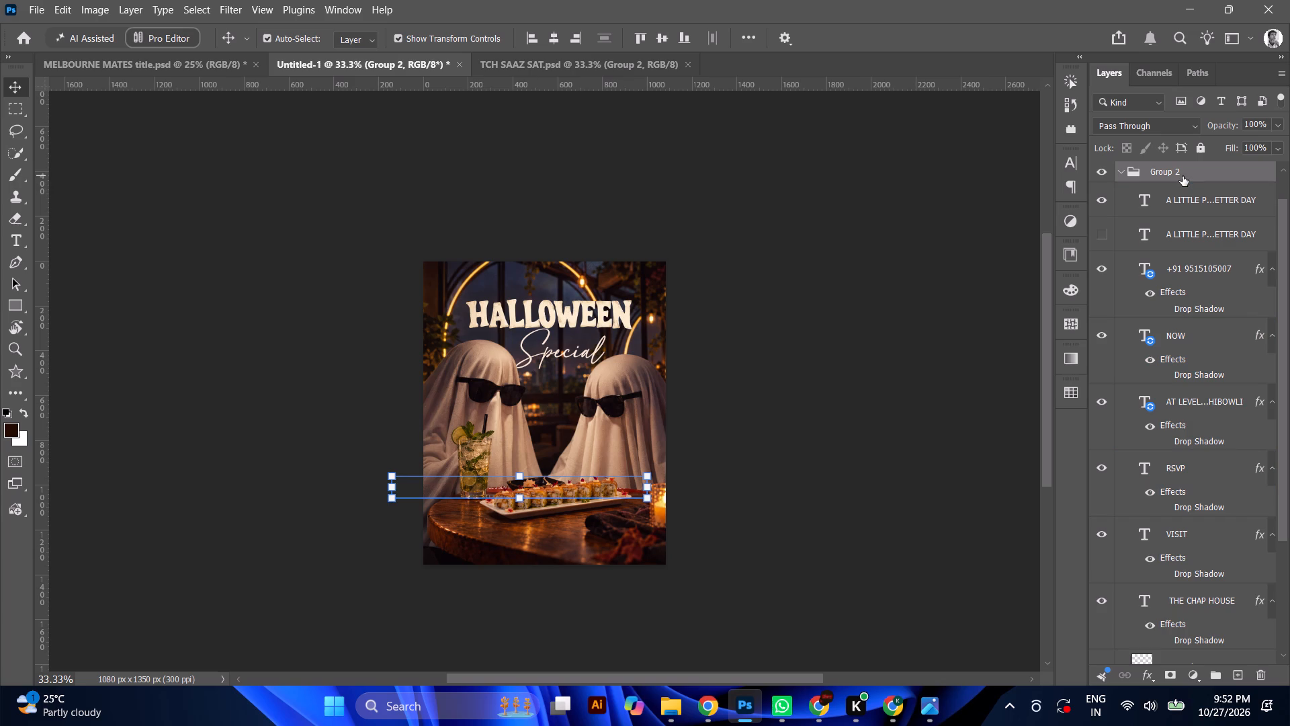
Move the copied footer group, Group 2, above Layer 1 at the top of the layer stack.
{"action": "scroll", "coordinate": [1182, 176], "scroll_direction": "up", "scroll_amount": 1}
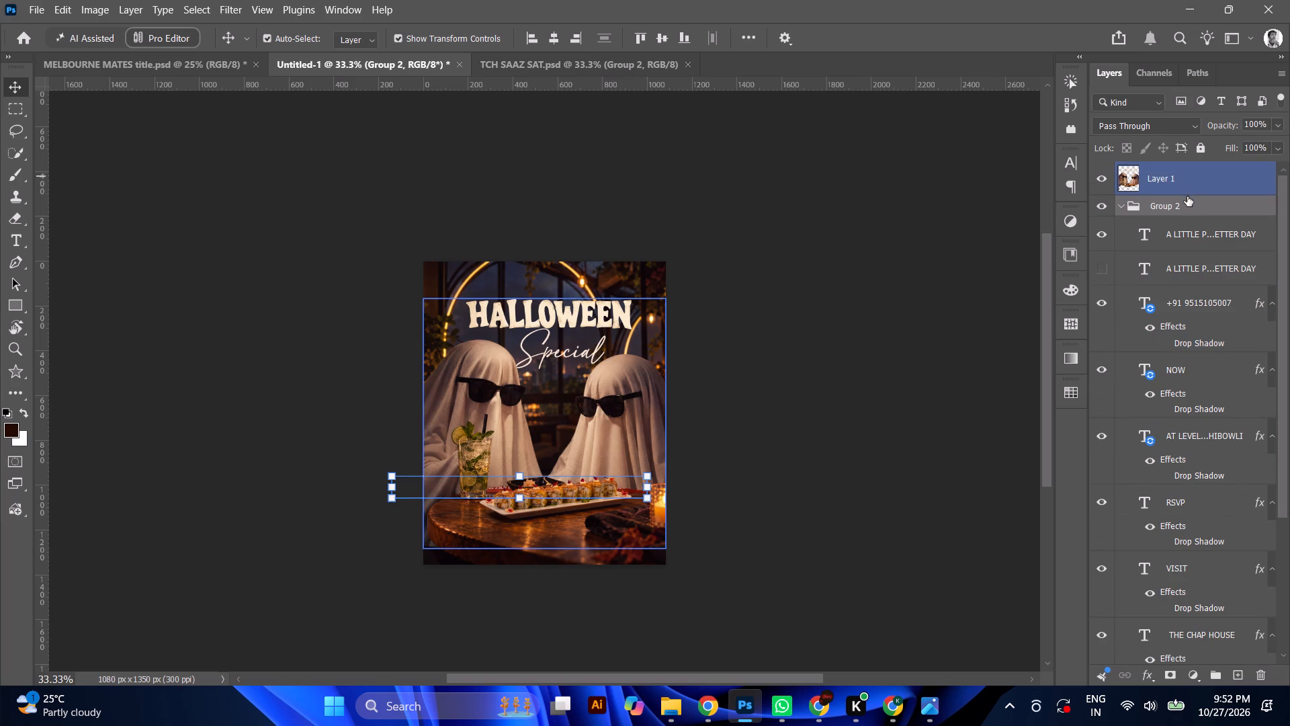
{"action": "left_click_drag", "start_coordinate": [1187, 202], "coordinate": [1180, 168]}
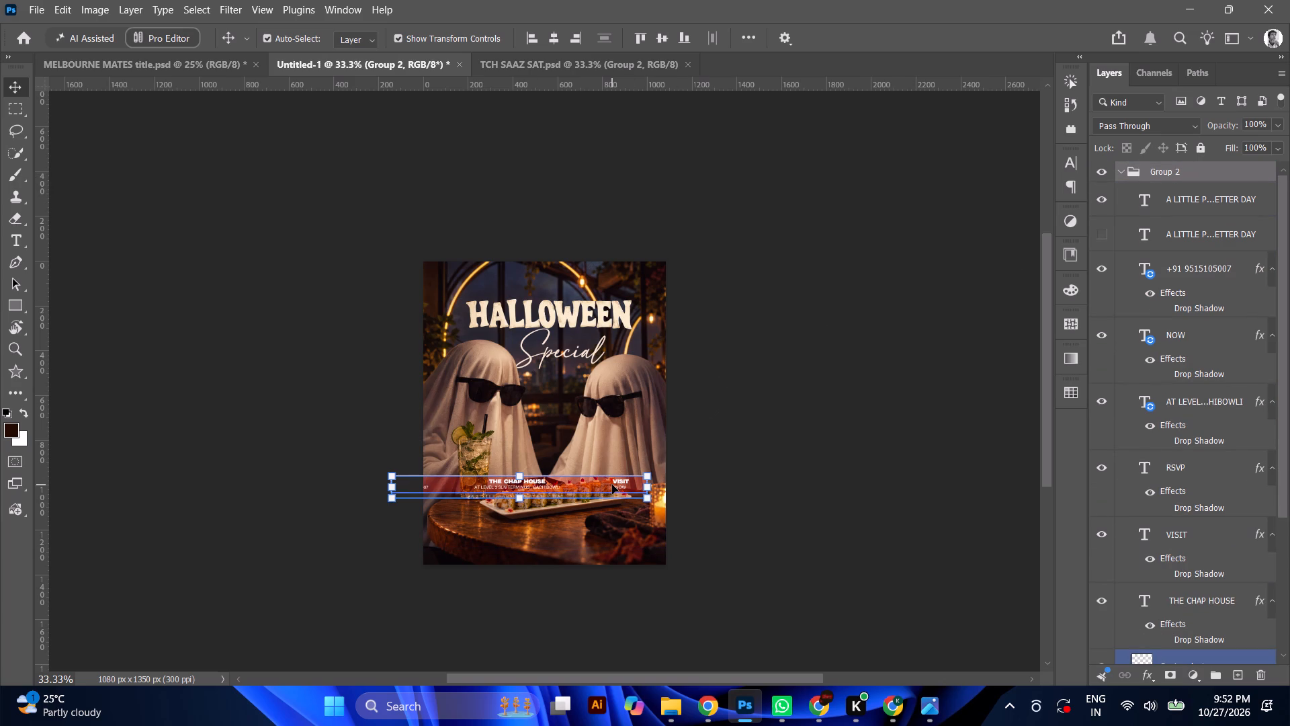
Align the footer group, Group 2, to the horizontal centre of the poster.
{"action": "left_click", "coordinate": [552, 36]}
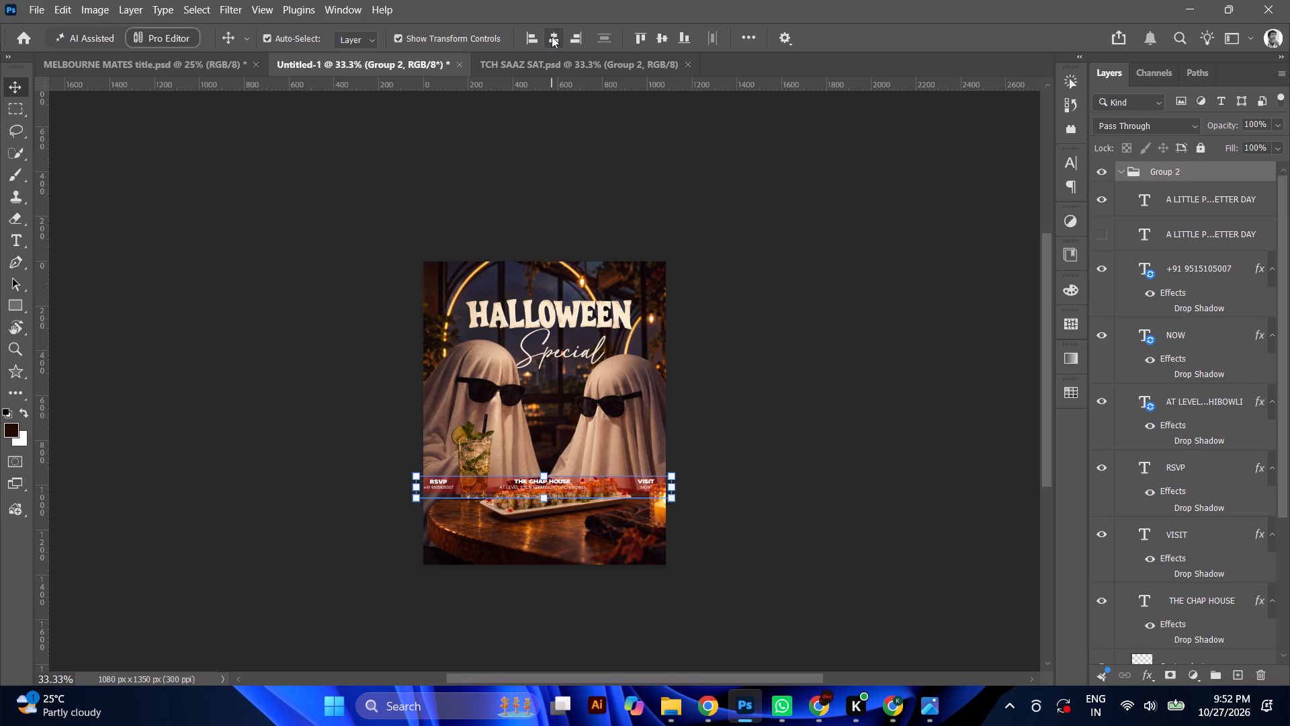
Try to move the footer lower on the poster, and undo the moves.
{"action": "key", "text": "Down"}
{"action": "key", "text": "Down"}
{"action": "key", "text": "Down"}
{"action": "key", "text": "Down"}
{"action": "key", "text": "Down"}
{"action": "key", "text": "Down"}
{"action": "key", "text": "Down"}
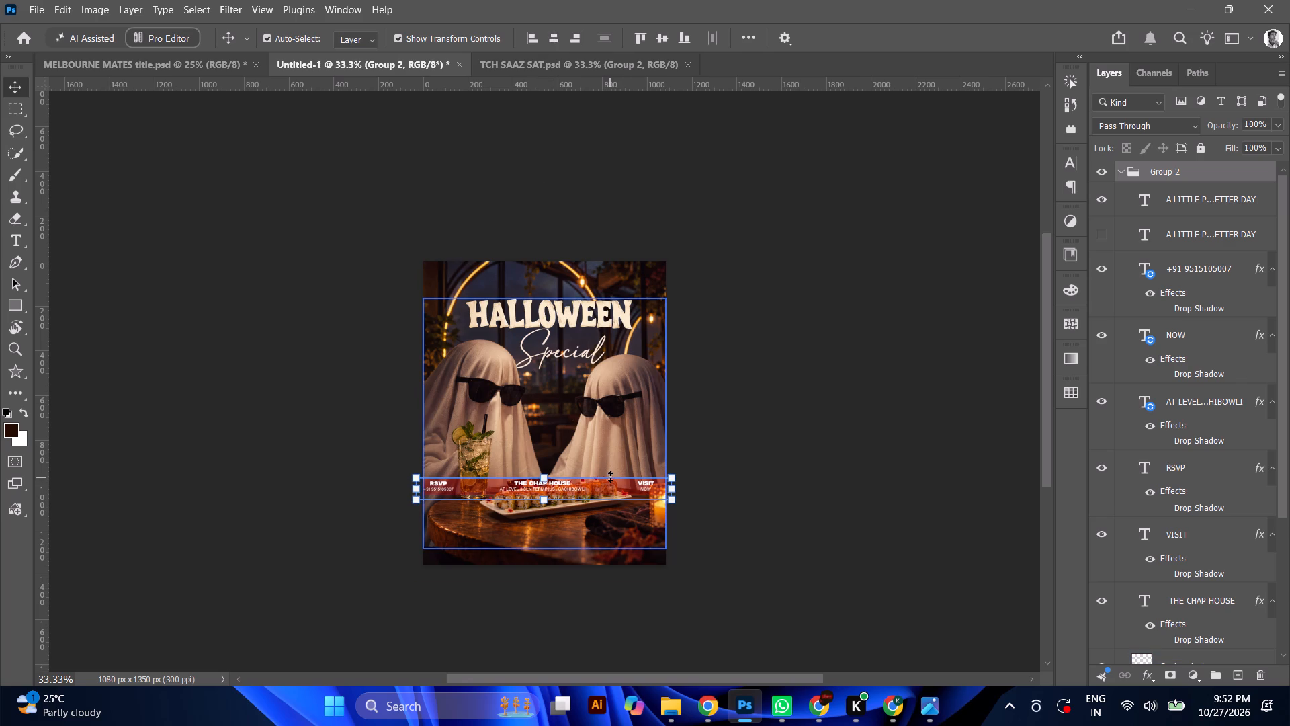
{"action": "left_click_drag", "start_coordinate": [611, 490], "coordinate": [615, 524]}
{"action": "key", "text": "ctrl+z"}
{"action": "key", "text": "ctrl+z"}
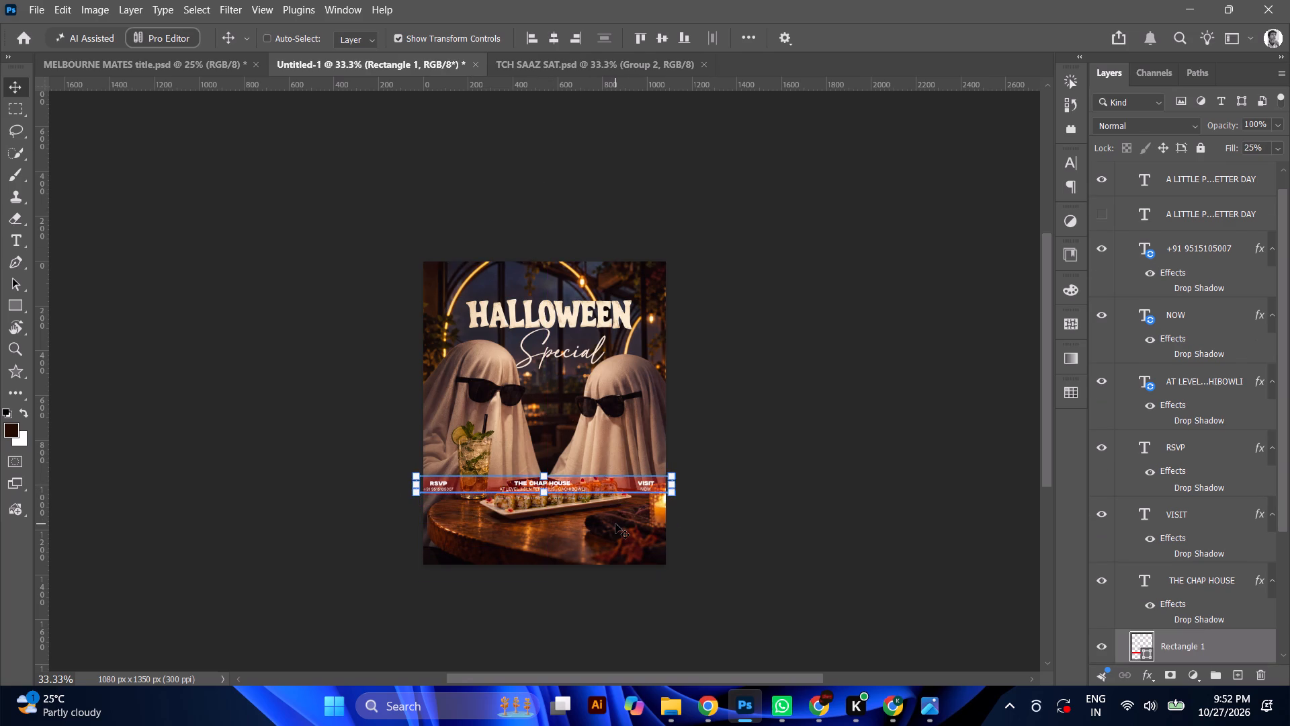
Move the whole footer group, Group 2, straight down below the sushi platter to near the poster's bottom edge.
{"action": "scroll", "coordinate": [1271, 179], "scroll_direction": "up", "scroll_amount": 7}
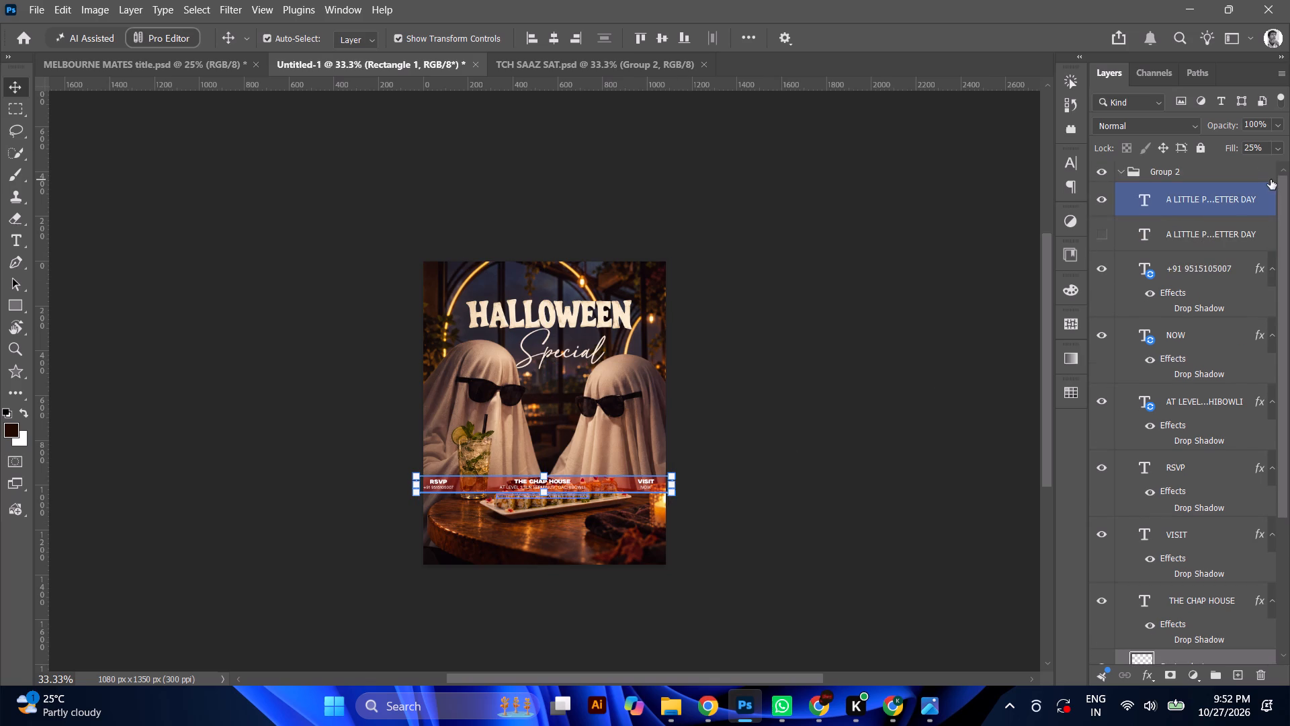
{"action": "left_click", "coordinate": [1182, 169]}
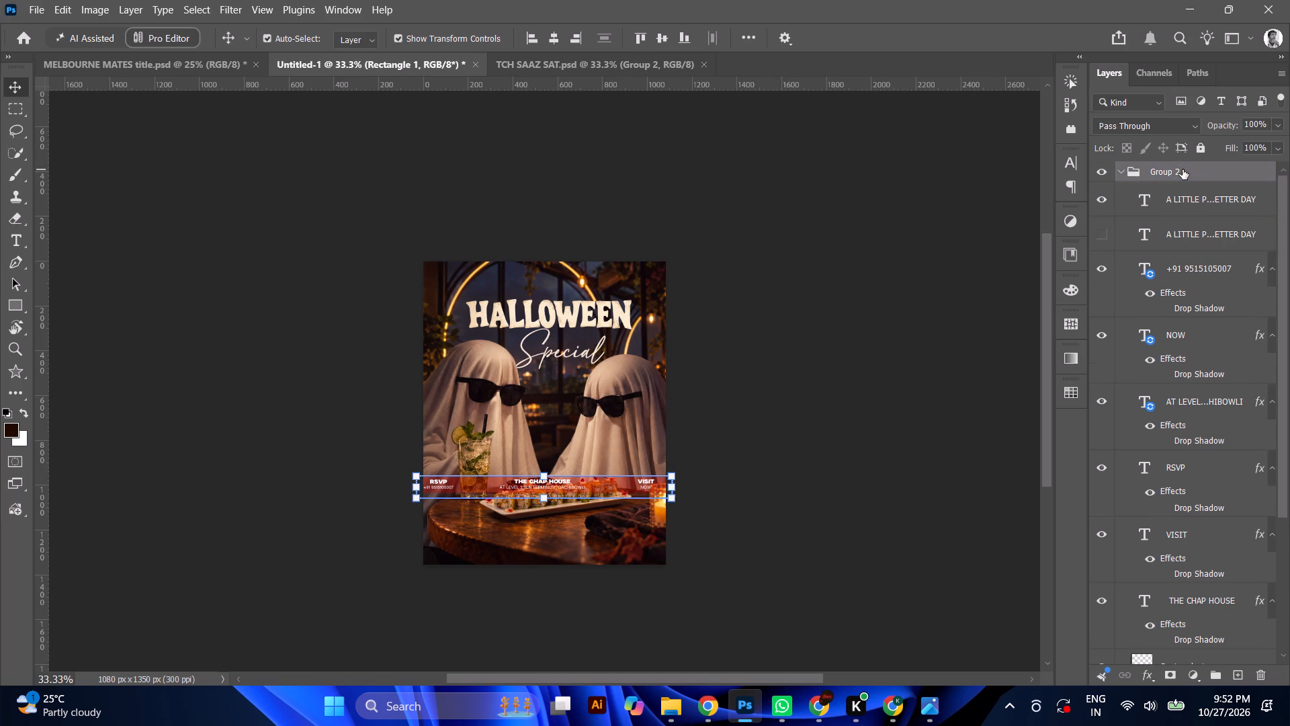
{"action": "key", "text": "Down"}
{"action": "key", "text": "Down"}
{"action": "key", "text": "Down"}
{"action": "key", "text": "Down"}
{"action": "key", "text": "Down"}
{"action": "key", "text": "Down"}
{"action": "key", "text": "Down"}
{"action": "key", "text": "Down"}
{"action": "key", "text": "Down"}
{"action": "key", "text": "Down"}
{"action": "key", "text": "Down"}
{"action": "key", "text": "Down"}
{"action": "key", "text": "Down"}
{"action": "key", "text": "Down"}
{"action": "key", "text": "Down"}
{"action": "key", "text": "Down"}
{"action": "key", "text": "Down"}
{"action": "key", "text": "Down"}
{"action": "key", "text": "Down"}
{"action": "key", "text": "Down"}
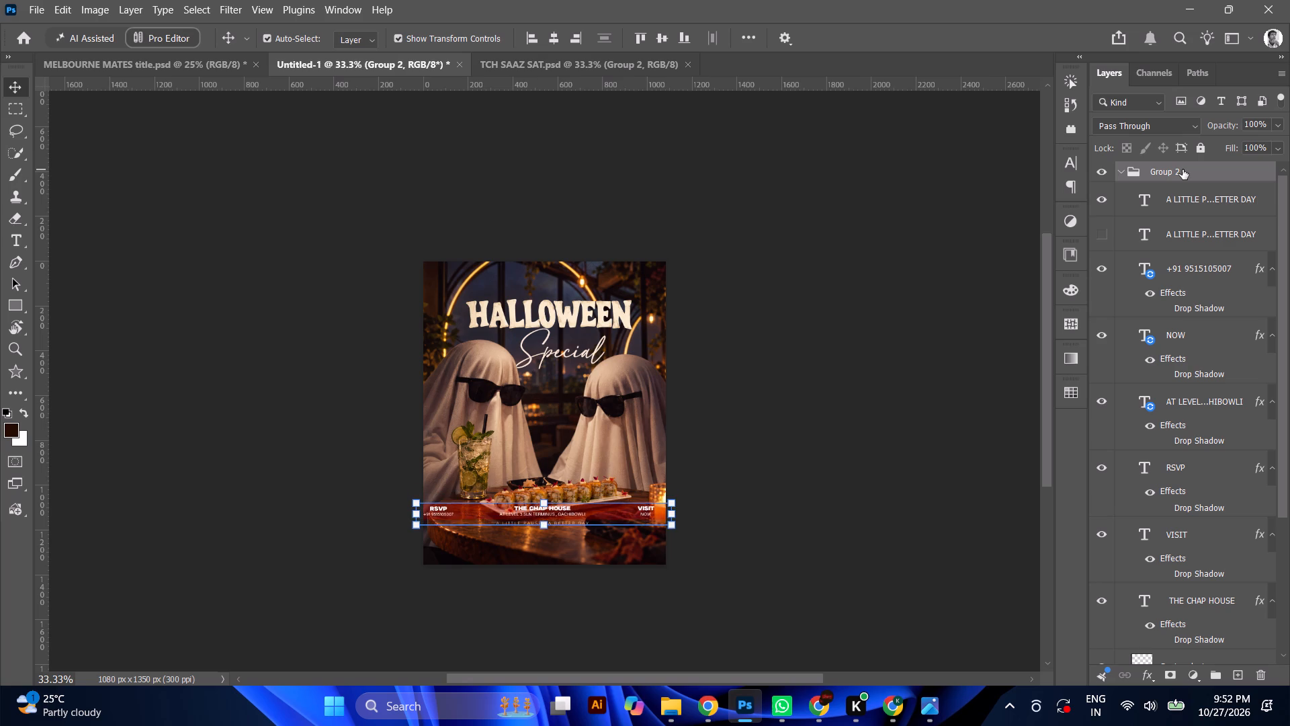
{"action": "key", "text": "Down"}
{"action": "key", "text": "Down"}
{"action": "key", "text": "Down"}
{"action": "key", "text": "Down"}
{"action": "key", "text": "Down"}
{"action": "key", "text": "Down"}
{"action": "key", "text": "Down"}
{"action": "key", "text": "Down"}
{"action": "key", "text": "Down"}
{"action": "key", "text": "Down"}
{"action": "key", "text": "Down"}
{"action": "key", "text": "Down"}
{"action": "key", "text": "Down"}
{"action": "key", "text": "Down"}
{"action": "key", "text": "Down"}
{"action": "key", "text": "Down"}
{"action": "key", "text": "Down"}
{"action": "key", "text": "Down"}
{"action": "key", "text": "Down"}
{"action": "key", "text": "Down"}
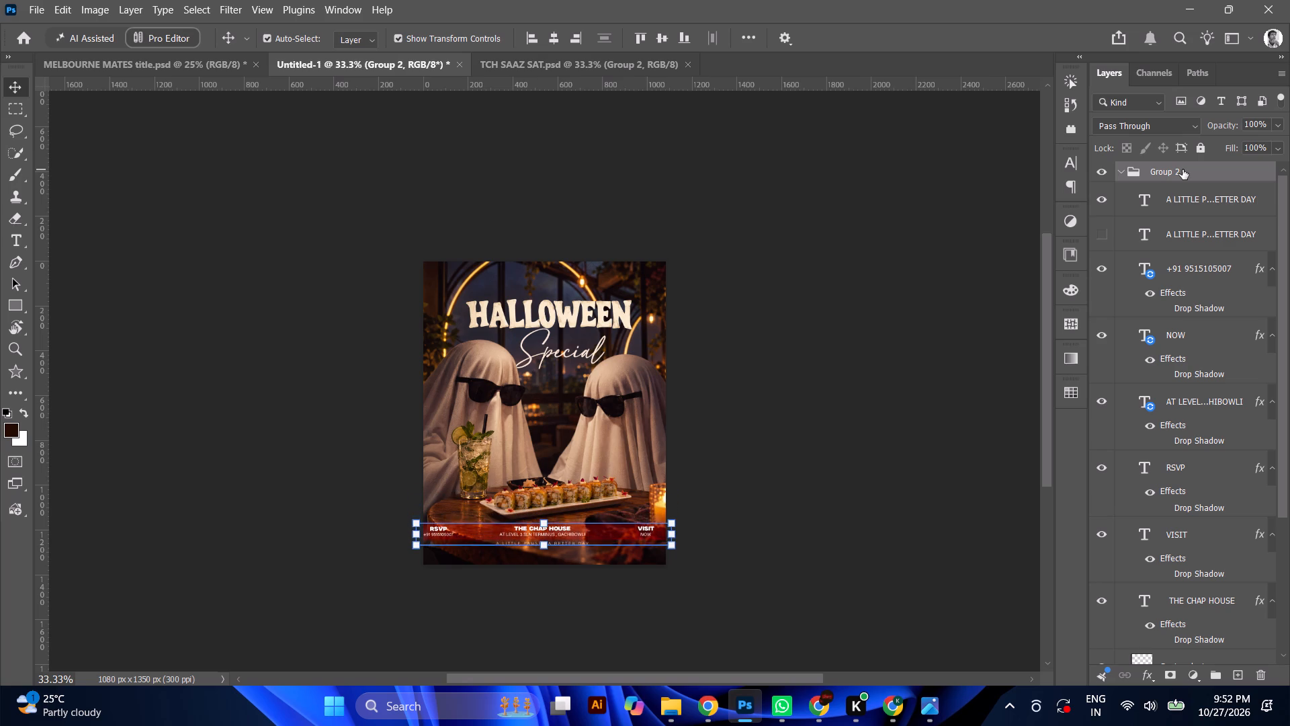
{"action": "key", "text": "Down"}
{"action": "key", "text": "Down"}
{"action": "key", "text": "Down"}
{"action": "key", "text": "Down"}
{"action": "key", "text": "Down"}
{"action": "key", "text": "Down"}
{"action": "key", "text": "Down"}
{"action": "key", "text": "Down"}
{"action": "key", "text": "Down"}
{"action": "key", "text": "Down"}
{"action": "key", "text": "Down"}
{"action": "key", "text": "Down"}
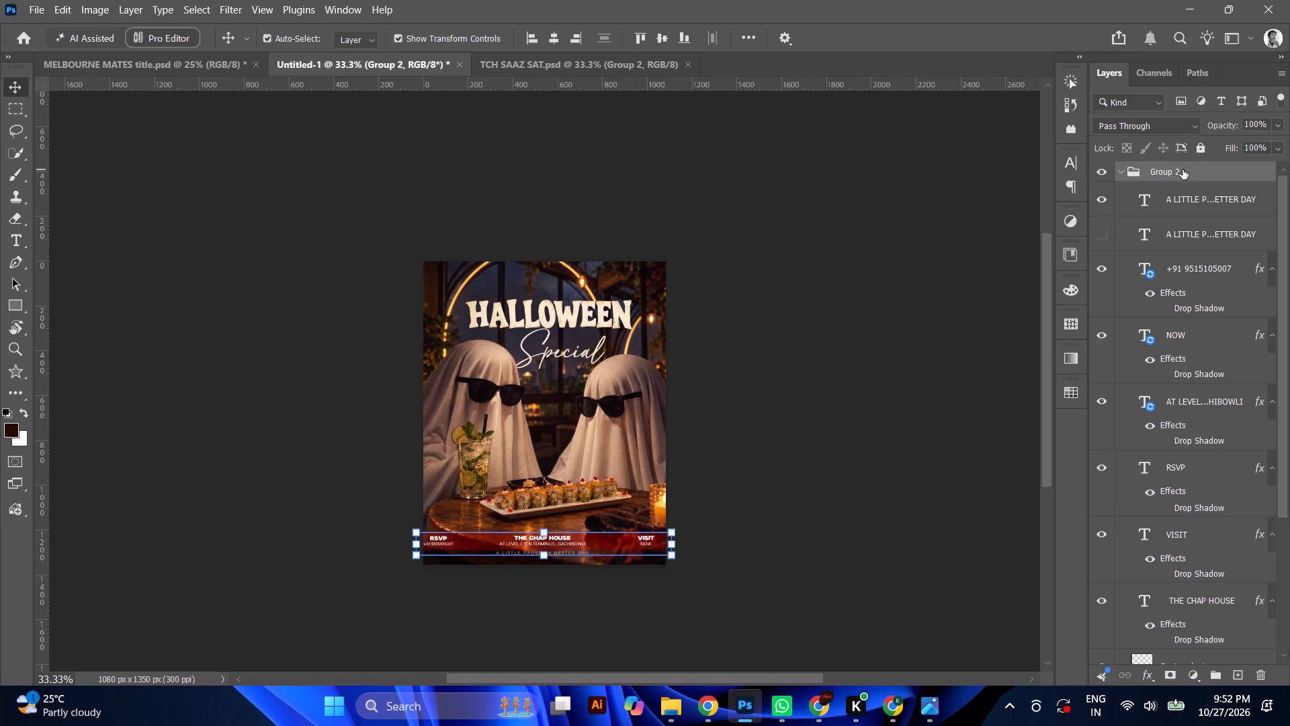
Set the blending mode of the footer group, Group 2, to Normal.
{"action": "type", "text": "++"}
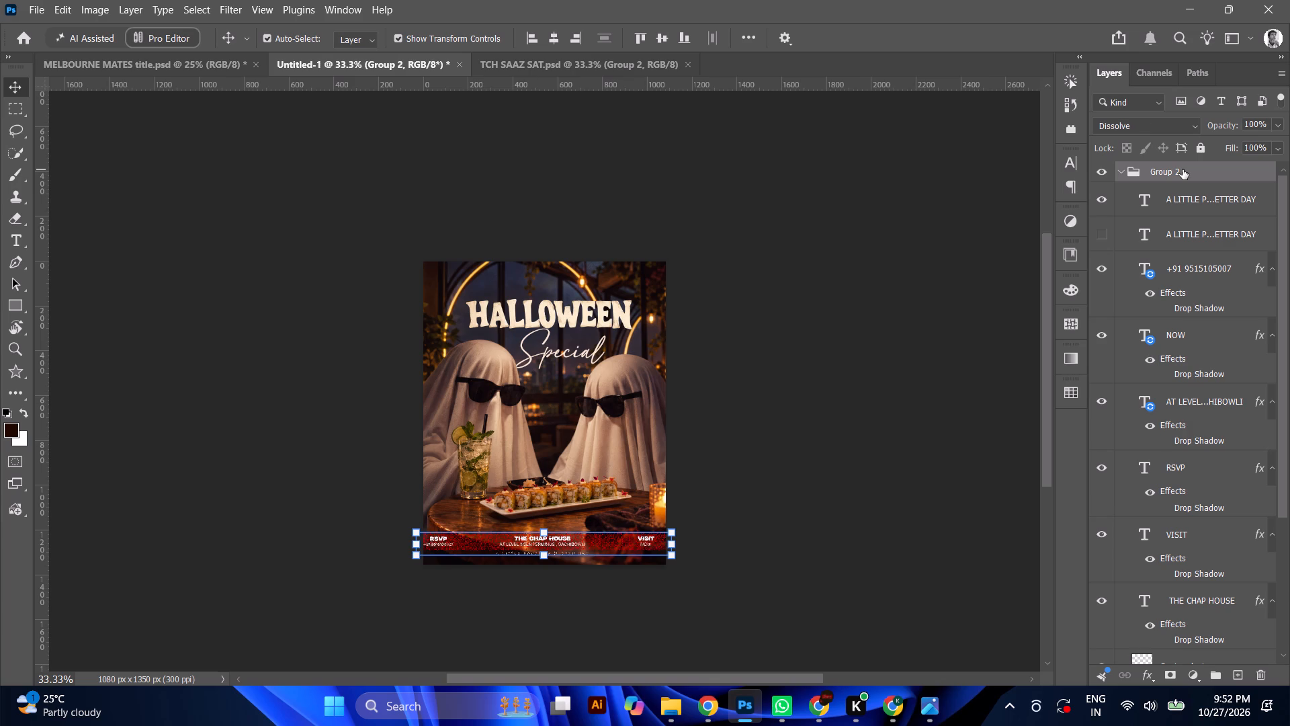
{"action": "left_click", "coordinate": [1171, 128]}
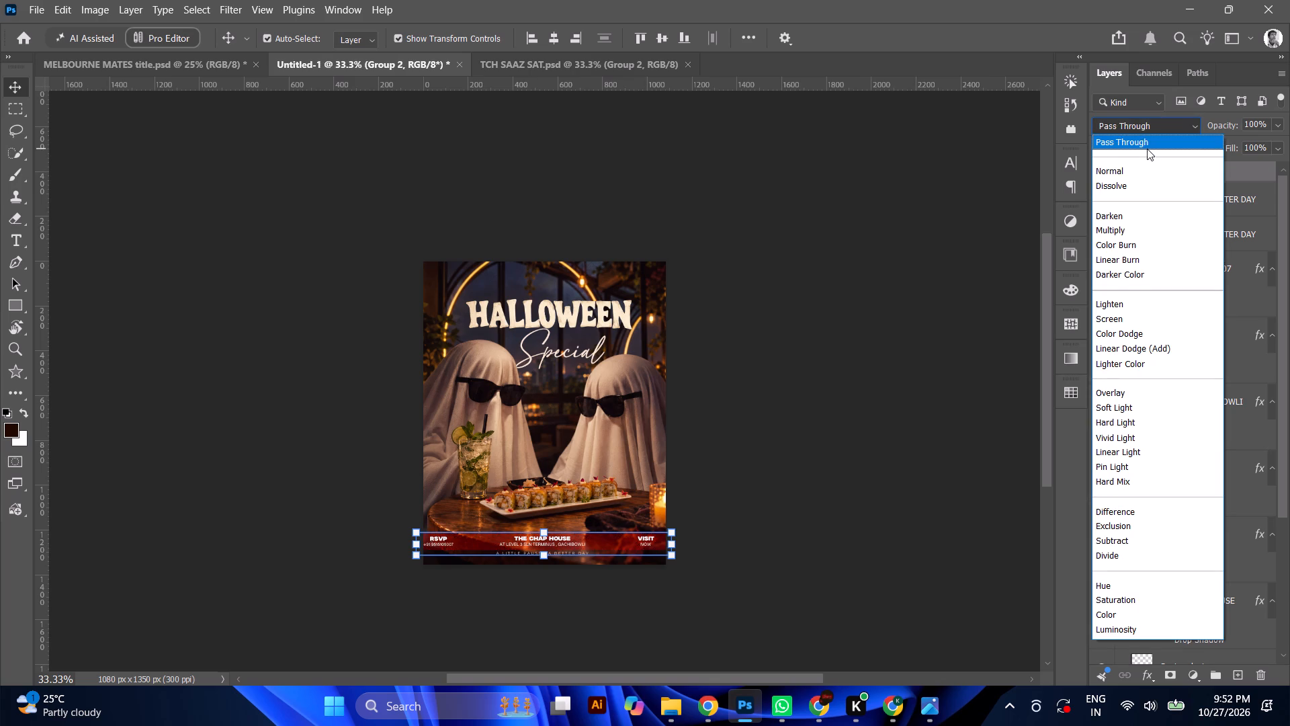
{"action": "left_click", "coordinate": [1144, 167]}
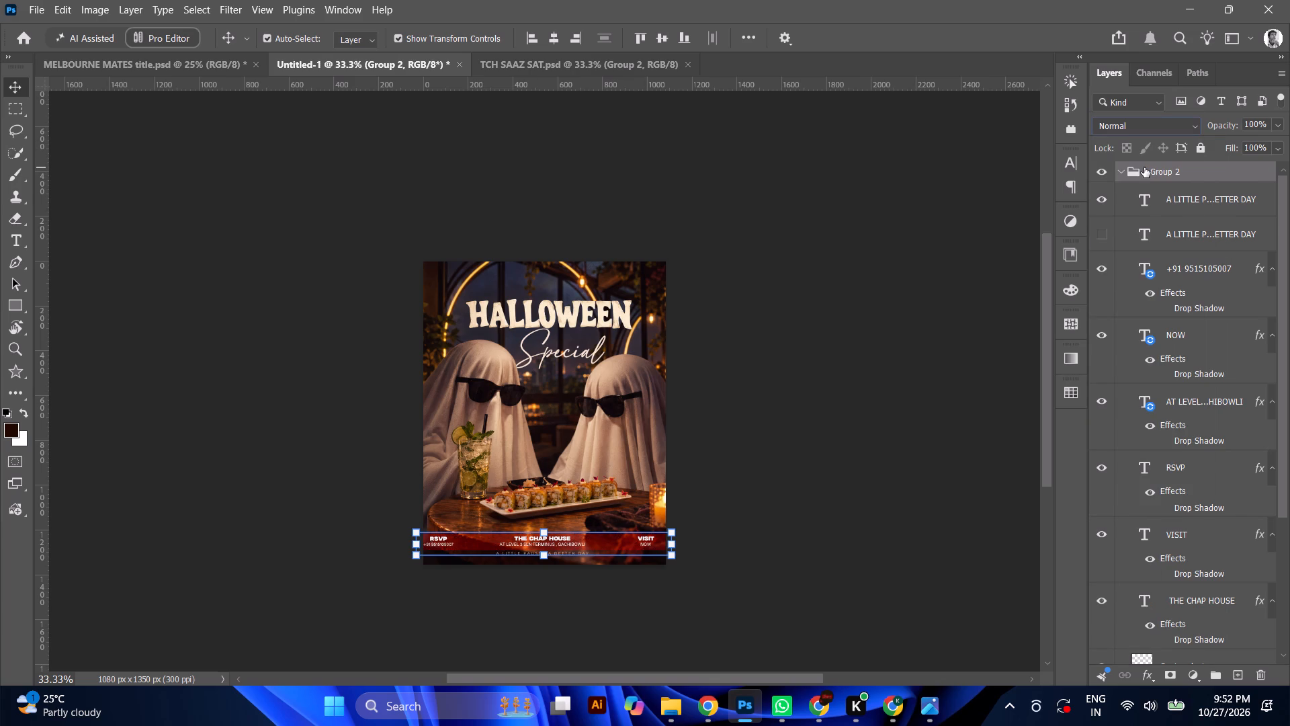
{"action": "type", "text": "++"}
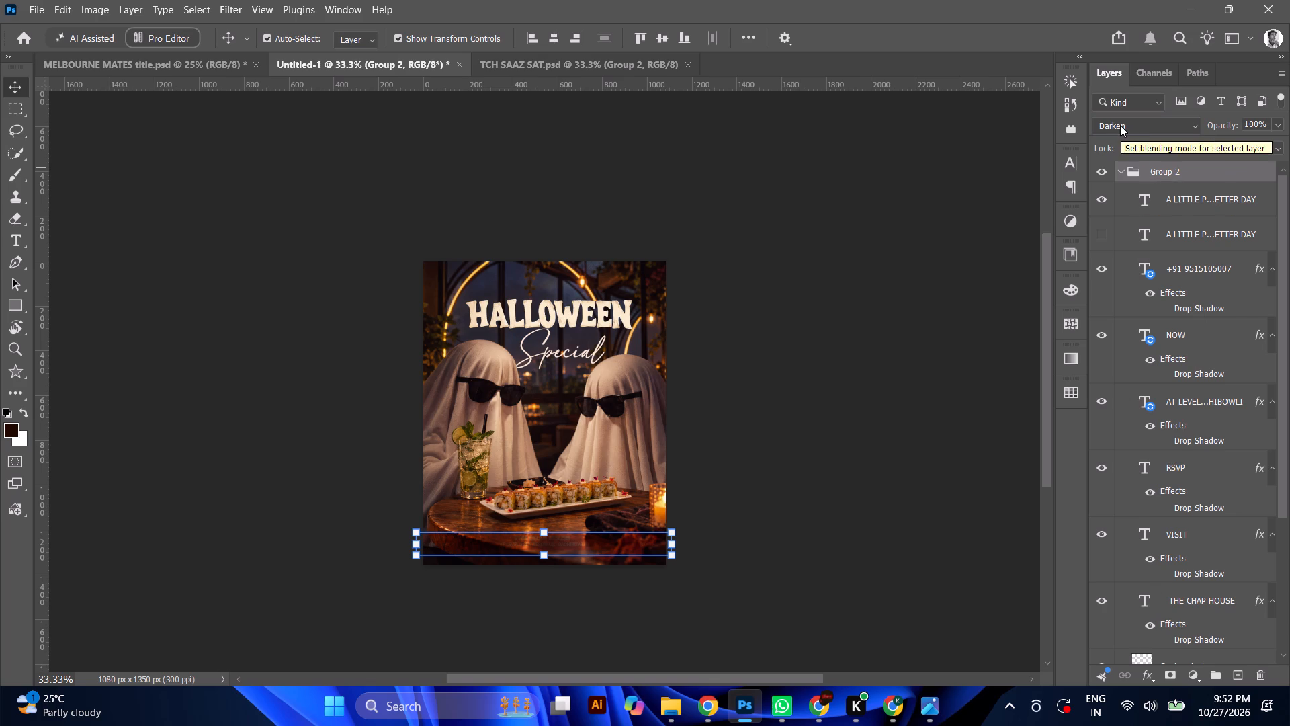
{"action": "left_click", "coordinate": [1120, 125]}
{"action": "left_click", "coordinate": [1116, 167]}
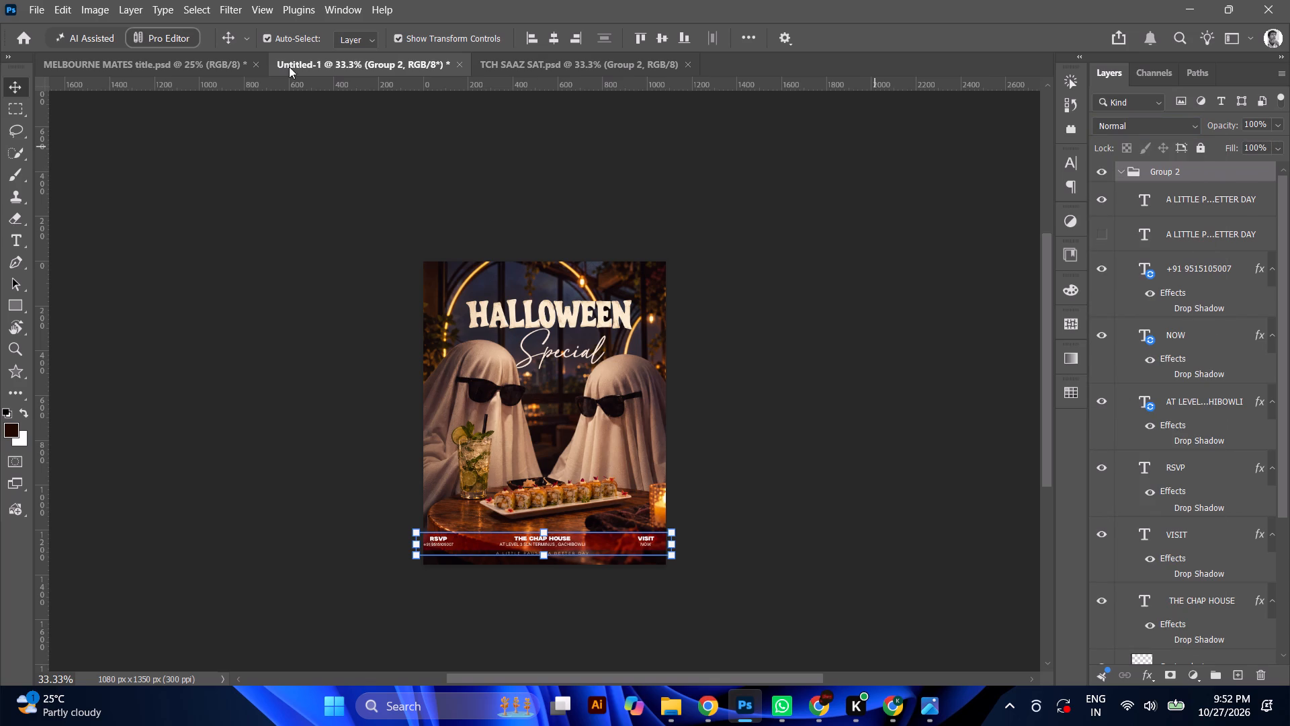
Nudge the footer group slightly right and down so the RSVP and VISIT details sit evenly between the poster's side edges.
{"action": "key", "text": "ctrl+plus"}
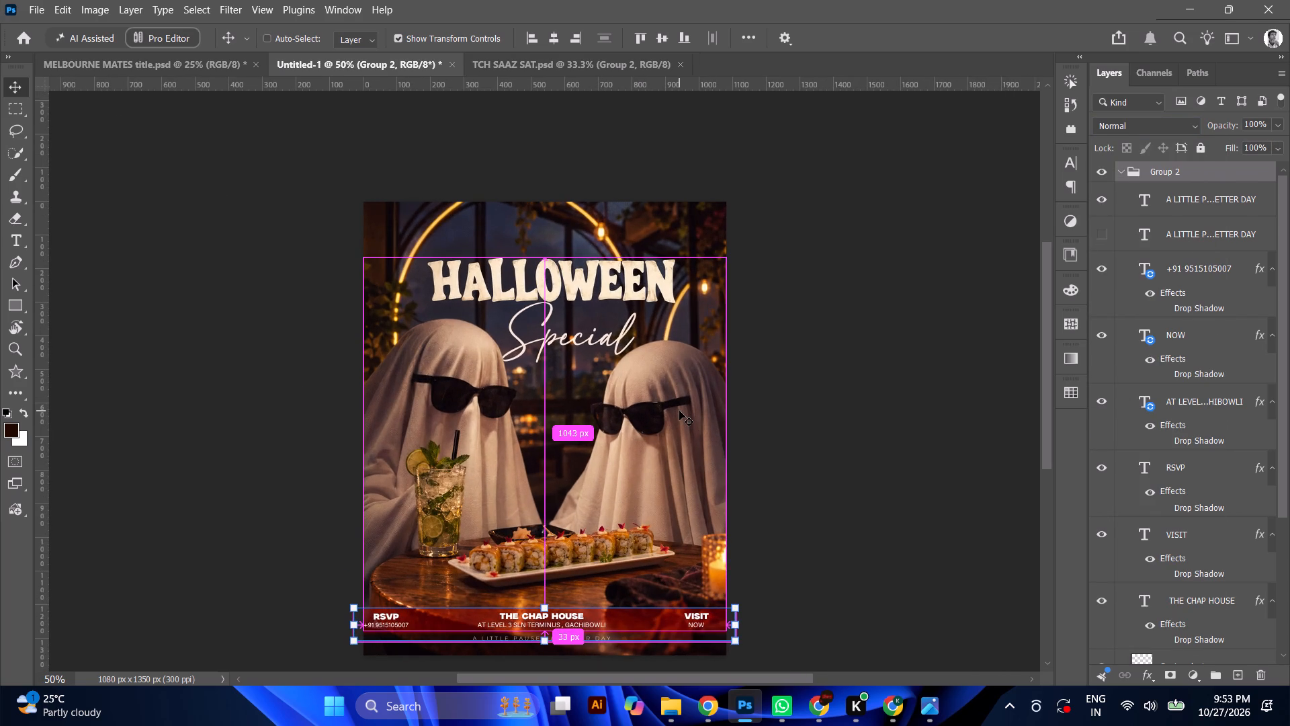
{"action": "scroll", "coordinate": [679, 411], "scroll_direction": "down", "scroll_amount": 1}
{"action": "key", "text": "ctrl+plus"}
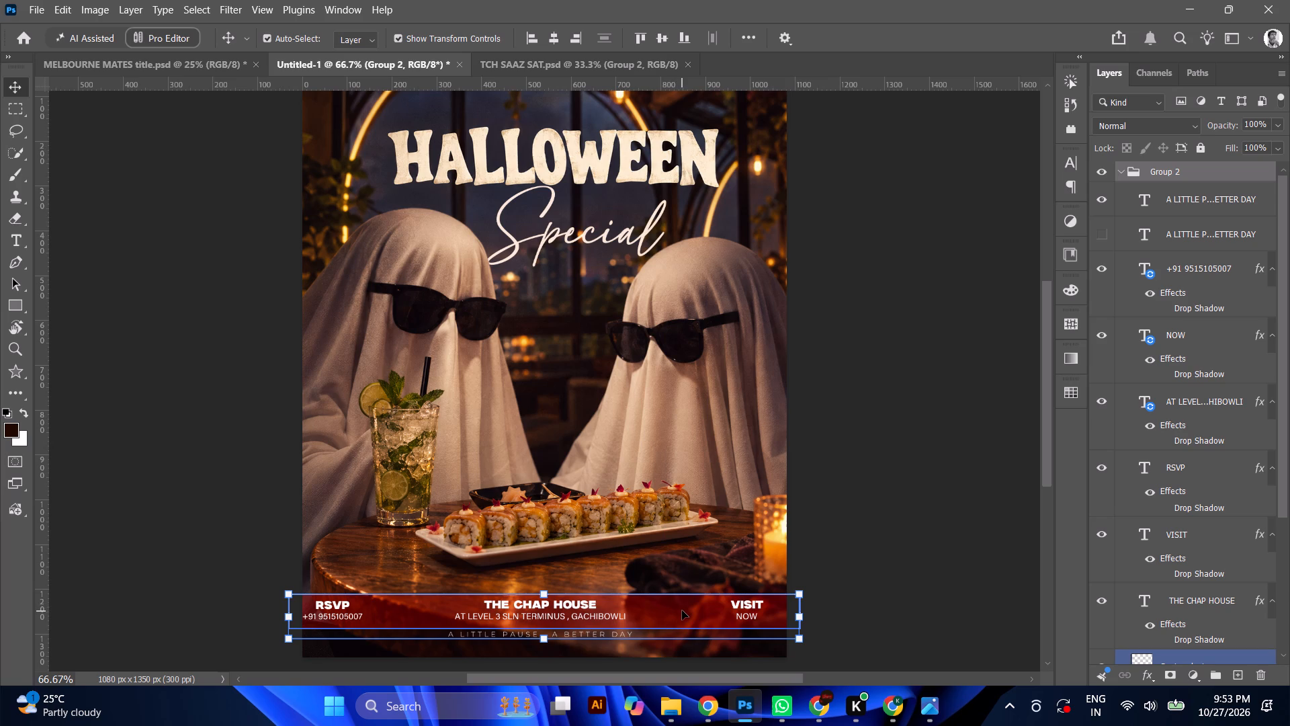
{"action": "key", "text": "Right"}
{"action": "key", "text": "Right"}
{"action": "key", "text": "Right"}
{"action": "key", "text": "Right"}
{"action": "key", "text": "Right"}
{"action": "key", "text": "Right"}
{"action": "key", "text": "Right"}
{"action": "key", "text": "Right"}
{"action": "key", "text": "Right"}
{"action": "key", "text": "Right"}
{"action": "key", "text": "Right"}
{"action": "key", "text": "Right"}
{"action": "key", "text": "Right"}
{"action": "key", "text": "Right"}
{"action": "key", "text": "Right"}
{"action": "key", "text": "Right"}
{"action": "key", "text": "Right"}
{"action": "key", "text": "Right"}
{"action": "key", "text": "Right"}
{"action": "key", "text": "Right"}
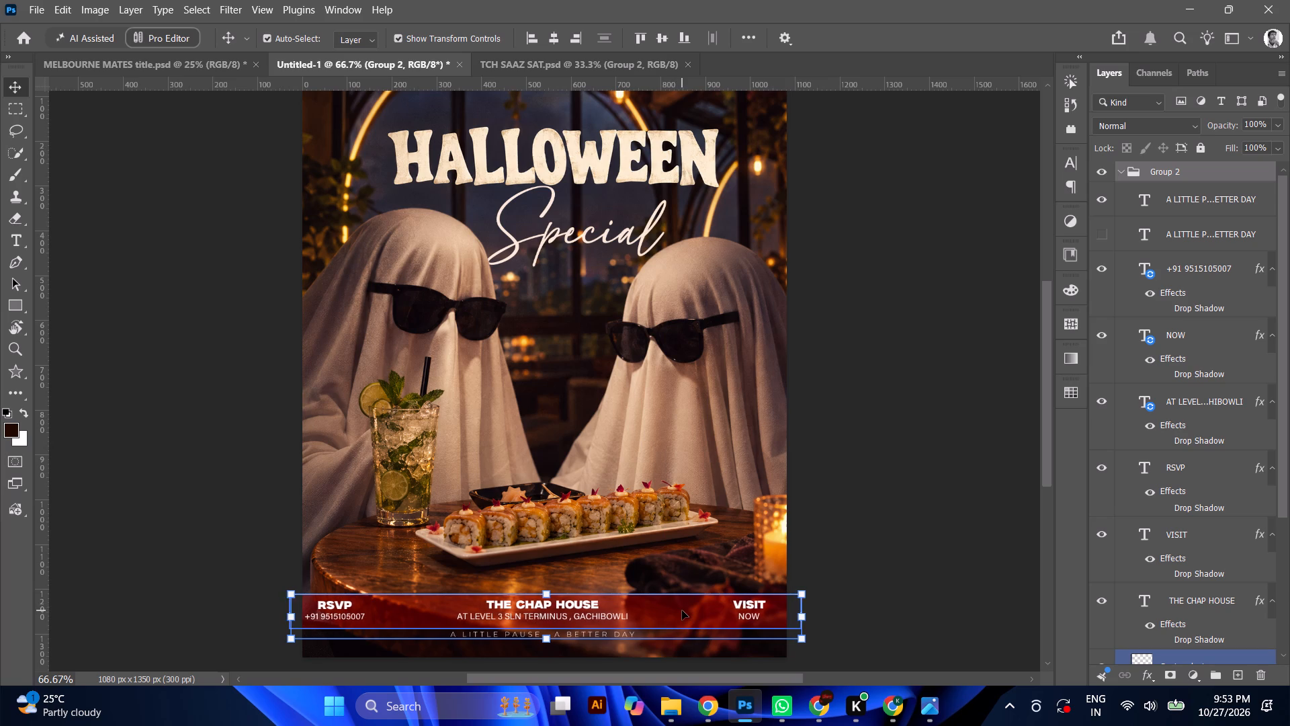
{"action": "key", "text": "Down"}
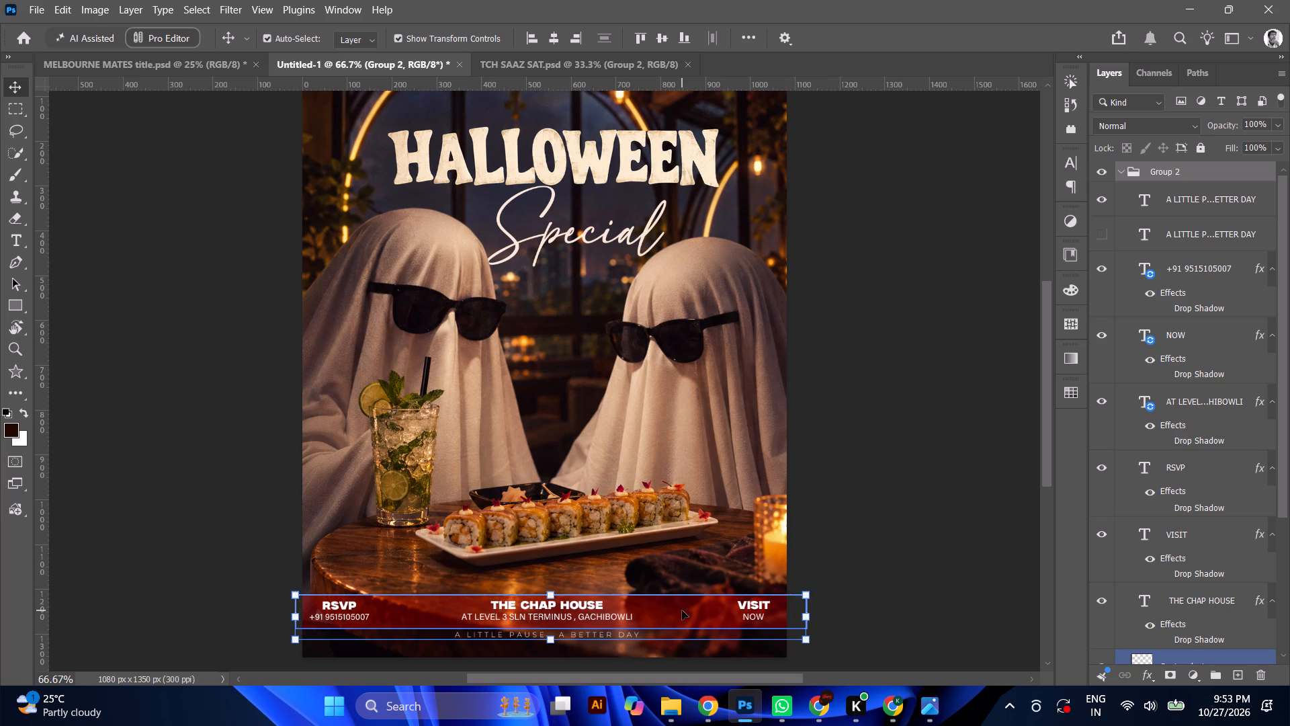
{"action": "key", "text": "Left"}
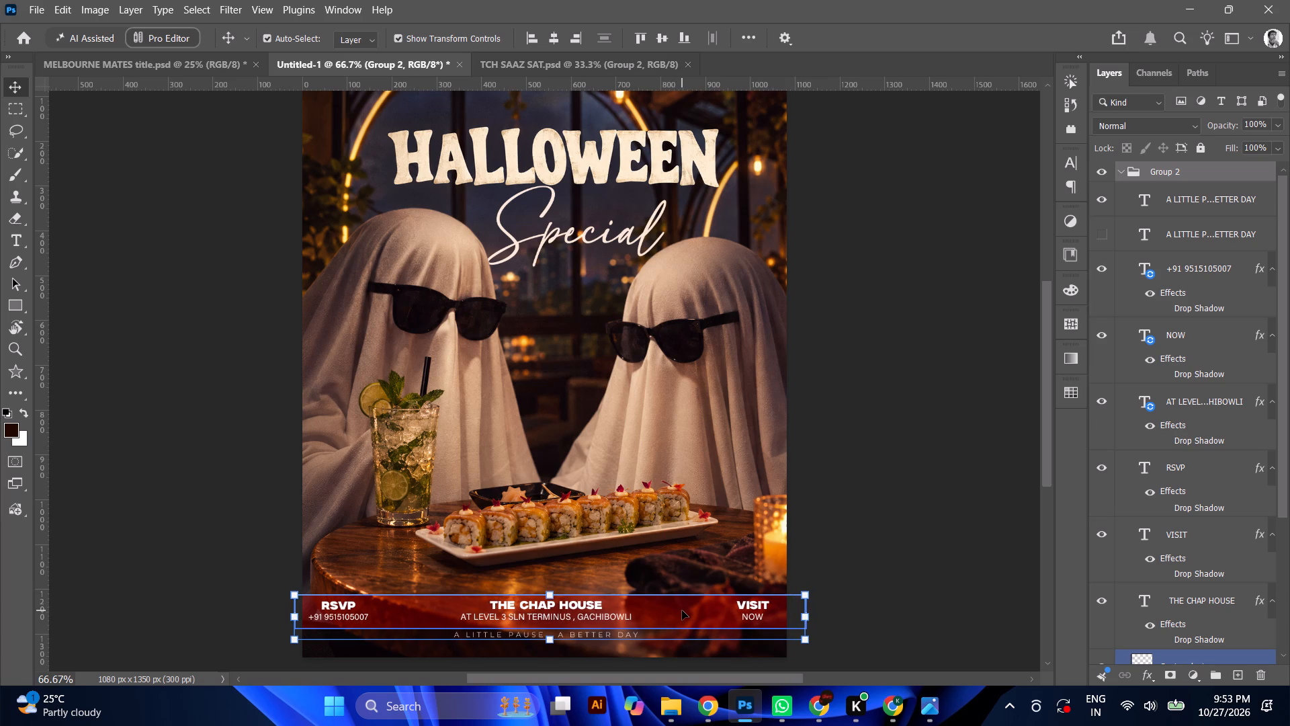
Examine the footer's VISIT text and overall placement against the whole poster at several magnifications.
{"action": "left_click", "coordinate": [1218, 531]}
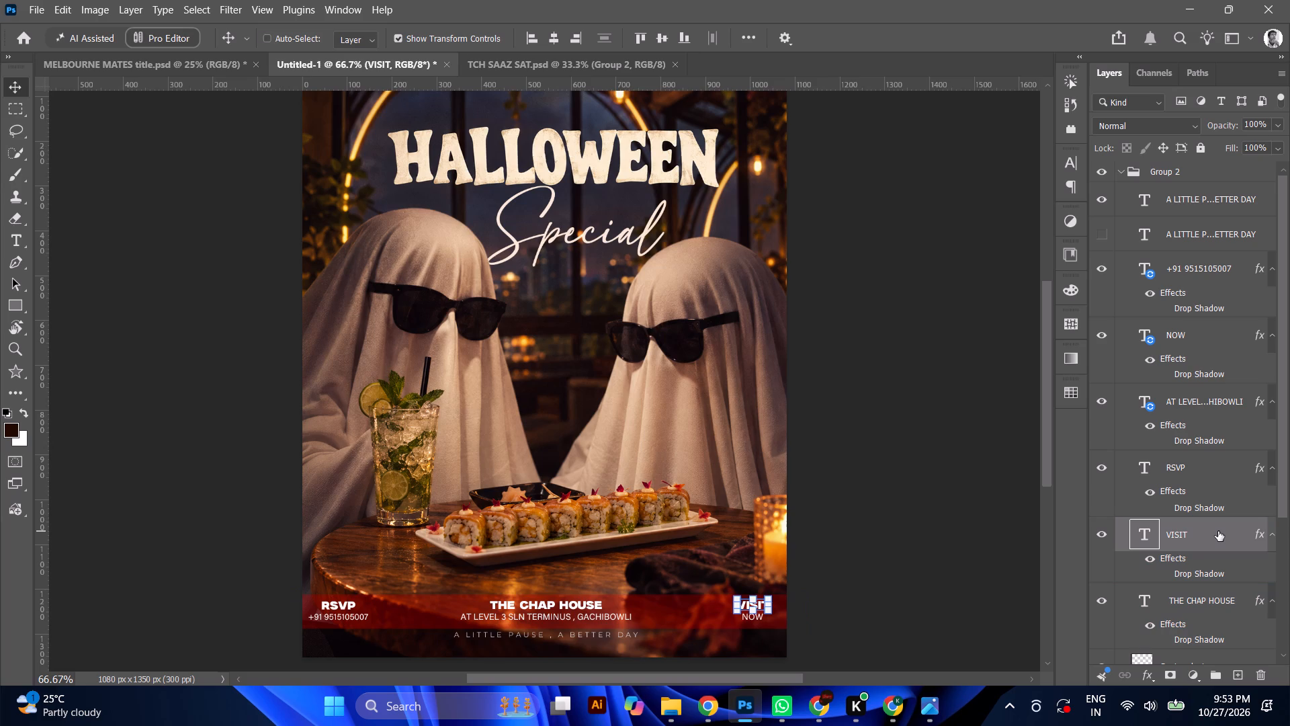
{"action": "key", "text": "ctrl+minus"}
{"action": "key", "text": "ctrl+minus"}
{"action": "key", "text": "ctrl+plus"}
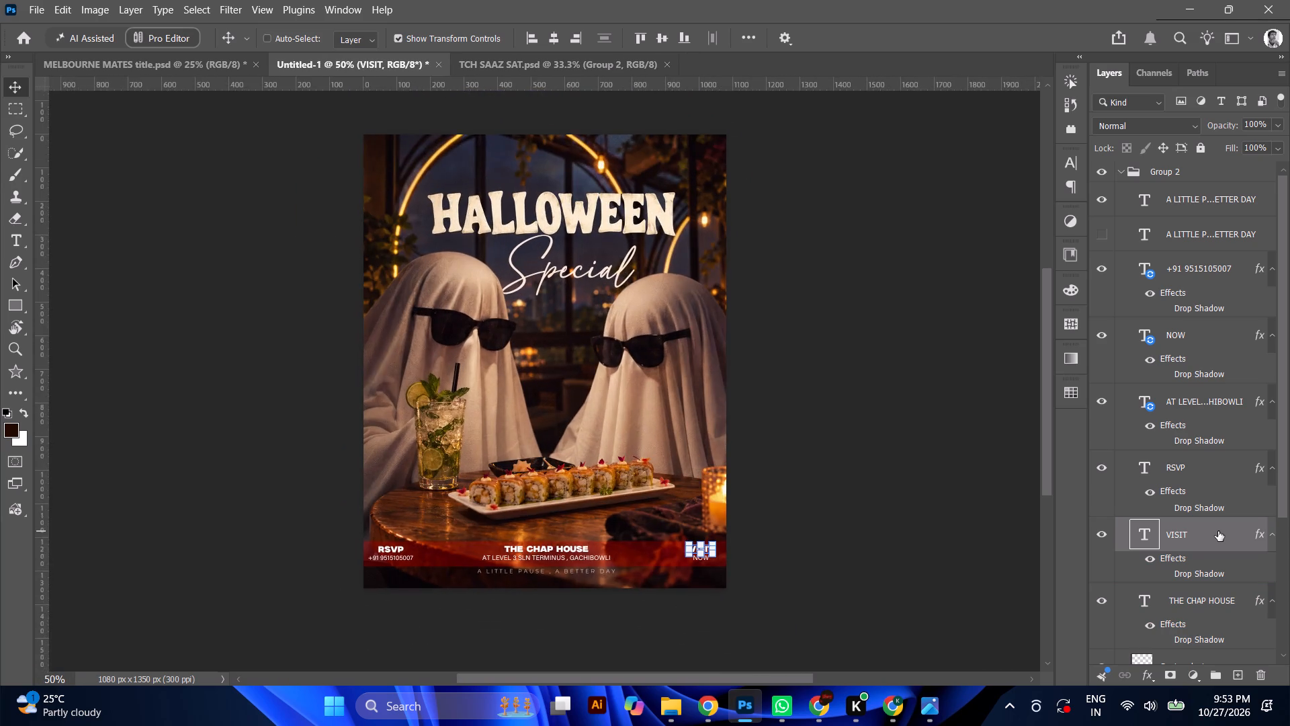
{"action": "key", "text": "ctrl+plus"}
{"action": "key", "text": "ctrl+minus"}
{"action": "key", "text": "ctrl+plus"}
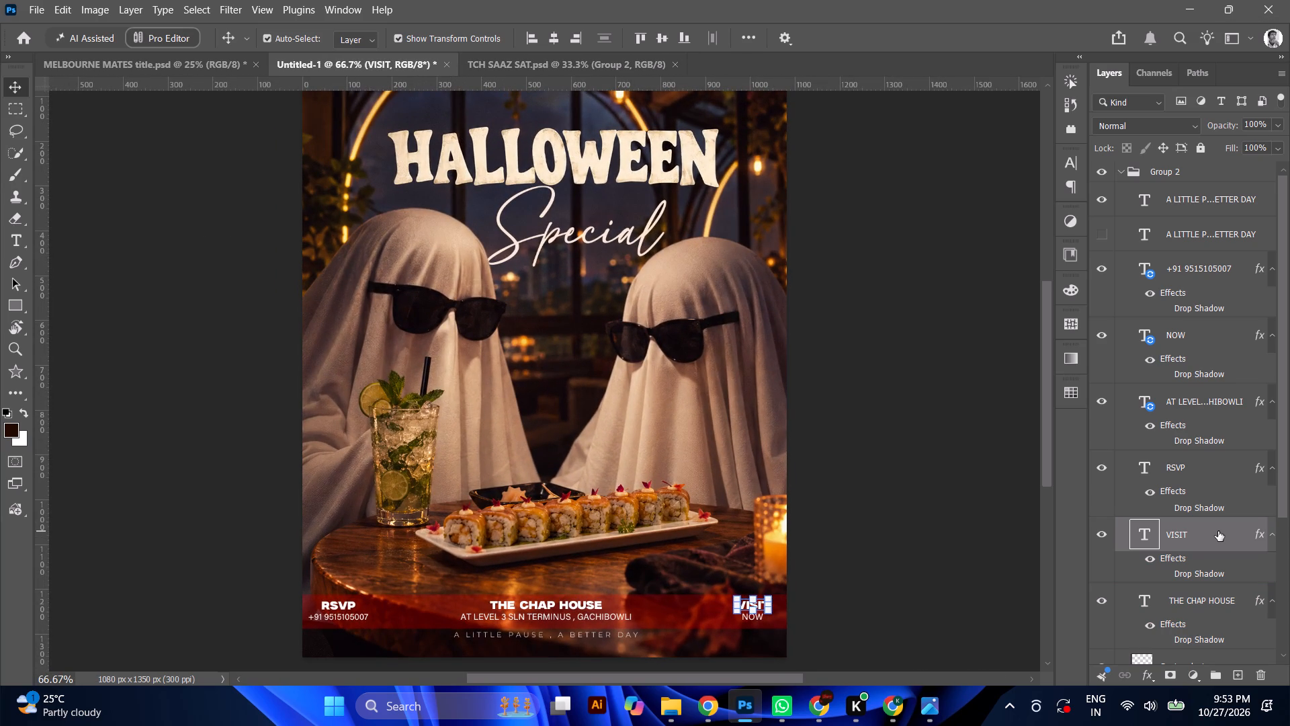
Copy the logo layer, The Chap House logo, from TCH SAAZ SAT.psd into the Halloween poster.
{"action": "left_click", "coordinate": [596, 63]}
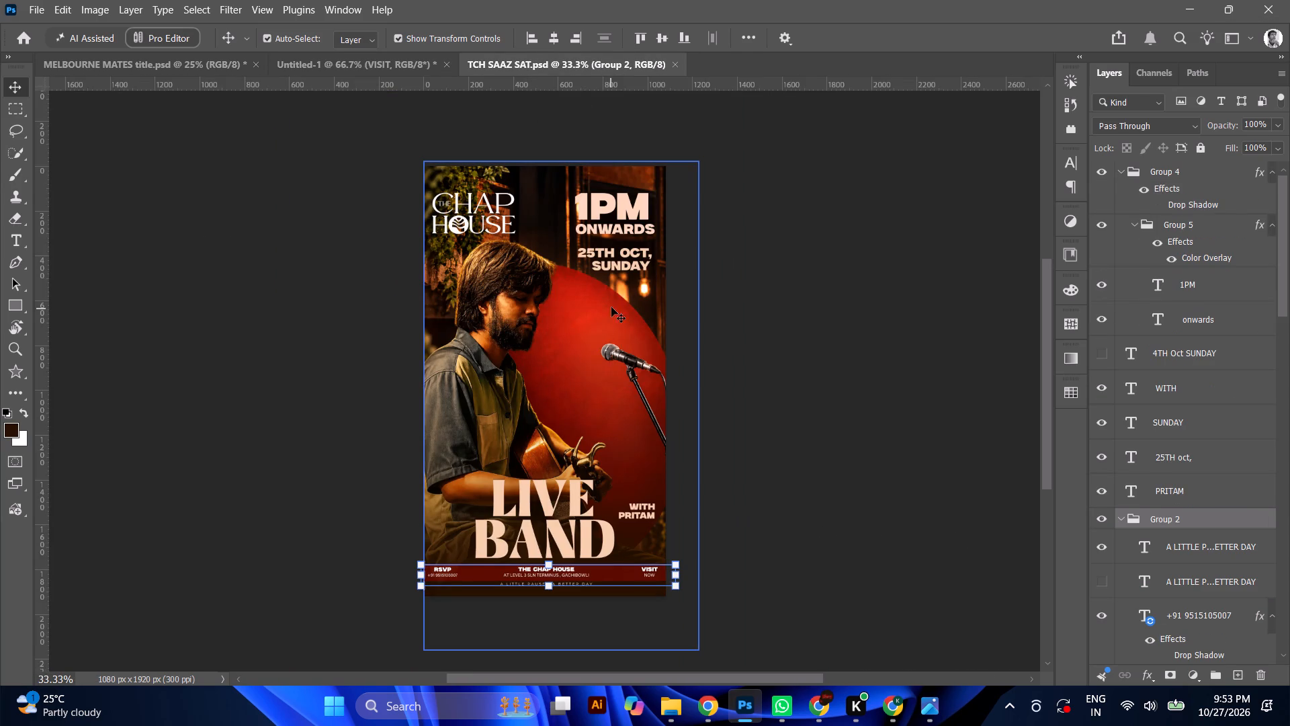
{"action": "left_click", "coordinate": [470, 206], "text": "alt"}
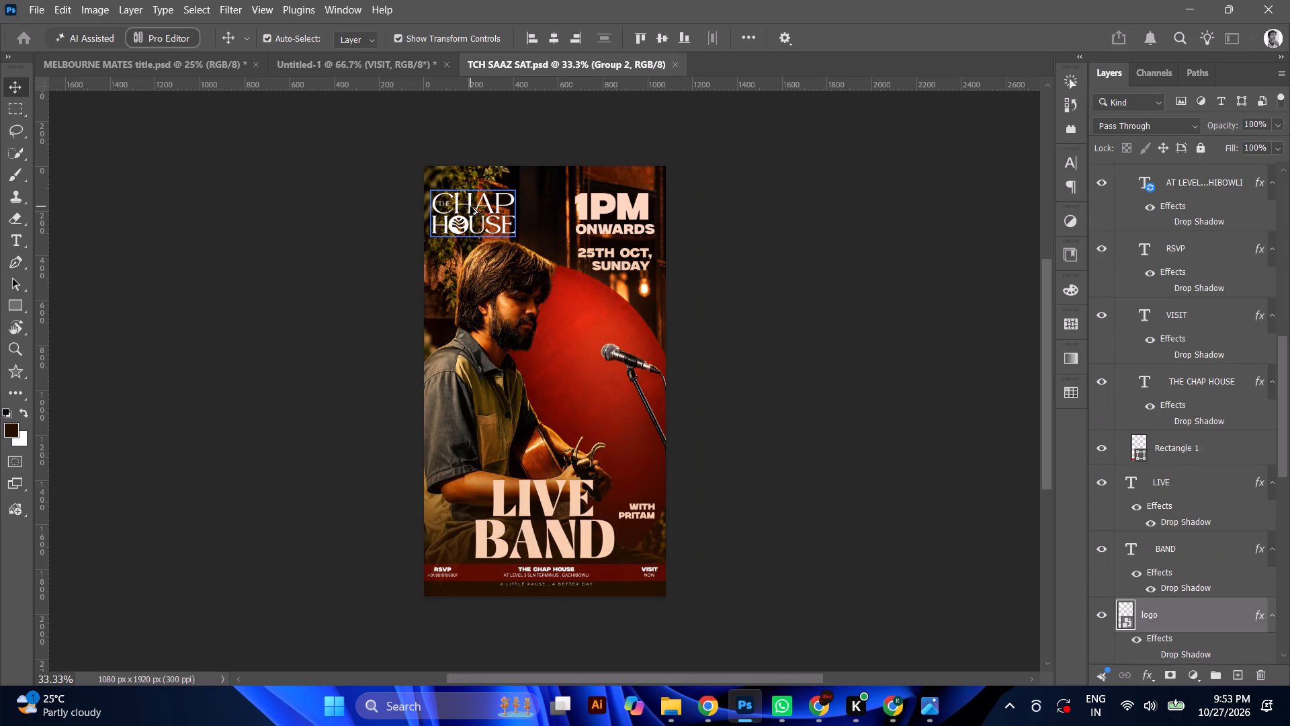
{"action": "left_click_drag", "start_coordinate": [1193, 618], "coordinate": [445, 214]}
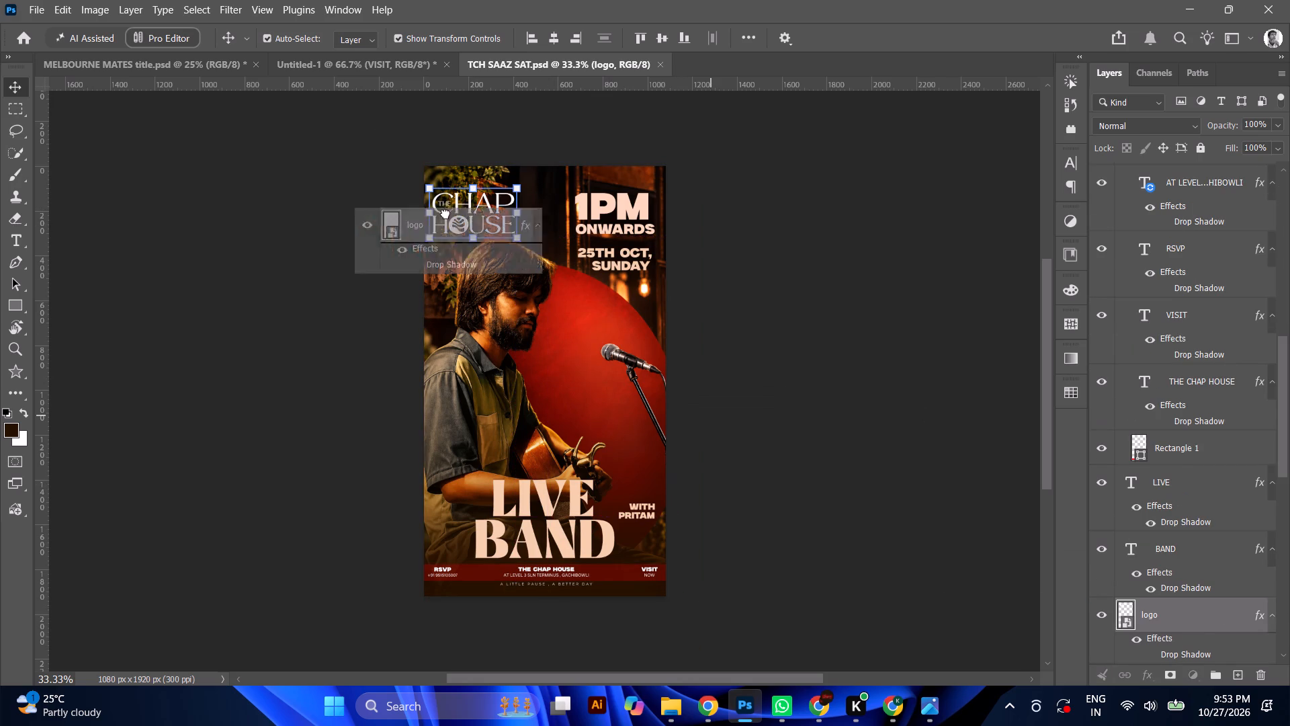
{"action": "left_click_drag", "start_coordinate": [445, 214], "coordinate": [510, 195]}
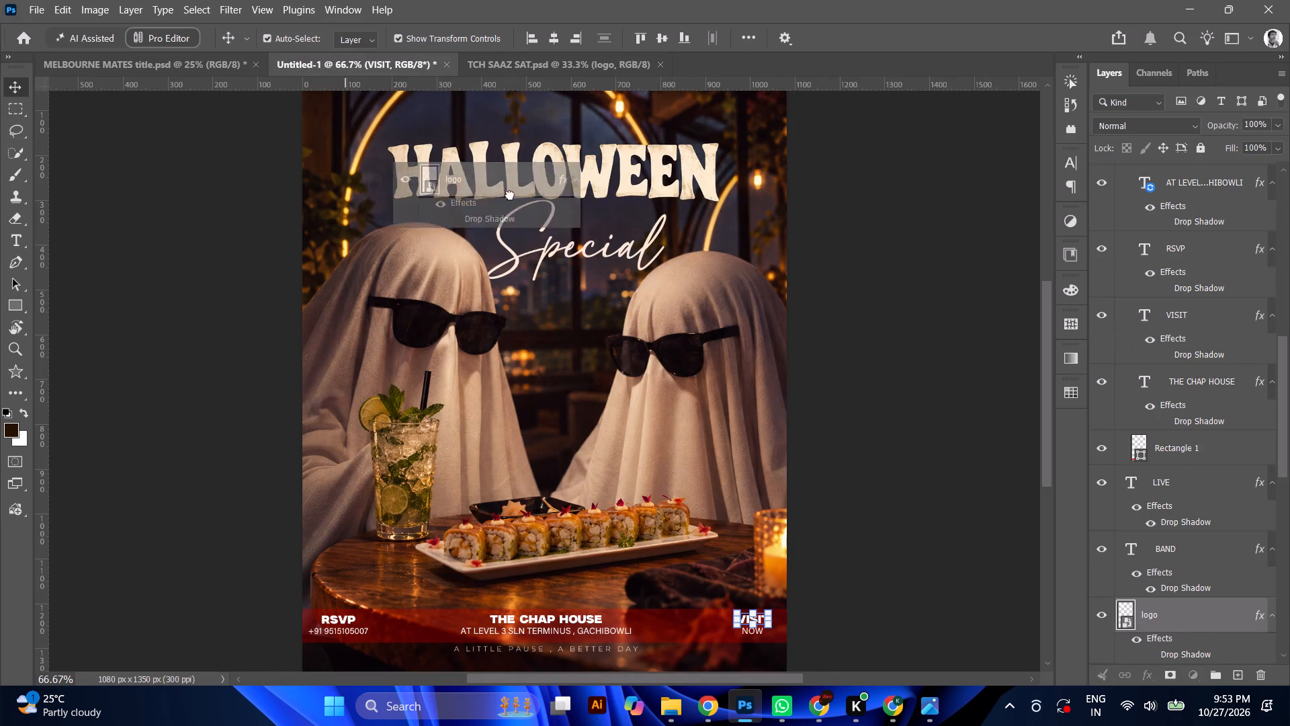
{"action": "left_click_drag", "start_coordinate": [510, 195], "coordinate": [550, 233]}
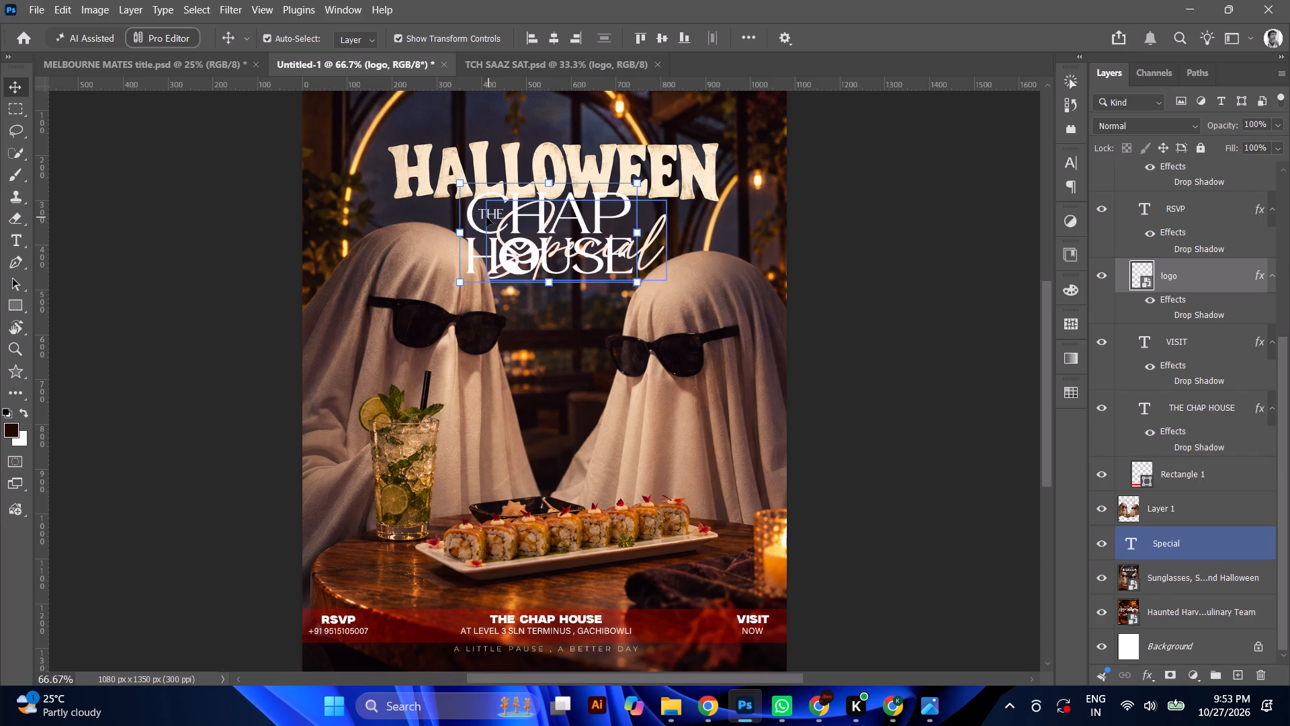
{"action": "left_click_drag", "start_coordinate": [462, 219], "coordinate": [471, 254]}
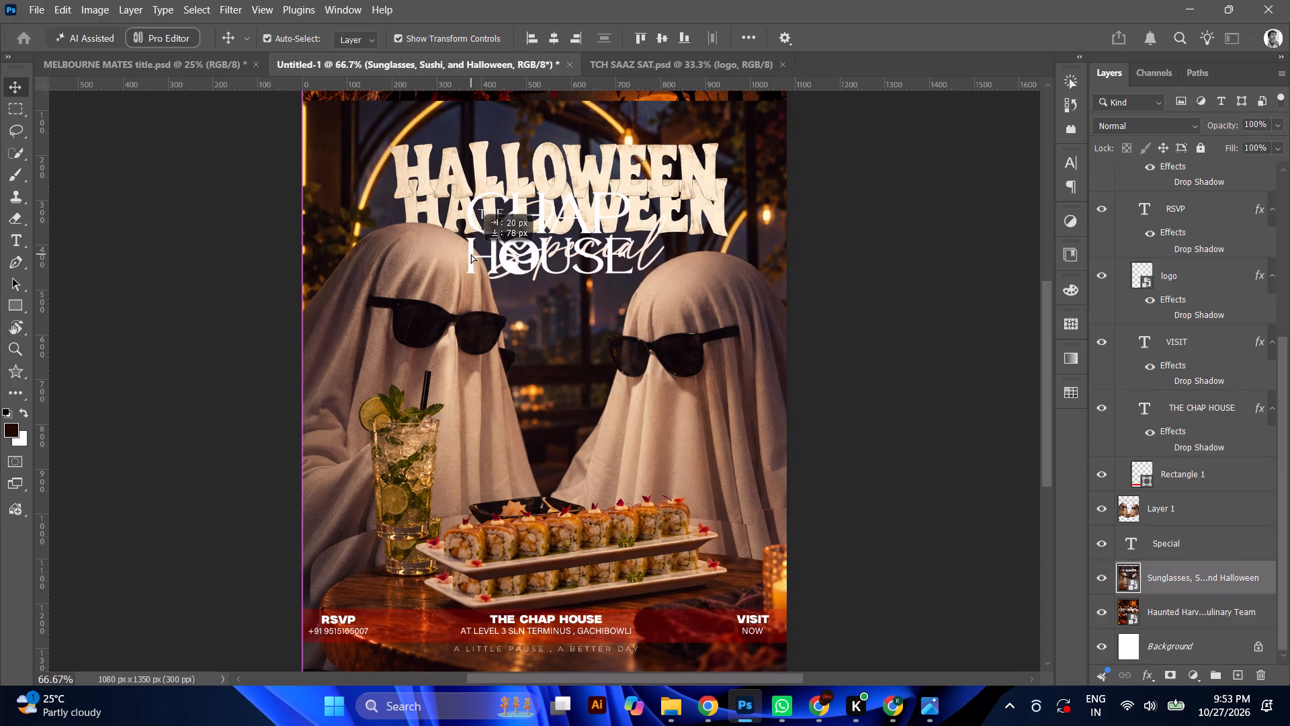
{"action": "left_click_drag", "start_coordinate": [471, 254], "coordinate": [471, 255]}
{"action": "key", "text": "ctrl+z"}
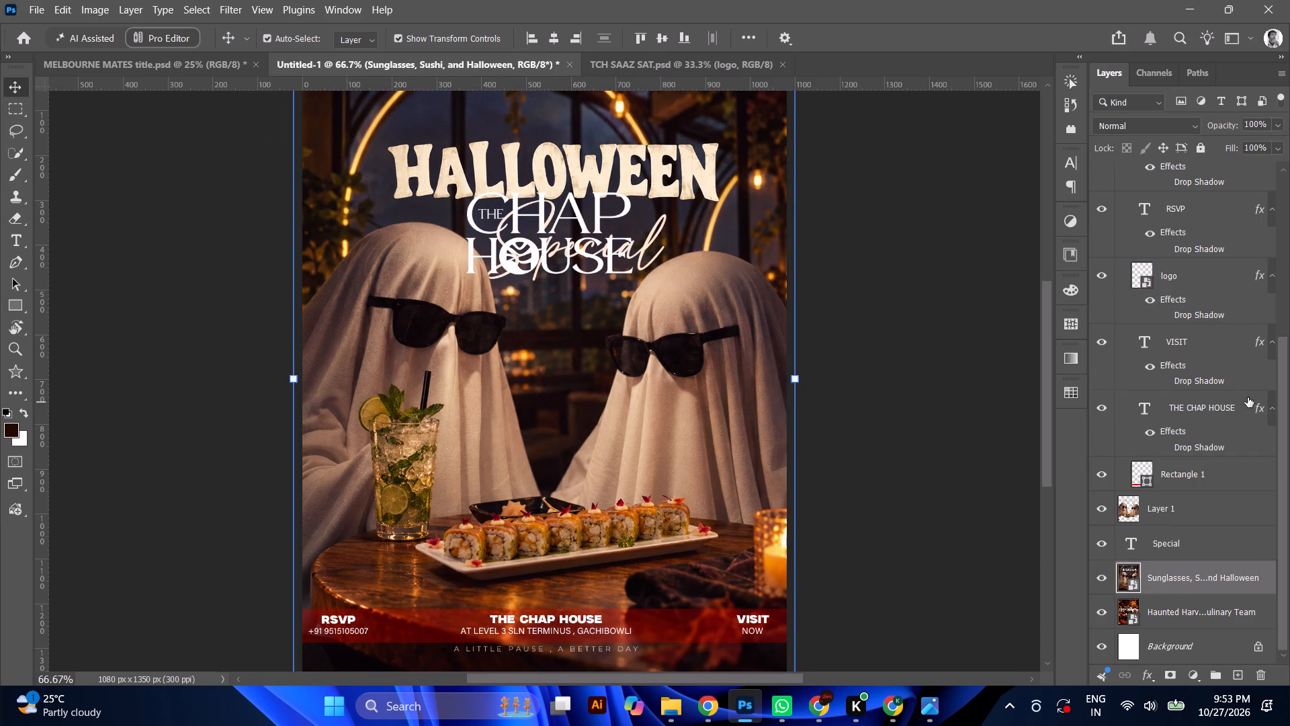
Scale The Chap House logo down to about 3.19% and place it between the two ghosts, below the word Special.
{"action": "left_click", "coordinate": [1187, 290]}
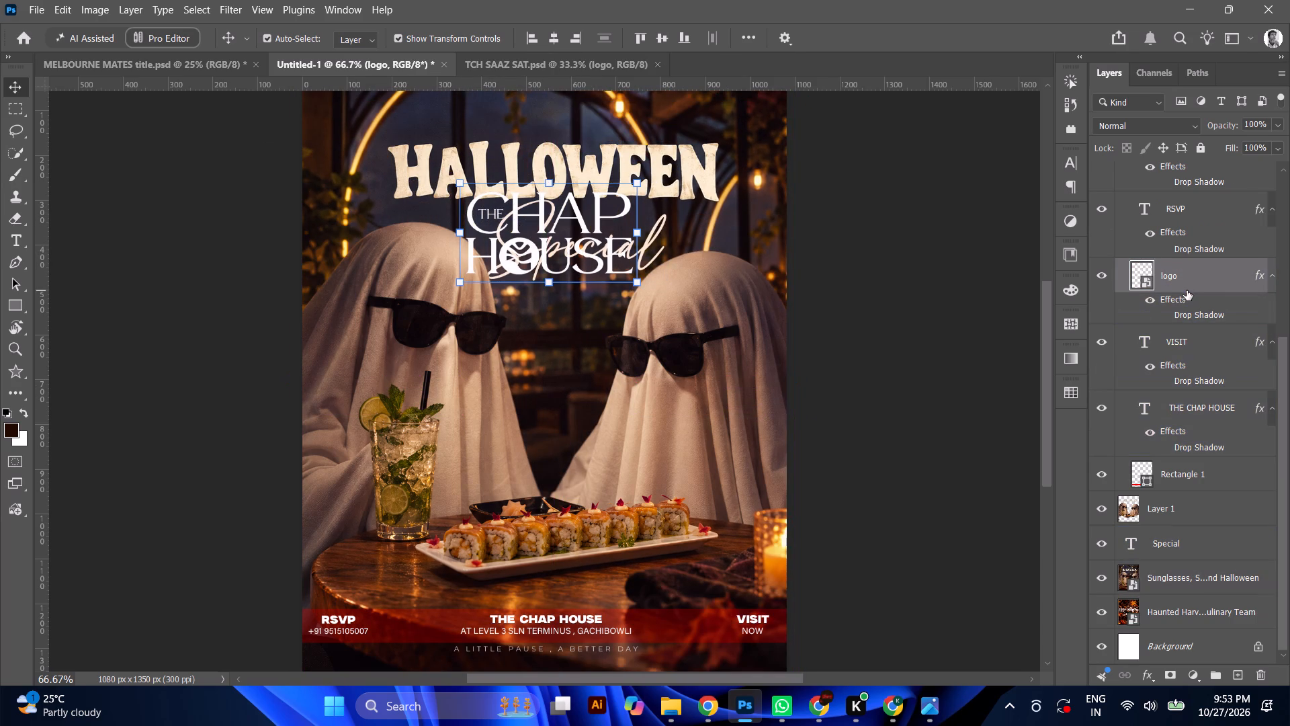
{"action": "left_click_drag", "start_coordinate": [541, 207], "coordinate": [548, 23]}
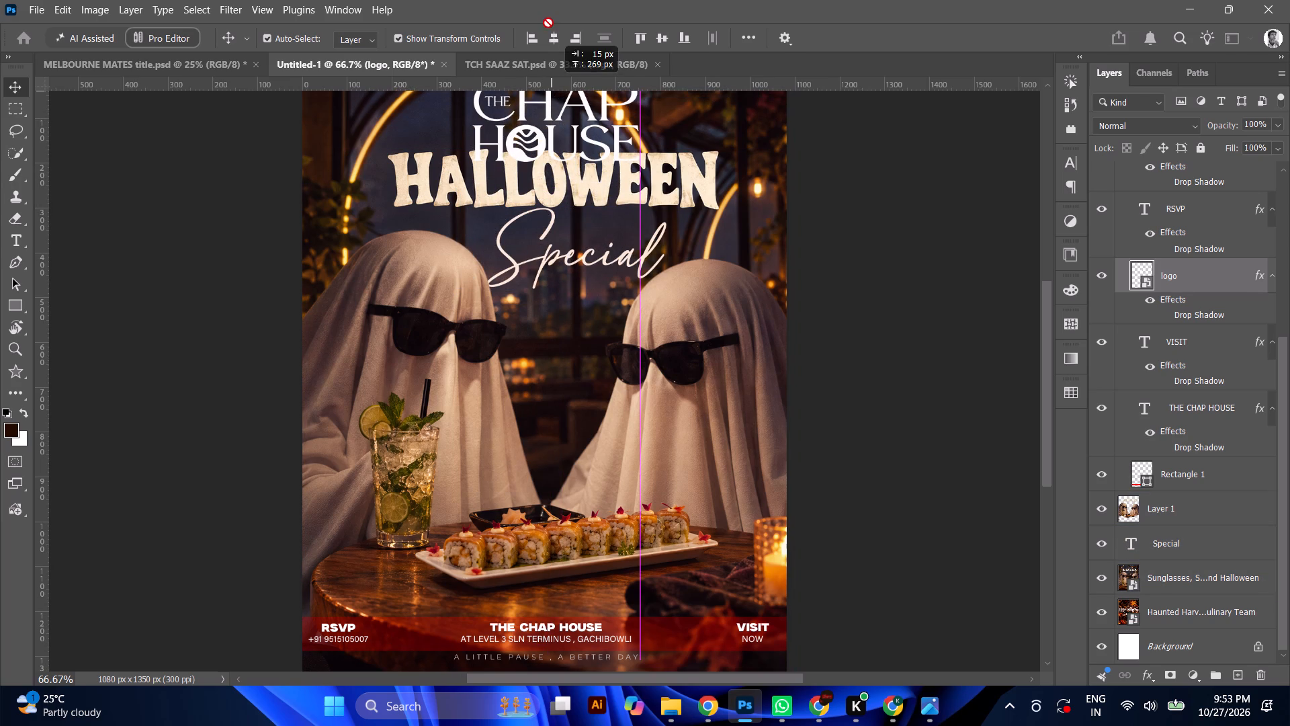
{"action": "left_click_drag", "start_coordinate": [548, 23], "coordinate": [551, 0]}
{"action": "left_click_drag", "start_coordinate": [551, 0], "coordinate": [551, 318]}
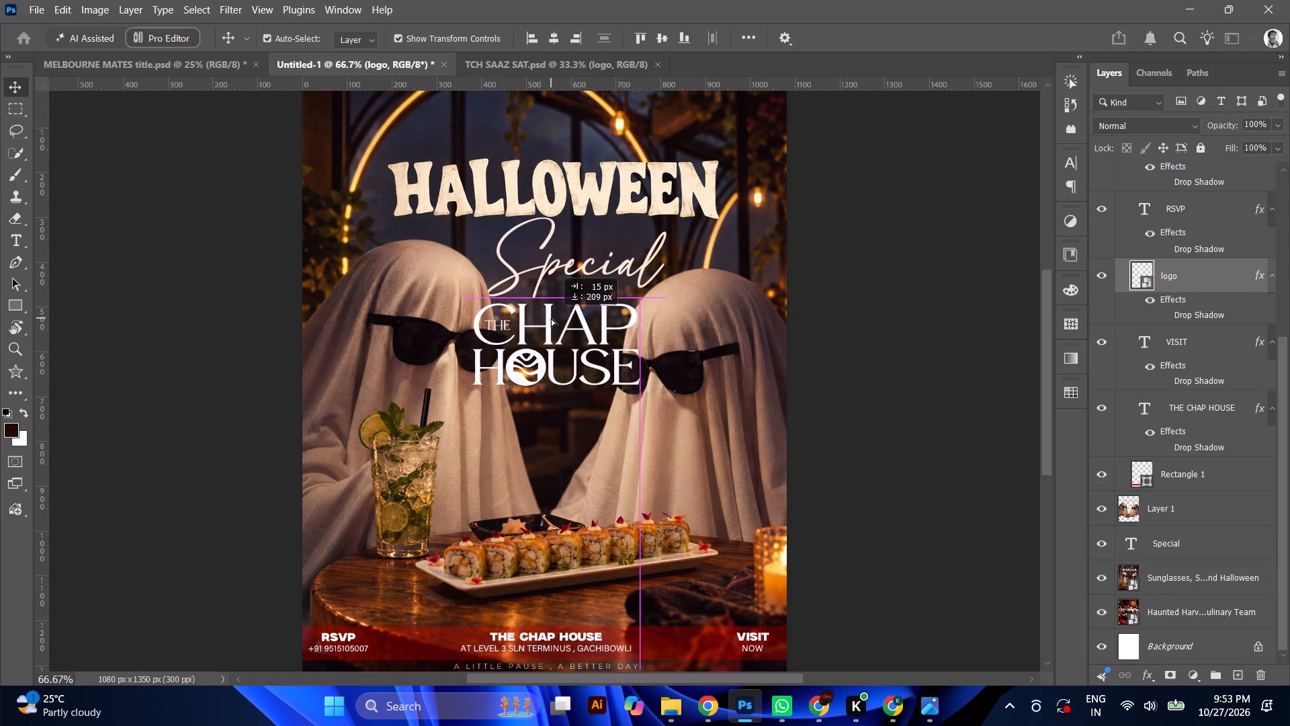
{"action": "left_click_drag", "start_coordinate": [551, 318], "coordinate": [677, 442]}
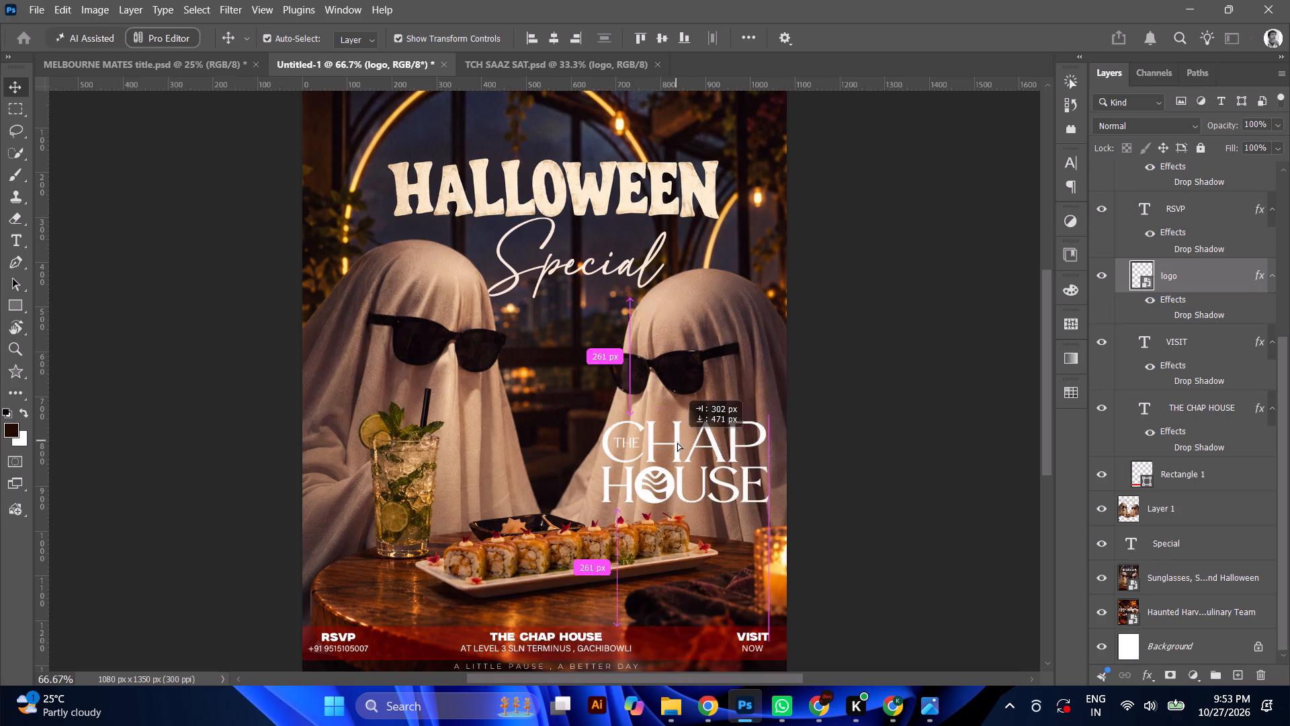
{"action": "left_click_drag", "start_coordinate": [677, 442], "coordinate": [394, 532]}
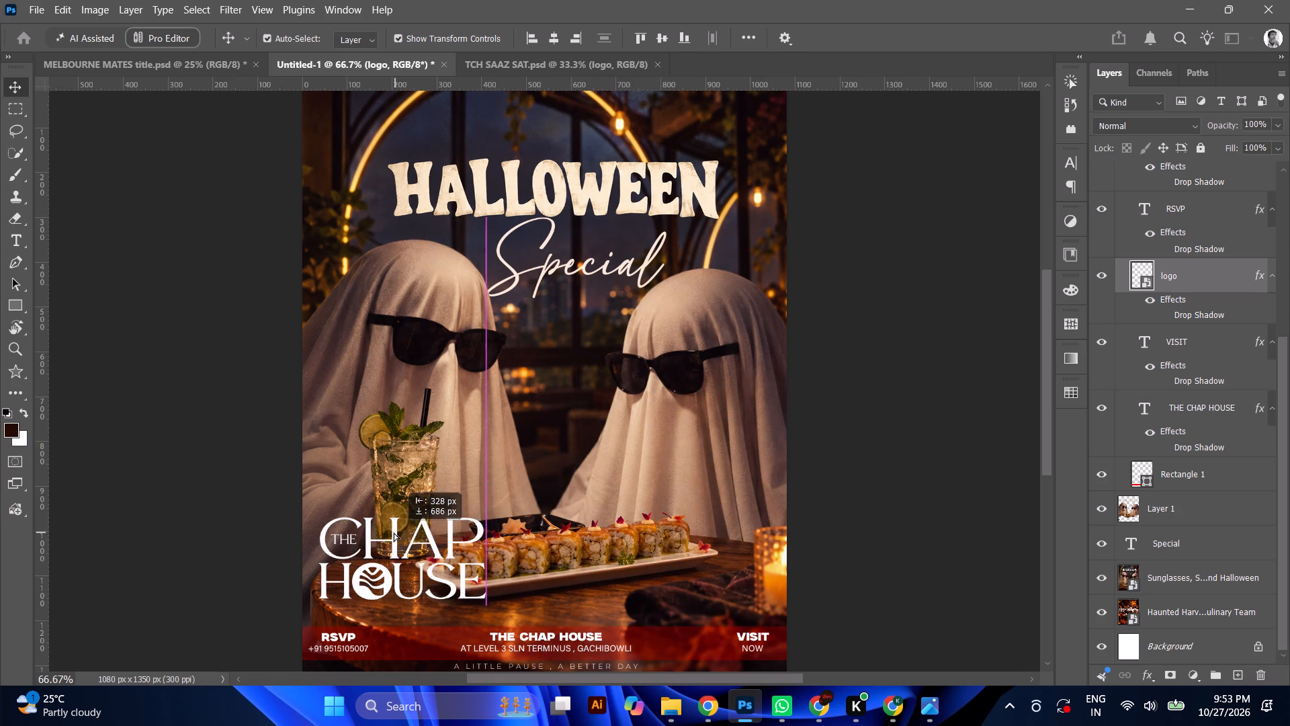
{"action": "left_click_drag", "start_coordinate": [394, 532], "coordinate": [556, 238]}
{"action": "key", "text": "ctrl+minus"}
{"action": "key", "text": "ctrl+minus"}
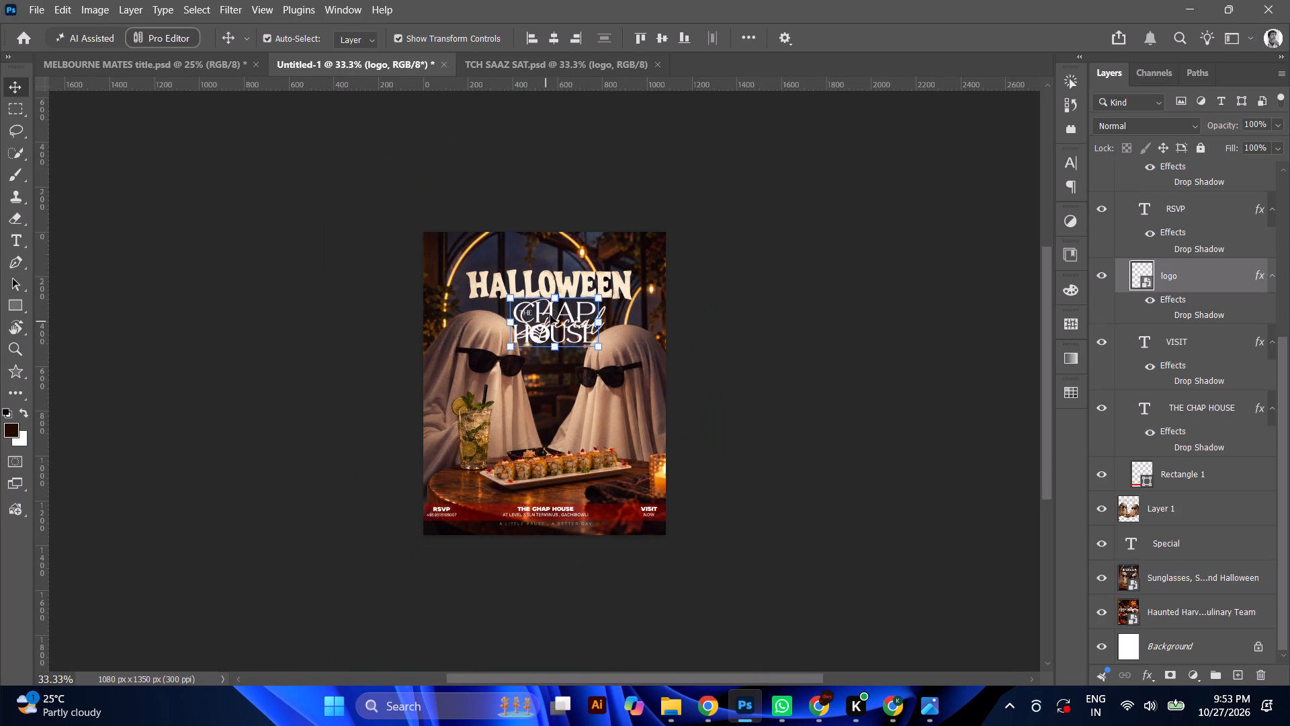
{"action": "left_click_drag", "start_coordinate": [559, 290], "coordinate": [563, 319]}
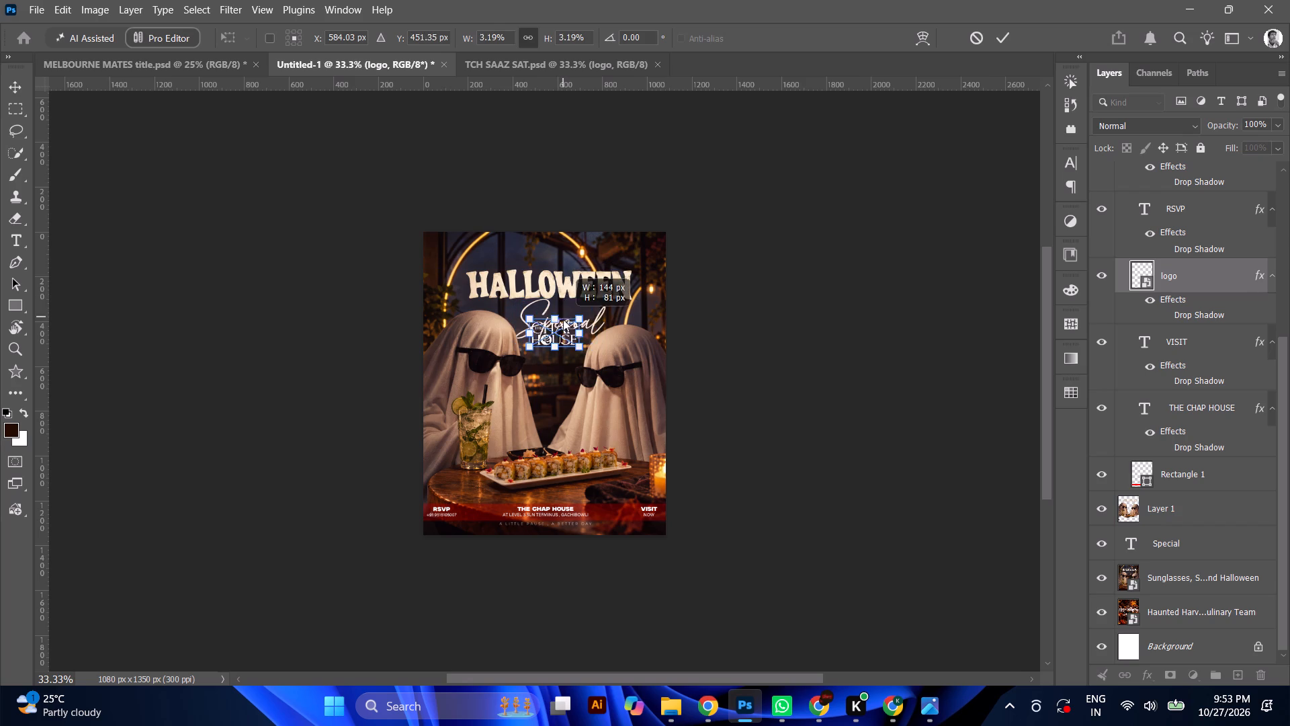
{"action": "left_click_drag", "start_coordinate": [563, 319], "coordinate": [562, 319]}
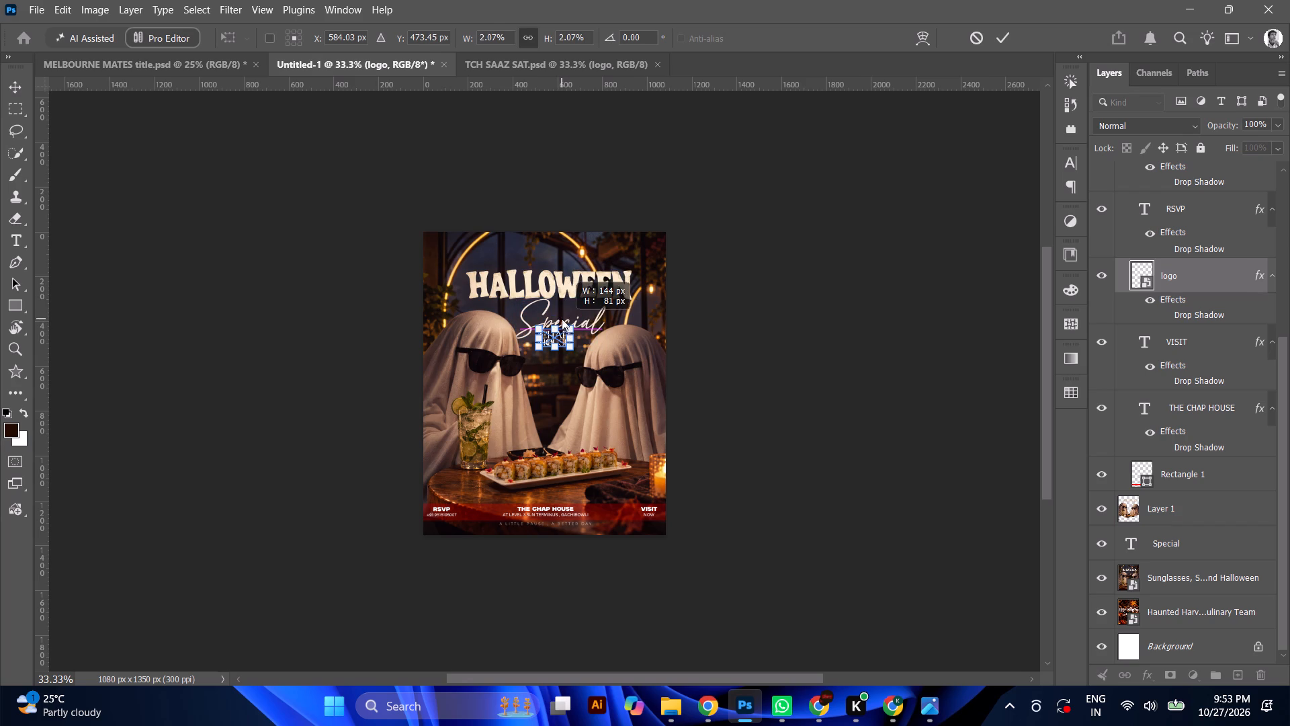
{"action": "left_click_drag", "start_coordinate": [562, 319], "coordinate": [562, 312]}
{"action": "left_click_drag", "start_coordinate": [560, 331], "coordinate": [560, 366]}
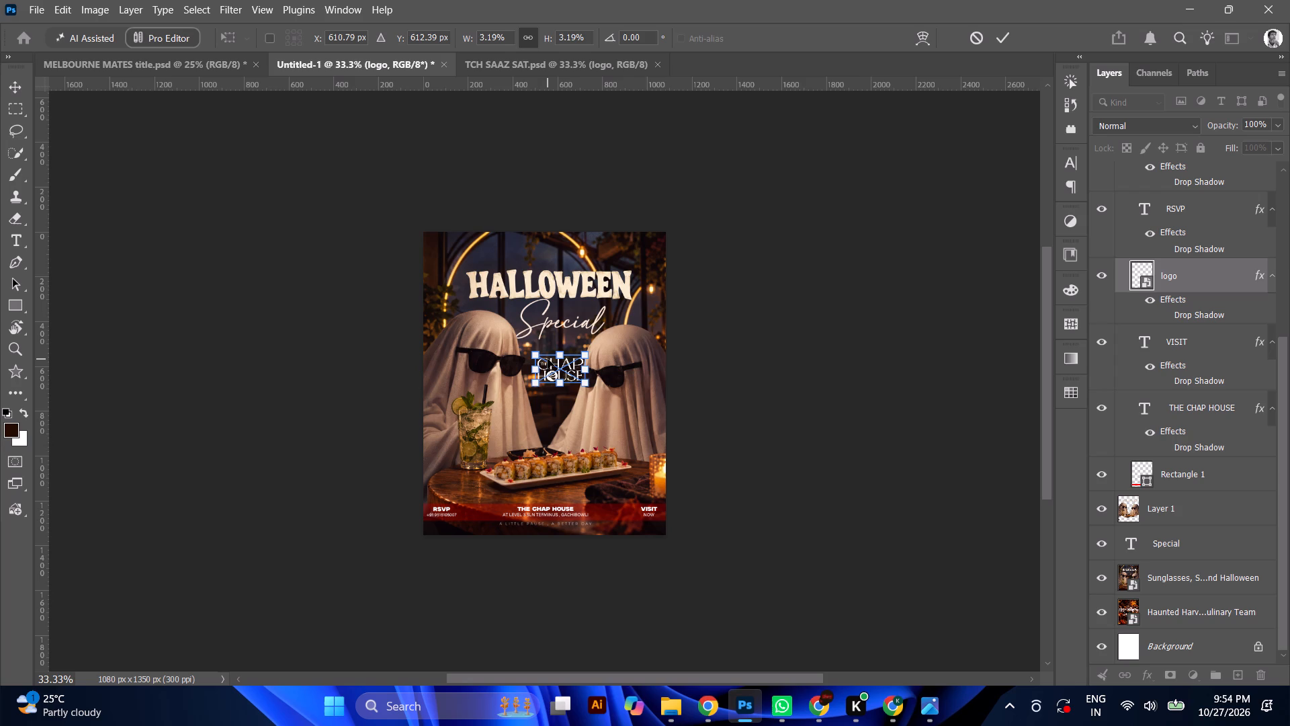
{"action": "left_click", "coordinate": [537, 372]}
{"action": "left_click", "coordinate": [1007, 31]}
Take the logo layer out of the footer group and place it directly above the Special text layer.
{"action": "key", "text": "ctrl+plus"}
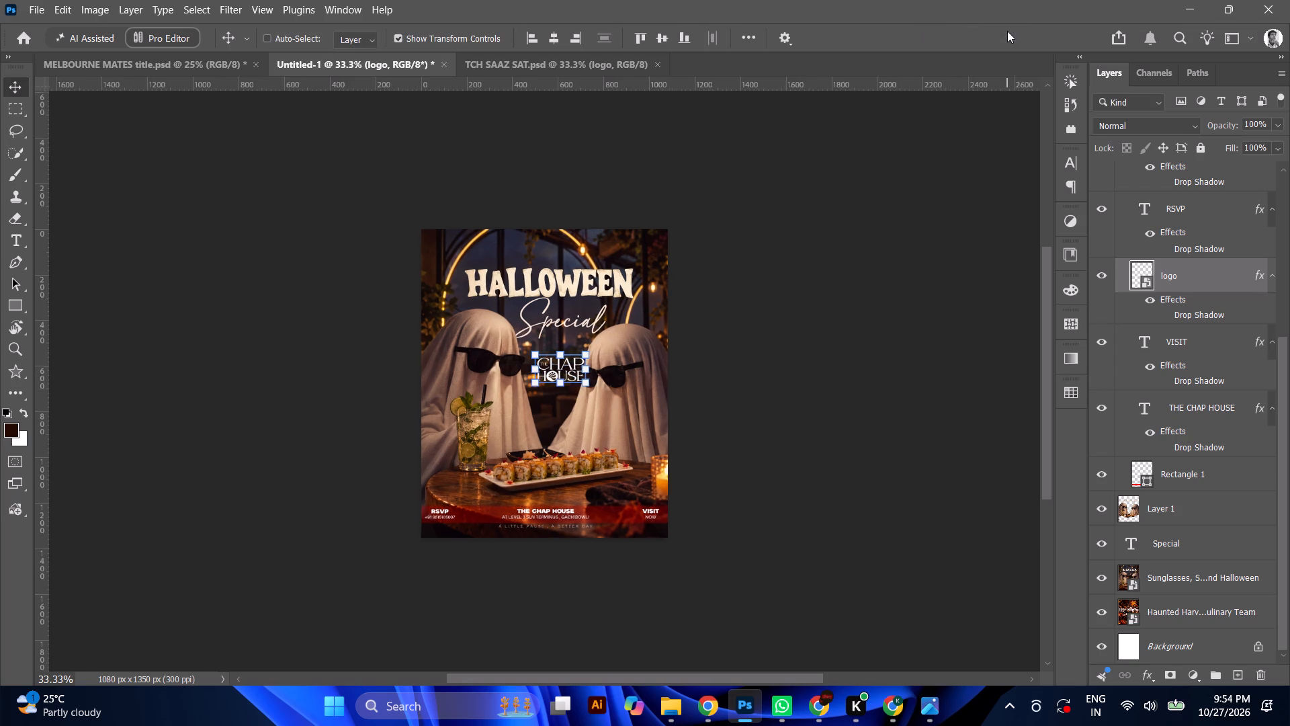
{"action": "key", "text": "ctrl+plus"}
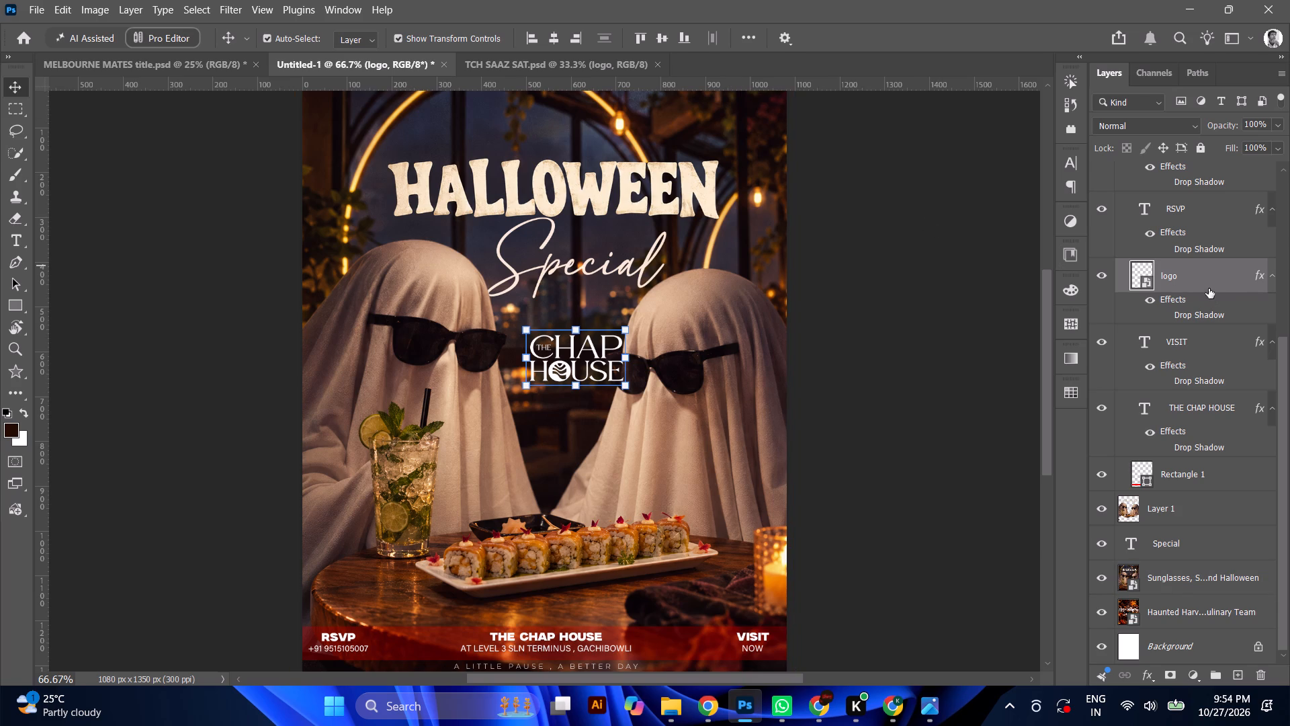
{"action": "left_click_drag", "start_coordinate": [1205, 284], "coordinate": [1207, 510]}
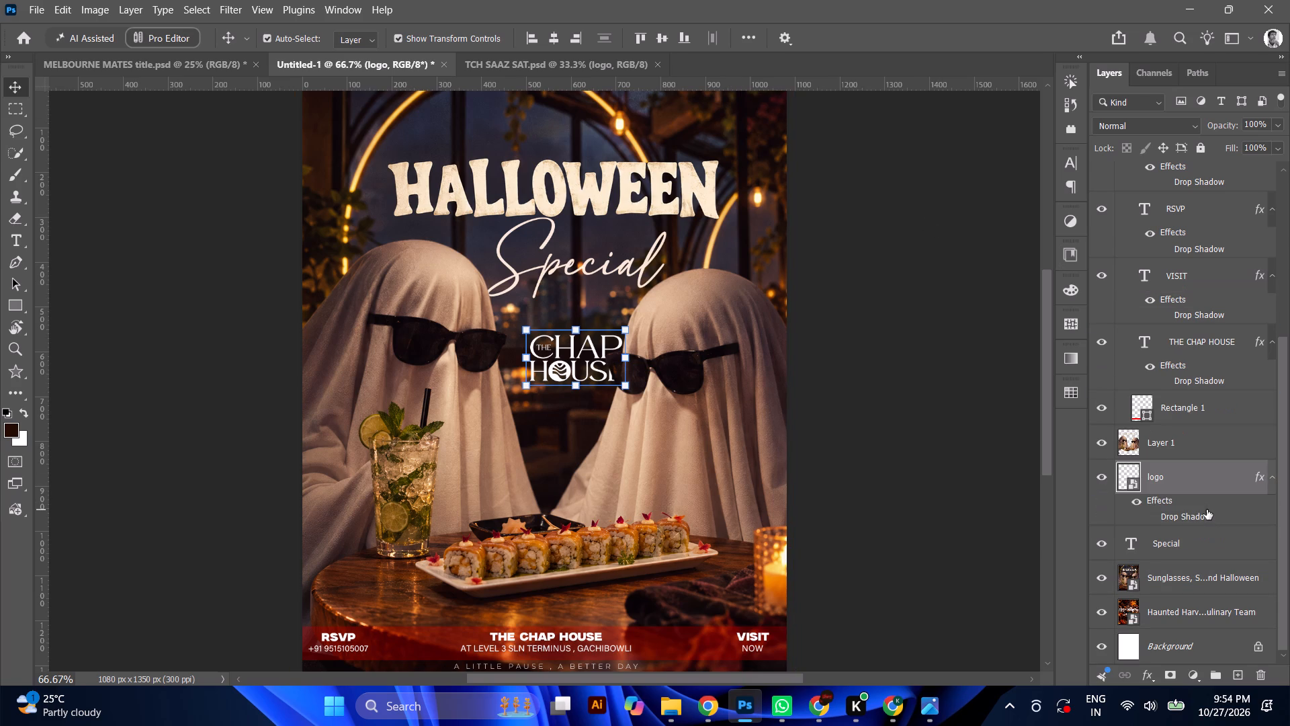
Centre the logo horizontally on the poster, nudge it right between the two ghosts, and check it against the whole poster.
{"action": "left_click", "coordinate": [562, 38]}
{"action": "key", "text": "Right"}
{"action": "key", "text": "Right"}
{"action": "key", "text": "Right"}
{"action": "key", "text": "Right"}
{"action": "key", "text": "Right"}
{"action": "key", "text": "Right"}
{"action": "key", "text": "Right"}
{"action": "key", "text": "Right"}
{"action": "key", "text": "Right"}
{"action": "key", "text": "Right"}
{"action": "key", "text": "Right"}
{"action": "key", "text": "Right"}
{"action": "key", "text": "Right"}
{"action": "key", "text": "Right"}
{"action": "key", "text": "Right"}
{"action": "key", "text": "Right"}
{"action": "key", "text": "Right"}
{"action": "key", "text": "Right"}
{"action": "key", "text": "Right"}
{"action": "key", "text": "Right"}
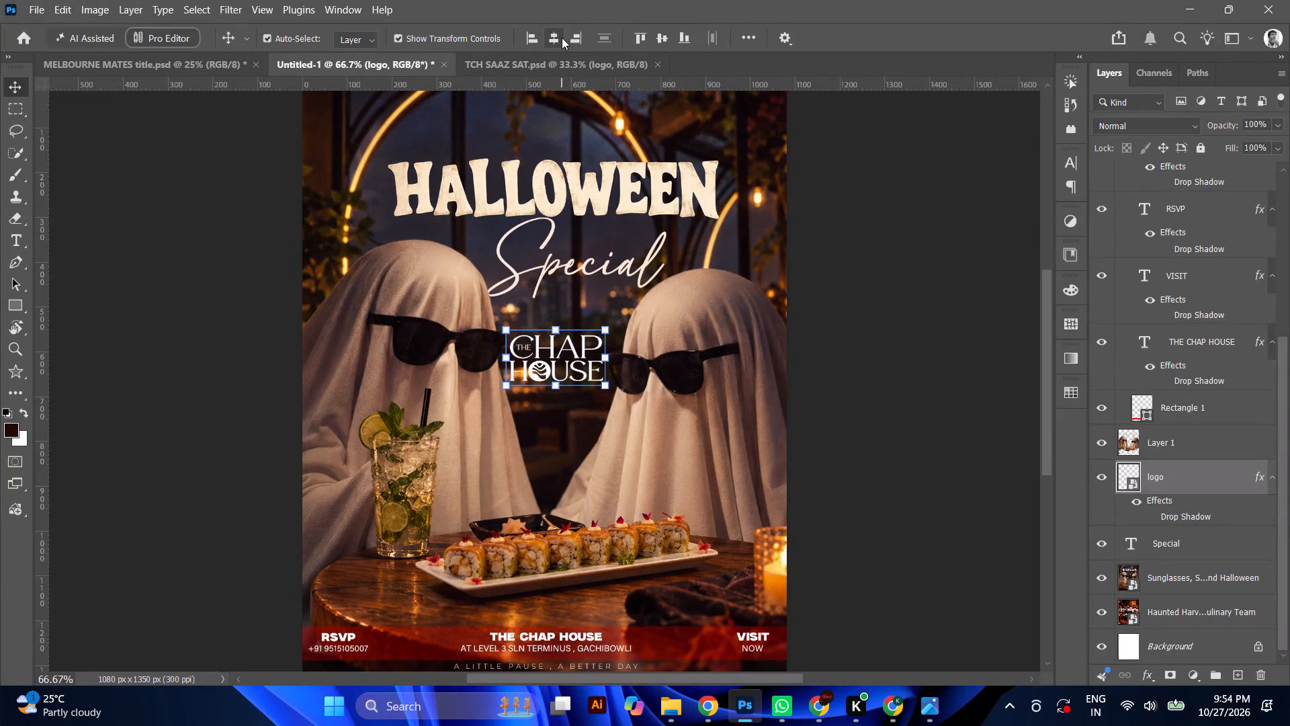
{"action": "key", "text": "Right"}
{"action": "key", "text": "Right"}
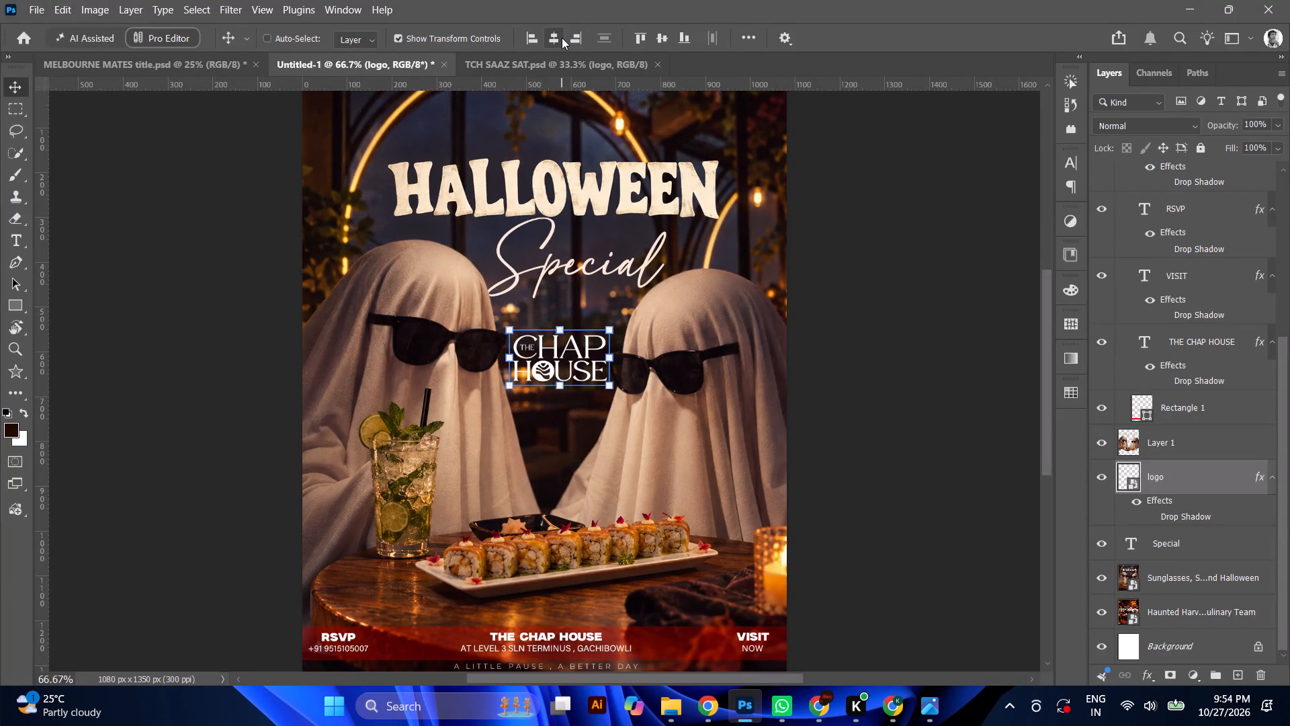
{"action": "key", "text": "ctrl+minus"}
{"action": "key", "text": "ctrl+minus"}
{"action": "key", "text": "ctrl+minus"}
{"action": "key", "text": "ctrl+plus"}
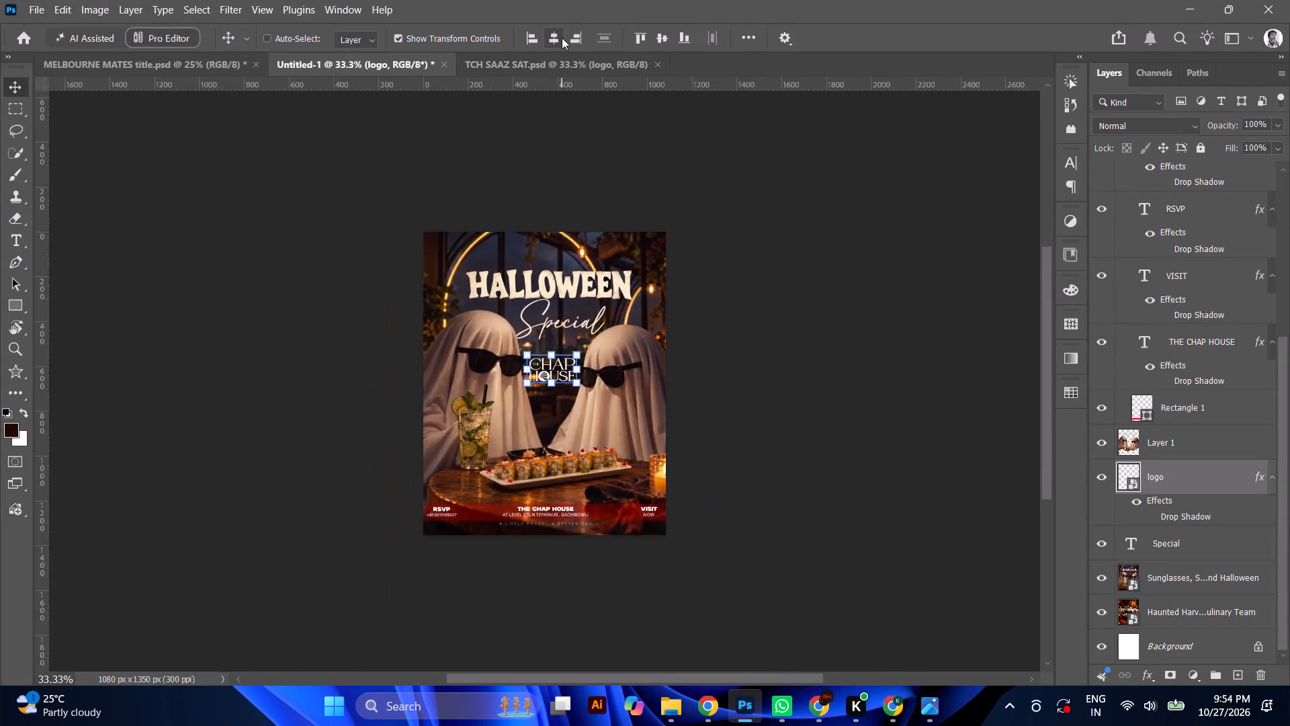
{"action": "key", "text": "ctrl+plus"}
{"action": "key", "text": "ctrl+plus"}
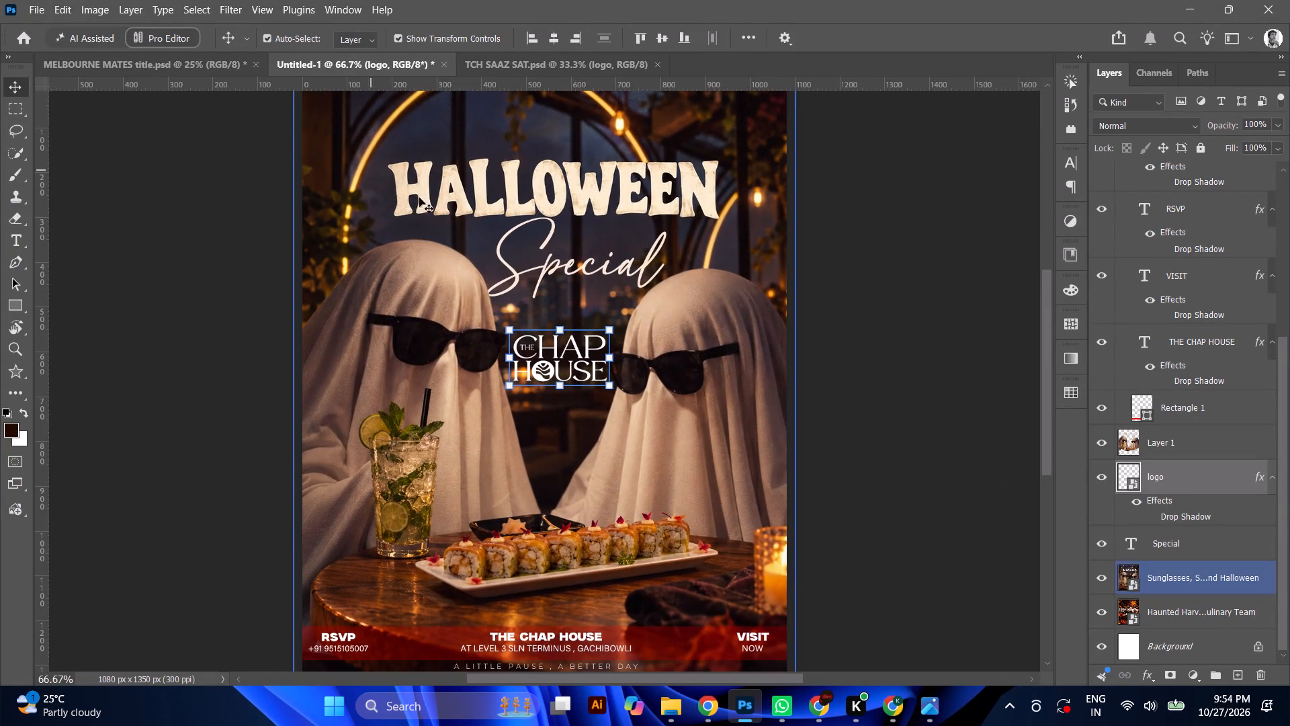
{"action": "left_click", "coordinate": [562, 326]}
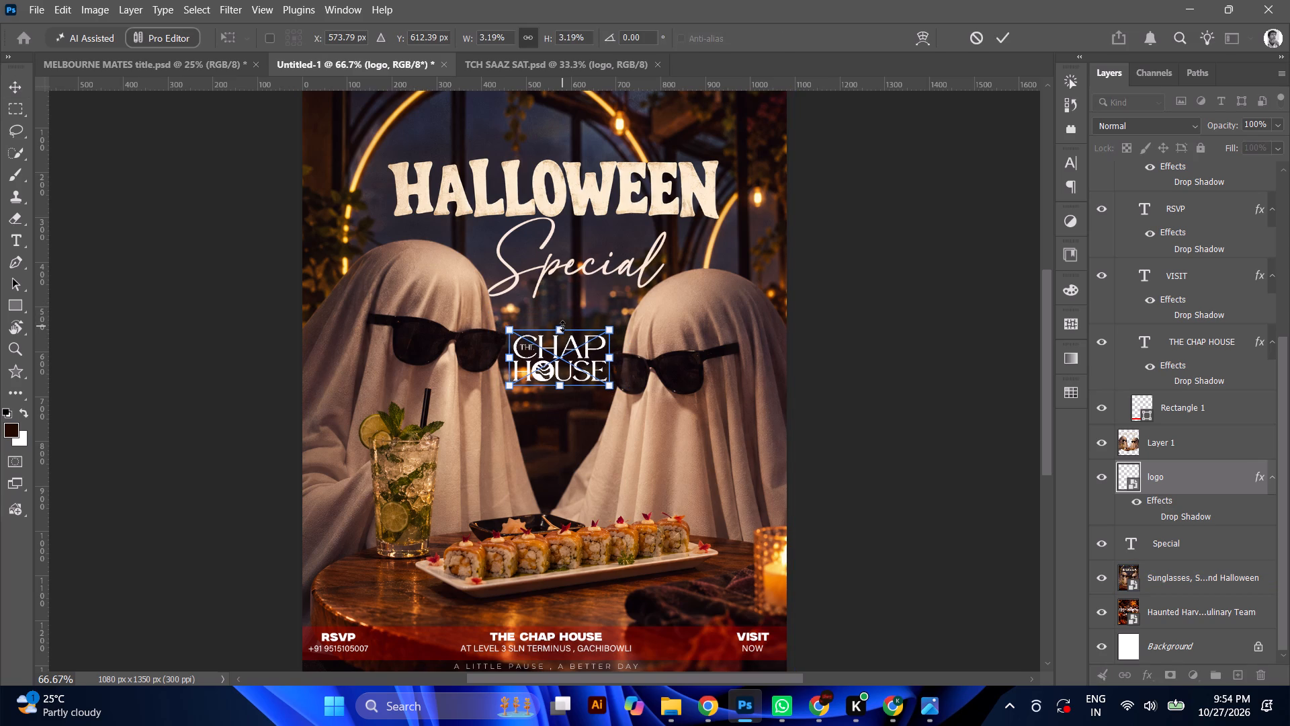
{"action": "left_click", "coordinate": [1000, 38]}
Centre the logo horizontally on the poster and nudge it slightly right and down.
{"action": "left_click", "coordinate": [555, 41]}
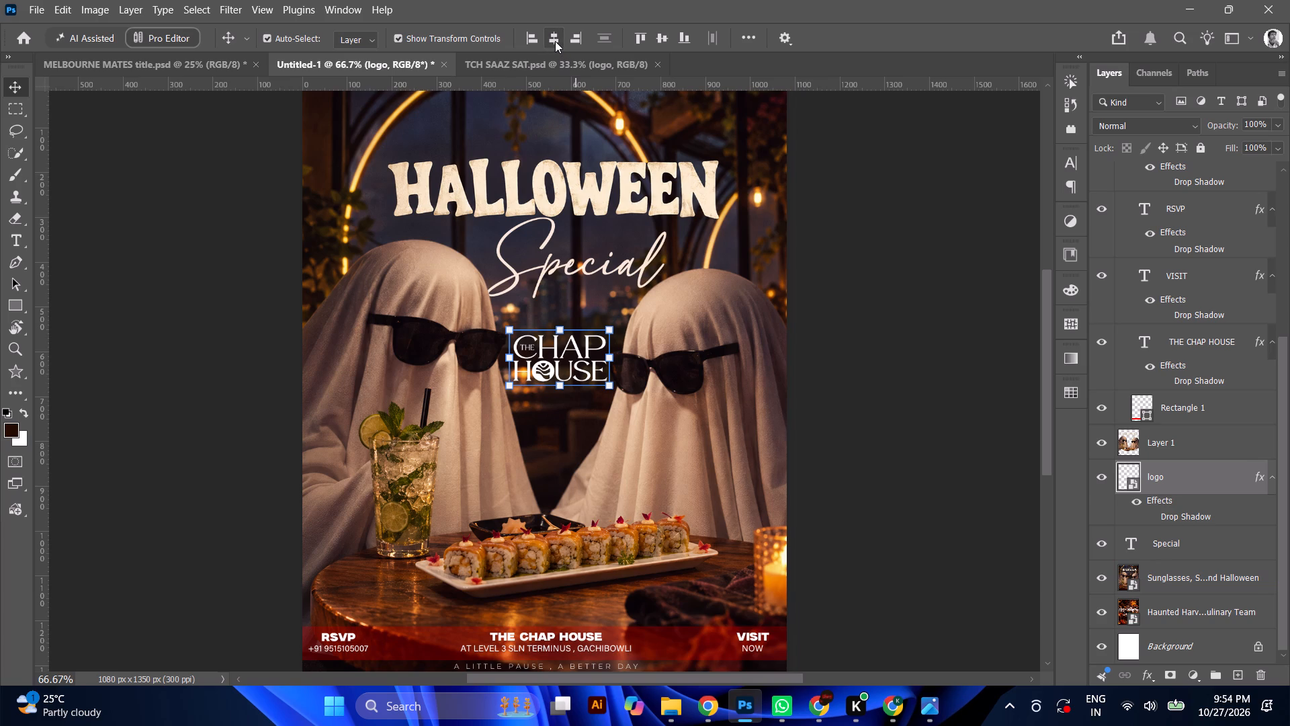
{"action": "key", "text": "Right"}
{"action": "key", "text": "Right"}
{"action": "key", "text": "Right"}
{"action": "key", "text": "Right"}
{"action": "key", "text": "Right"}
{"action": "key", "text": "Right"}
{"action": "key", "text": "Right"}
{"action": "key", "text": "Right"}
{"action": "key", "text": "Right"}
{"action": "key", "text": "Right"}
{"action": "key", "text": "Right"}
{"action": "key", "text": "Right"}
{"action": "key", "text": "Right"}
{"action": "key", "text": "Right"}
{"action": "key", "text": "Right"}
{"action": "key", "text": "Right"}
{"action": "key", "text": "Right"}
{"action": "key", "text": "Right"}
{"action": "key", "text": "Right"}
{"action": "key", "text": "Right"}
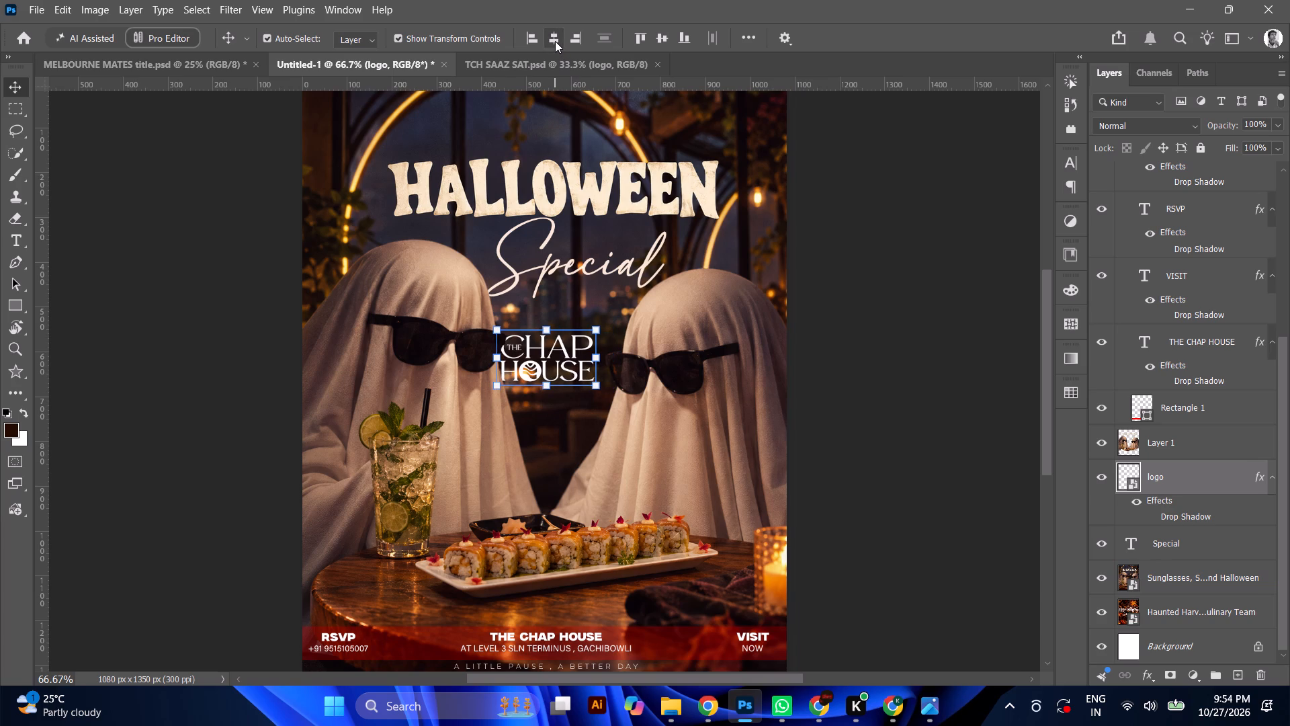
{"action": "key", "text": "Down"}
{"action": "key", "text": "Down"}
{"action": "key", "text": "Down"}
{"action": "key", "text": "Down"}
{"action": "key", "text": "Down"}
{"action": "key", "text": "Down"}
{"action": "key", "text": "Down"}
{"action": "key", "text": "Down"}
{"action": "key", "text": "Down"}
{"action": "key", "text": "Down"}
{"action": "key", "text": "Down"}
{"action": "key", "text": "Down"}
{"action": "key", "text": "Down"}
{"action": "key", "text": "Down"}
{"action": "key", "text": "Down"}
{"action": "key", "text": "Down"}
{"action": "key", "text": "Down"}
{"action": "key", "text": "Down"}
{"action": "key", "text": "Down"}
{"action": "key", "text": "Down"}
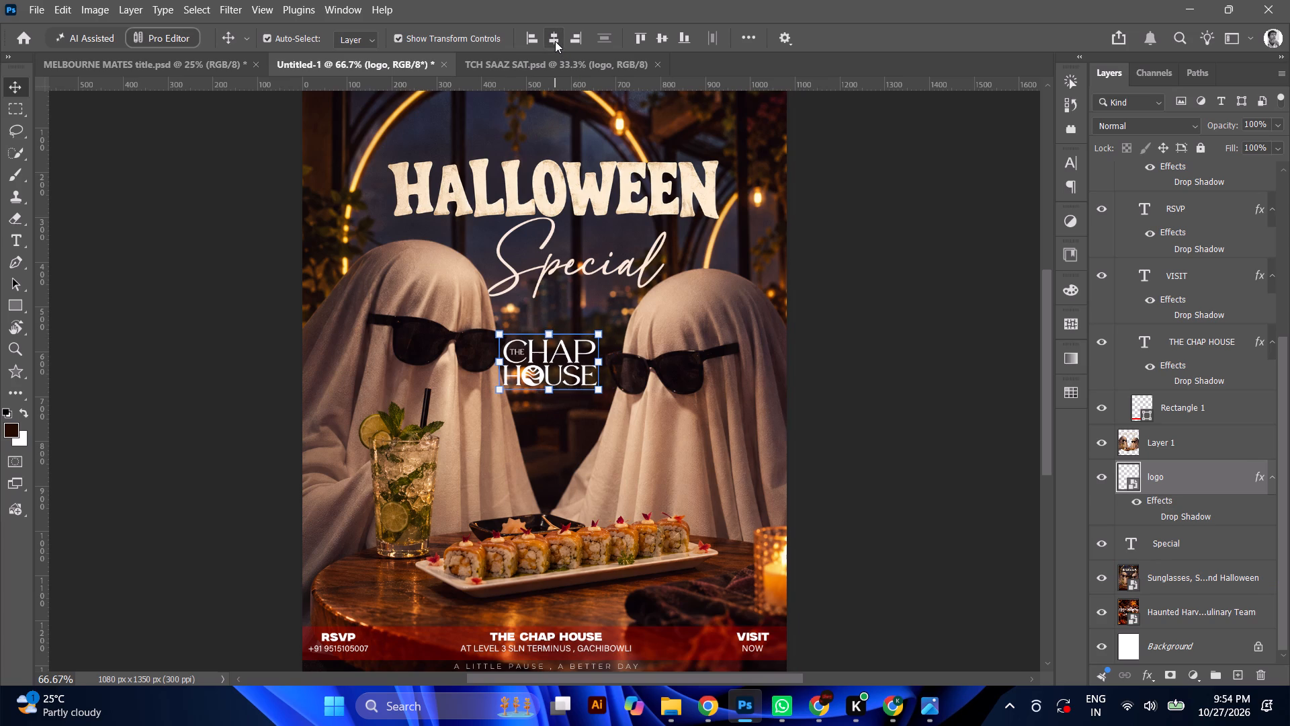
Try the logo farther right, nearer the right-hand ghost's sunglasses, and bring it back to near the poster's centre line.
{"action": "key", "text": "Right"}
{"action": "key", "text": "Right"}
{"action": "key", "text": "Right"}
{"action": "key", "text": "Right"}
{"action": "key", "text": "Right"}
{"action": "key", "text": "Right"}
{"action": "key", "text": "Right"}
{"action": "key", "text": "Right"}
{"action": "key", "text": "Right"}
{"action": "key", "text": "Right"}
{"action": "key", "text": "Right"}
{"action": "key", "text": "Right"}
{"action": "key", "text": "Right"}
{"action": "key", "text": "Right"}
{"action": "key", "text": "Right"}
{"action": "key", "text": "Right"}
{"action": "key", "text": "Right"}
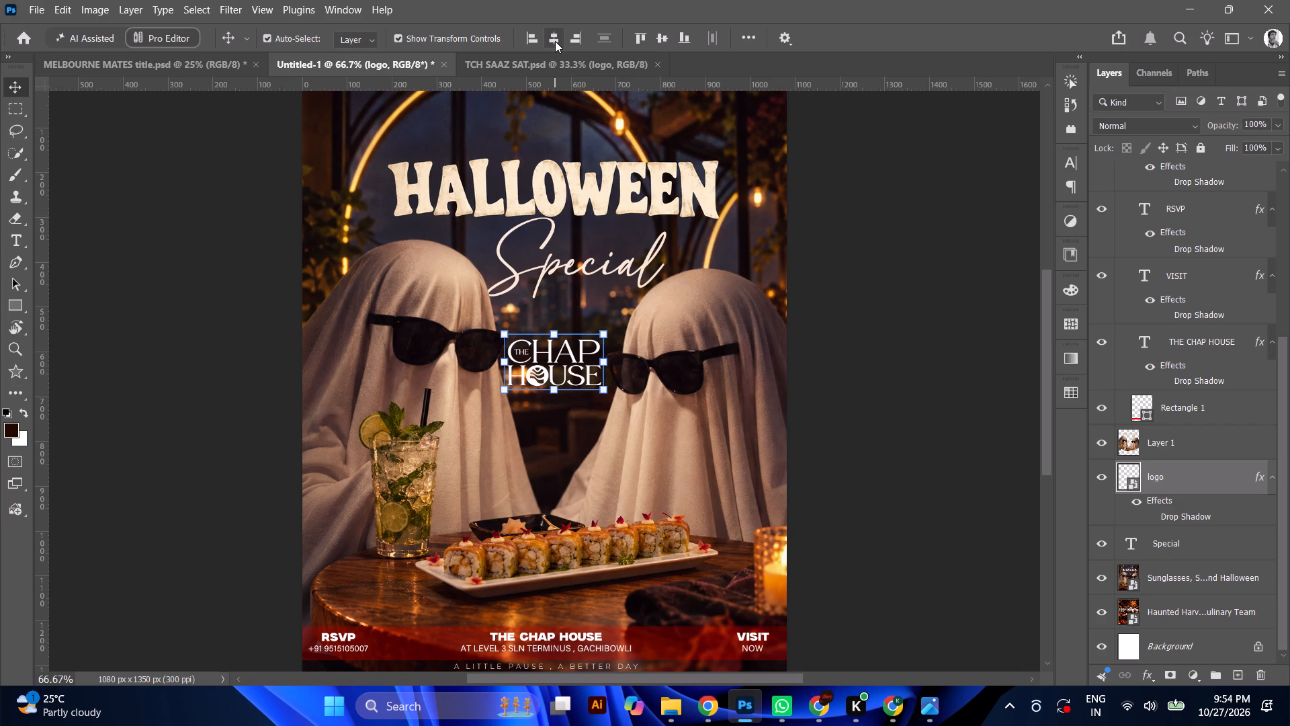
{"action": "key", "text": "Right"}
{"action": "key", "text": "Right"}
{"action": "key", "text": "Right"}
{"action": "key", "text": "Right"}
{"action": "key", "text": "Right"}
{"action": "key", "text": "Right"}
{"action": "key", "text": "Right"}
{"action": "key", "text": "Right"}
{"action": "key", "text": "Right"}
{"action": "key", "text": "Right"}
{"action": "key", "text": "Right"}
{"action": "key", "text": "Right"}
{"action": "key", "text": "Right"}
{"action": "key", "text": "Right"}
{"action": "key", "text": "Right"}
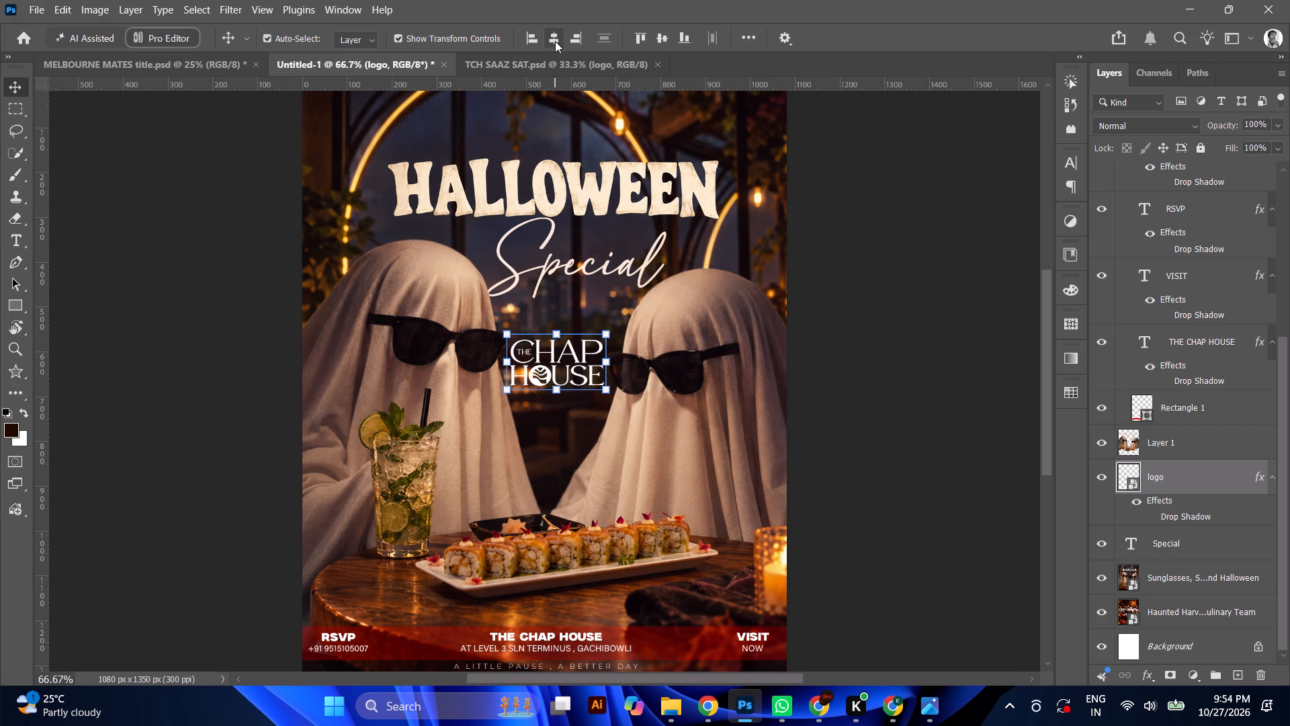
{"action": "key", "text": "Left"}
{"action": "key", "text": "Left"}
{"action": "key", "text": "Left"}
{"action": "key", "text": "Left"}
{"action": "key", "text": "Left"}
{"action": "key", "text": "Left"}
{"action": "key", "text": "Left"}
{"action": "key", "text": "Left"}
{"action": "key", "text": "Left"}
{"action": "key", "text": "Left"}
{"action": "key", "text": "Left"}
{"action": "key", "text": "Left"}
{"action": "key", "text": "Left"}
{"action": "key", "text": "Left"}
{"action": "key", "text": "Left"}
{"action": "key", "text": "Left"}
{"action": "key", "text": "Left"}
Nudge the logo slightly up and fine-tune its horizontal position just right of the poster's centre line.
{"action": "key", "text": "Up"}
{"action": "key", "text": "Up"}
{"action": "key", "text": "Up"}
{"action": "key", "text": "Up"}
{"action": "key", "text": "Up"}
{"action": "key", "text": "Up"}
{"action": "key", "text": "Up"}
{"action": "key", "text": "Up"}
{"action": "key", "text": "Up"}
{"action": "key", "text": "Up"}
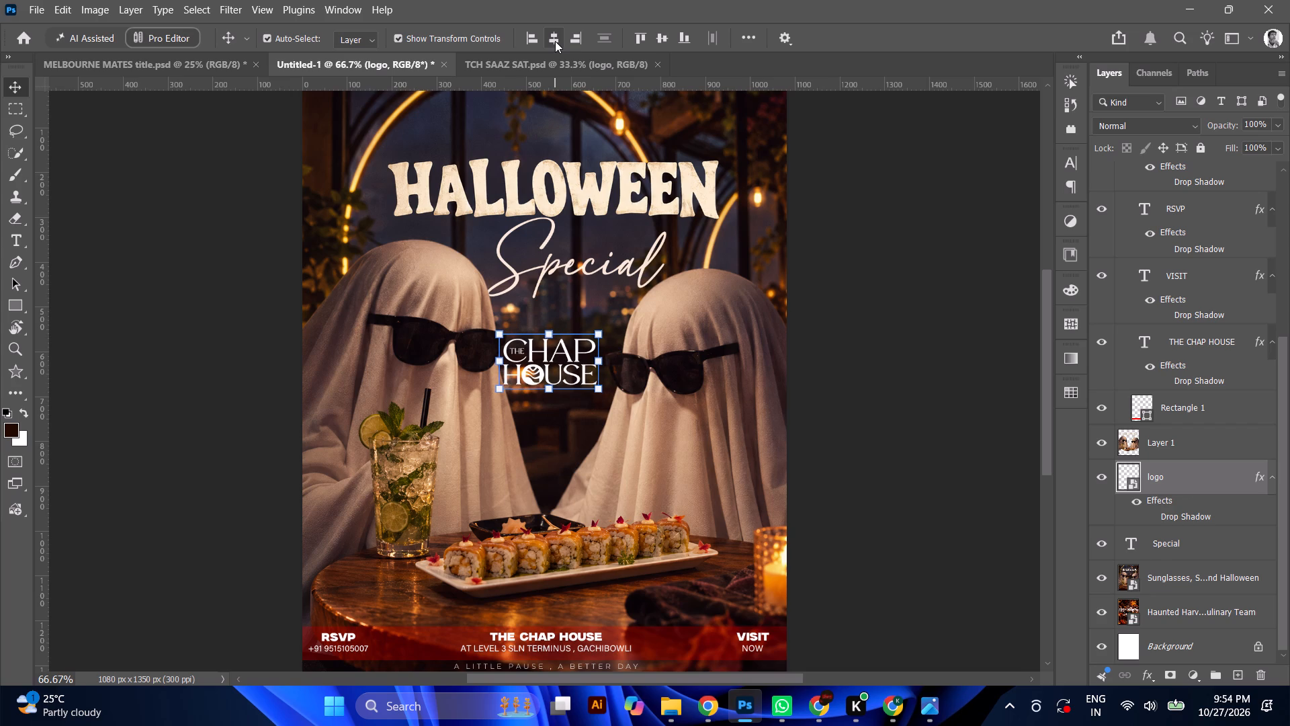
{"action": "key", "text": "Right"}
{"action": "key", "text": "Right"}
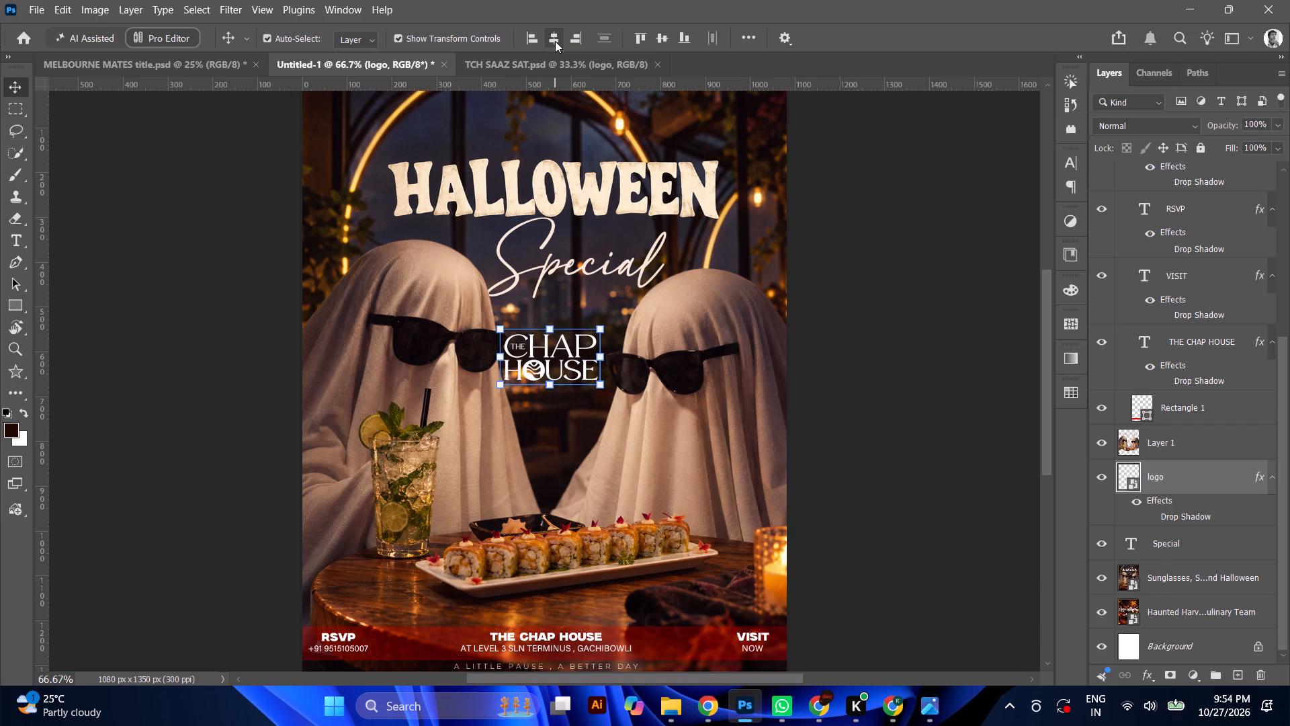
{"action": "key", "text": "Right"}
{"action": "key", "text": "Left"}
{"action": "key", "text": "Left"}
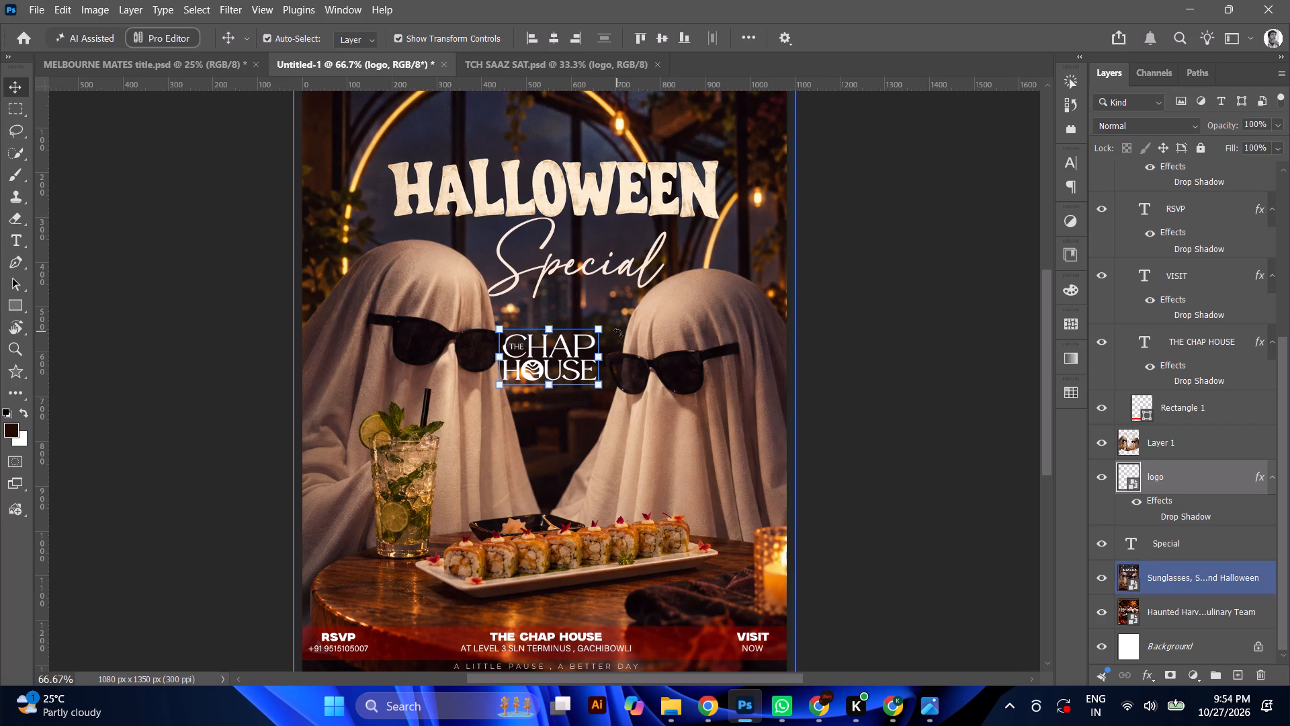
Enlarge the logo proportionally to about 3.64% so it fills the gap between the two ghosts' sunglasses.
{"action": "left_click_drag", "start_coordinate": [596, 384], "coordinate": [604, 398]}
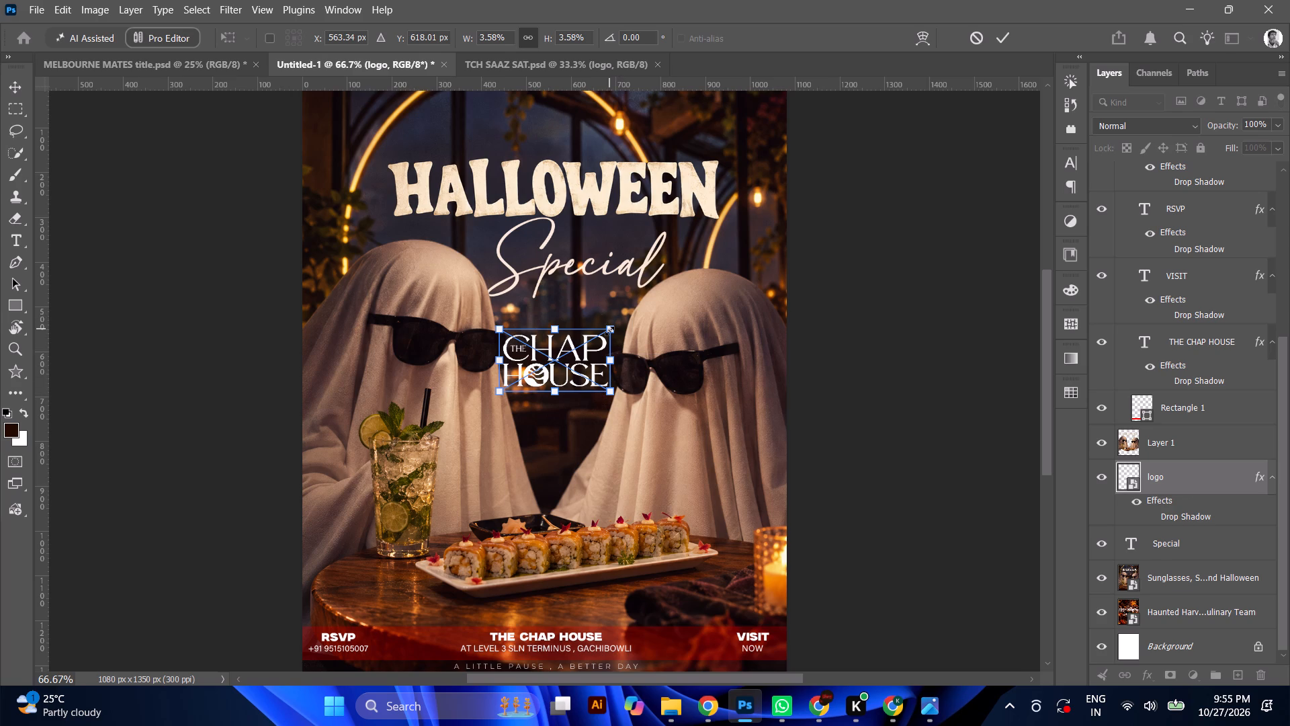
{"action": "left_click_drag", "start_coordinate": [609, 331], "coordinate": [615, 331]}
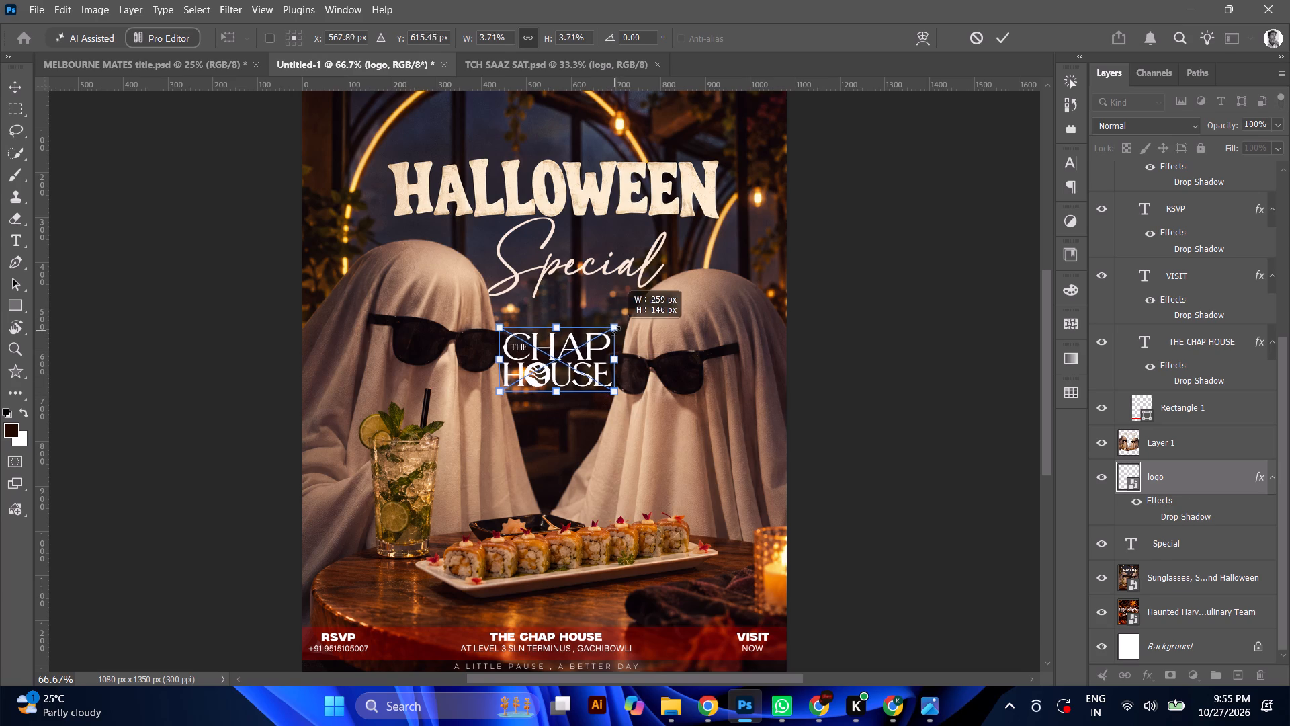
{"action": "left_click_drag", "start_coordinate": [615, 331], "coordinate": [613, 344]}
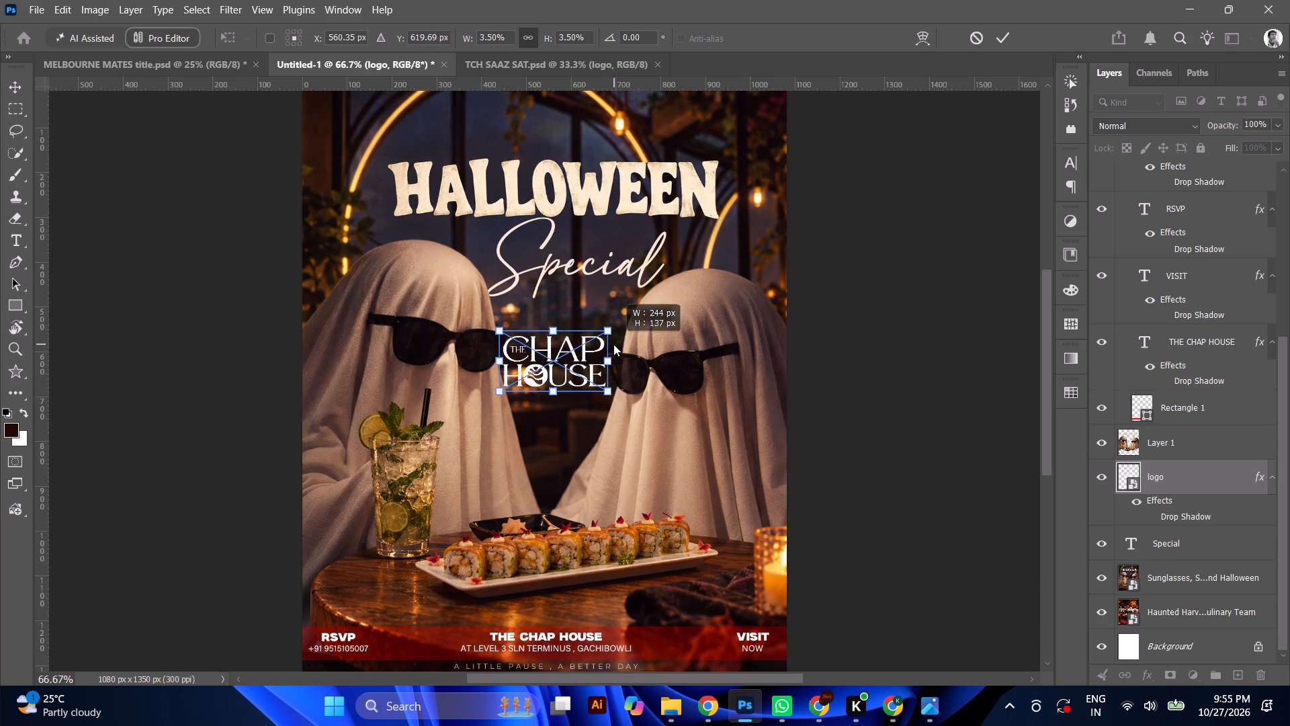
{"action": "left_click_drag", "start_coordinate": [613, 344], "coordinate": [619, 344]}
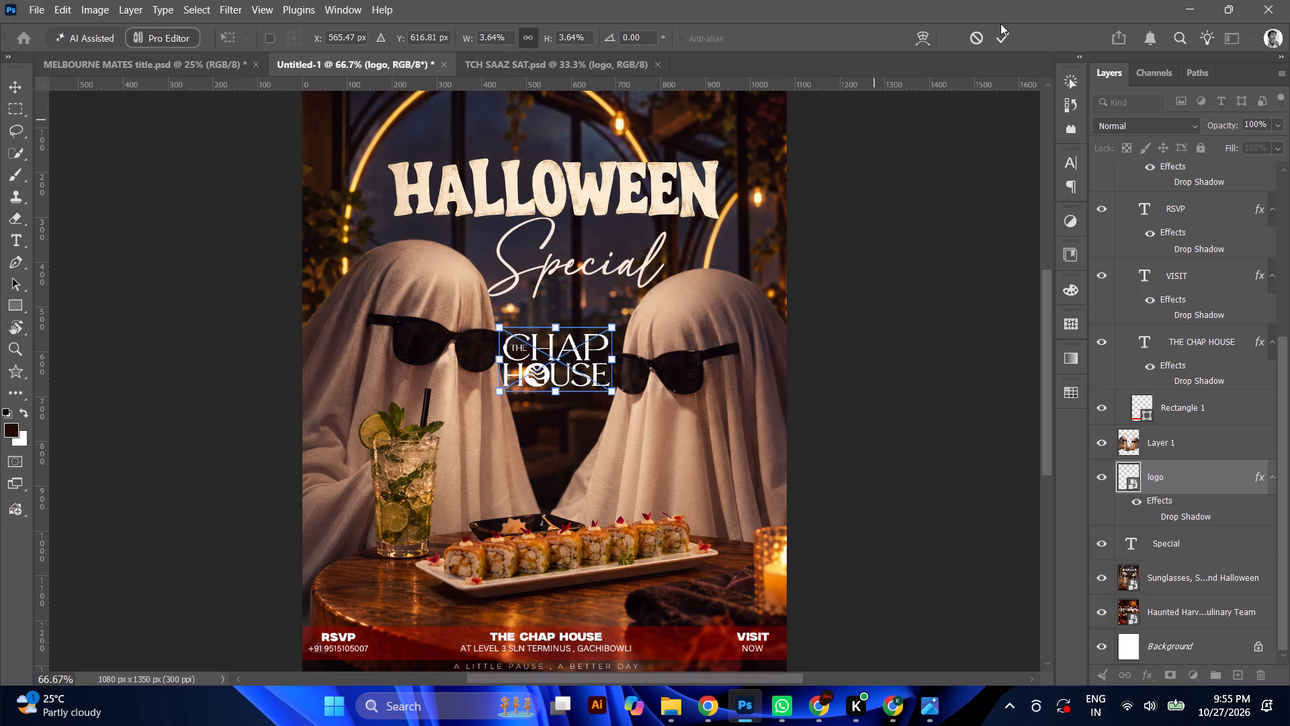
{"action": "left_click", "coordinate": [1006, 29]}
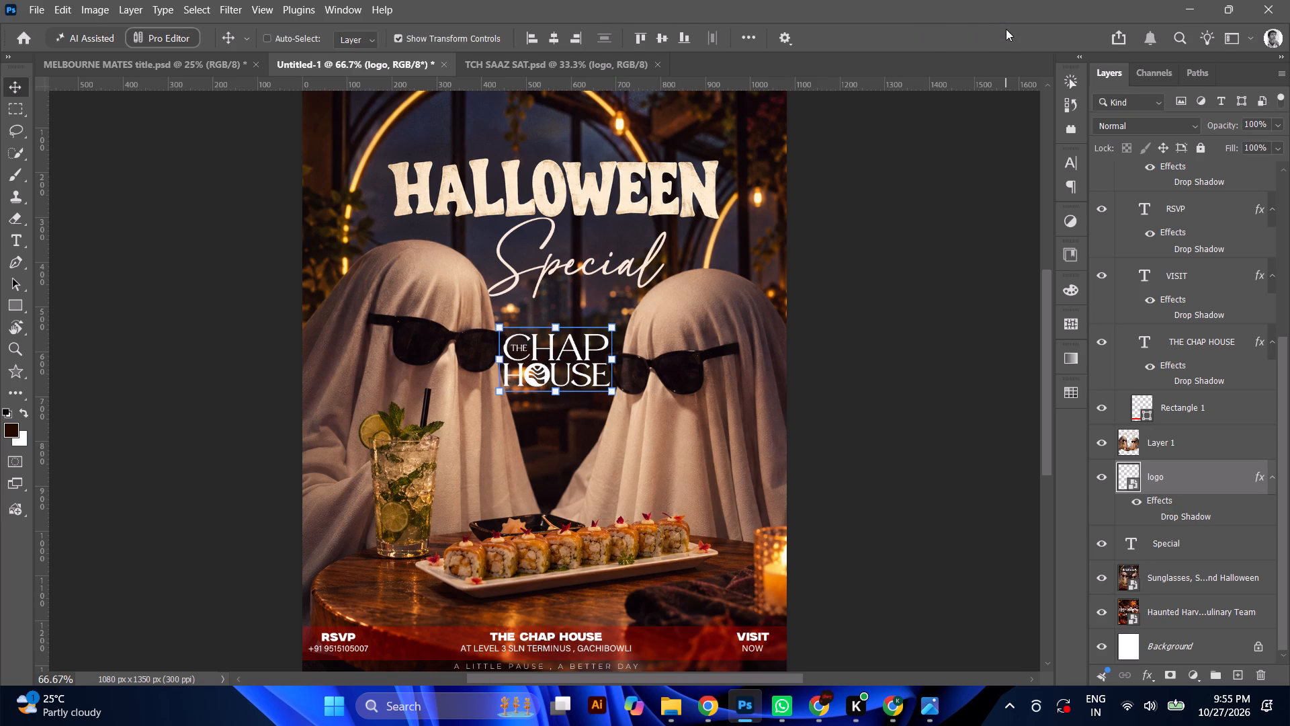
Add a Color Overlay in light peach (#ffd9b3) at 23% opacity to the logo between the ghosts.
{"action": "key", "text": "ctrl+minus"}
{"action": "key", "text": "ctrl+minus"}
{"action": "key", "text": "ctrl+plus"}
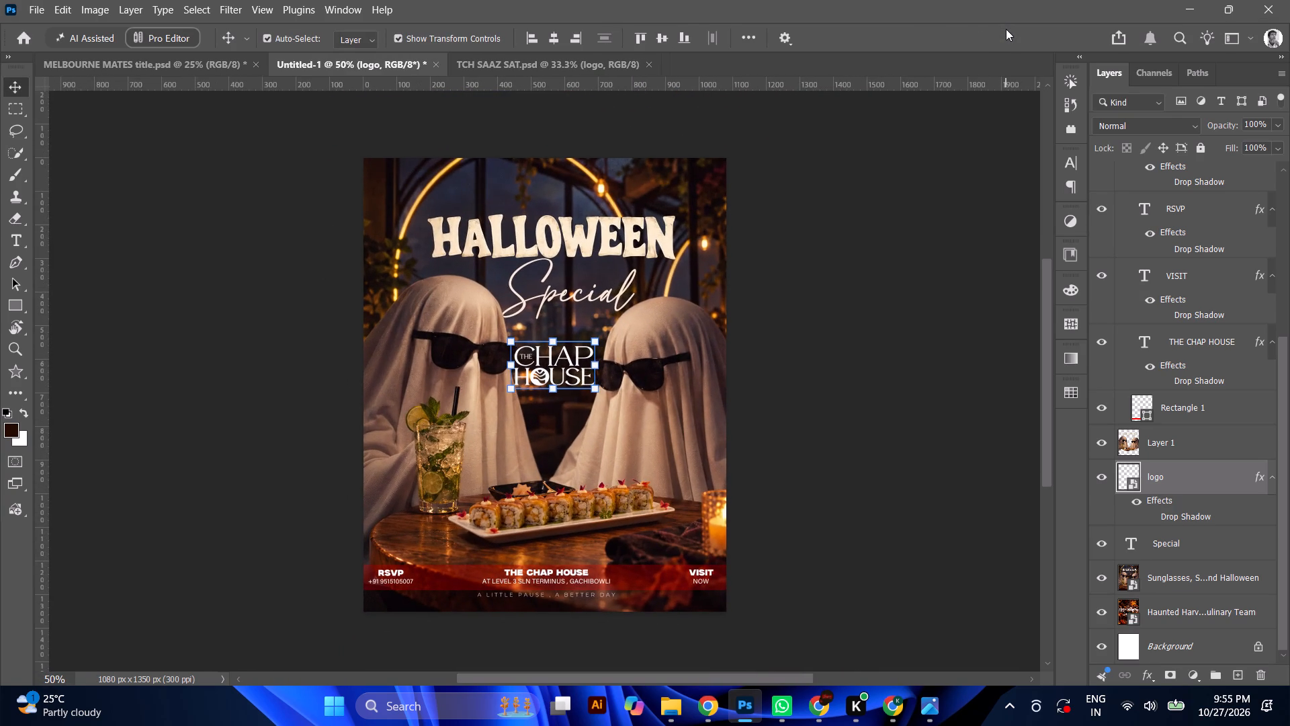
{"action": "left_click", "coordinate": [1151, 676]}
{"action": "left_click", "coordinate": [1188, 607]}
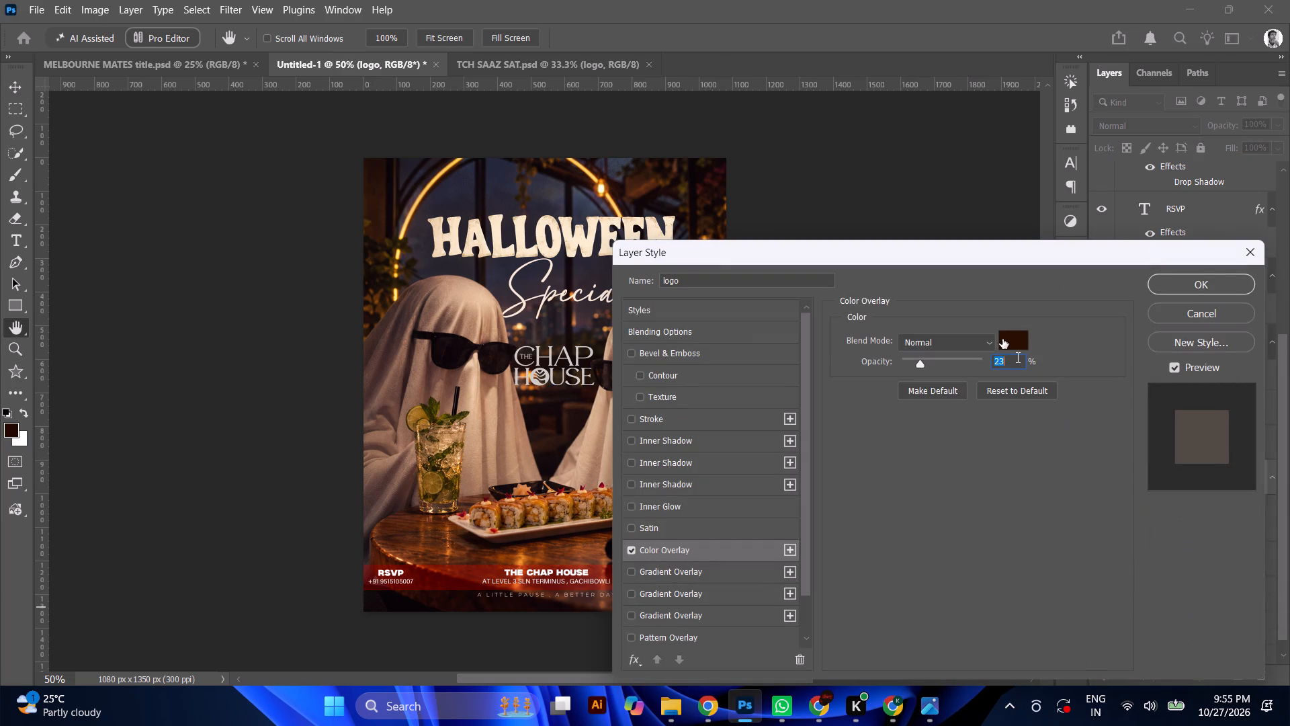
{"action": "left_click", "coordinate": [1001, 334]}
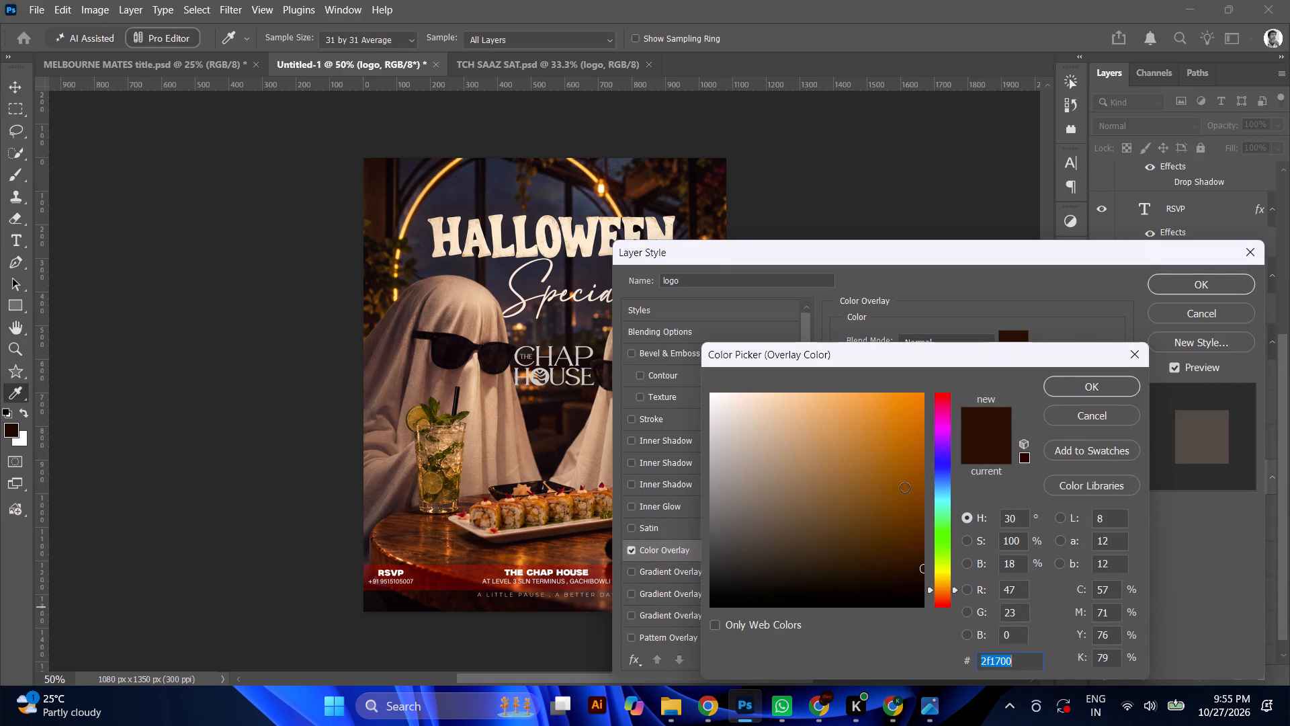
{"action": "left_click_drag", "start_coordinate": [890, 466], "coordinate": [740, 323]}
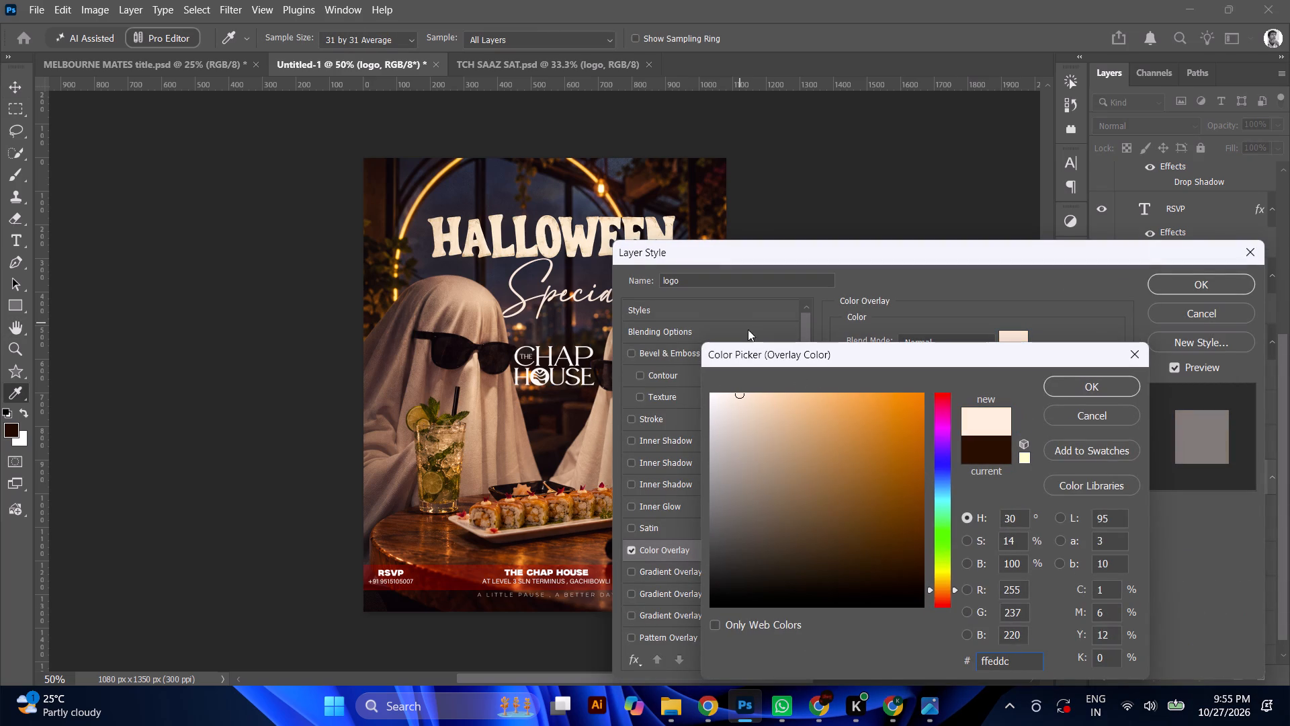
{"action": "left_click_drag", "start_coordinate": [763, 409], "coordinate": [774, 383]}
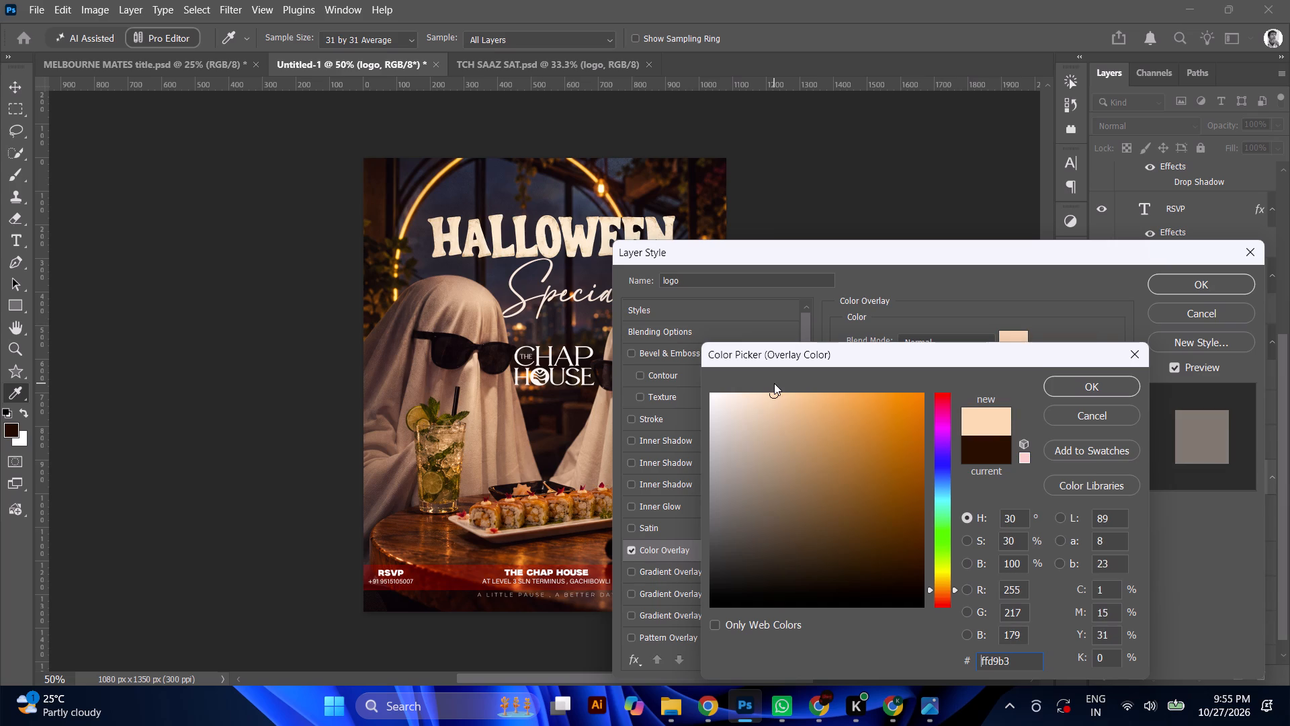
{"action": "left_click", "coordinate": [1142, 388]}
{"action": "left_click", "coordinate": [1113, 386]}
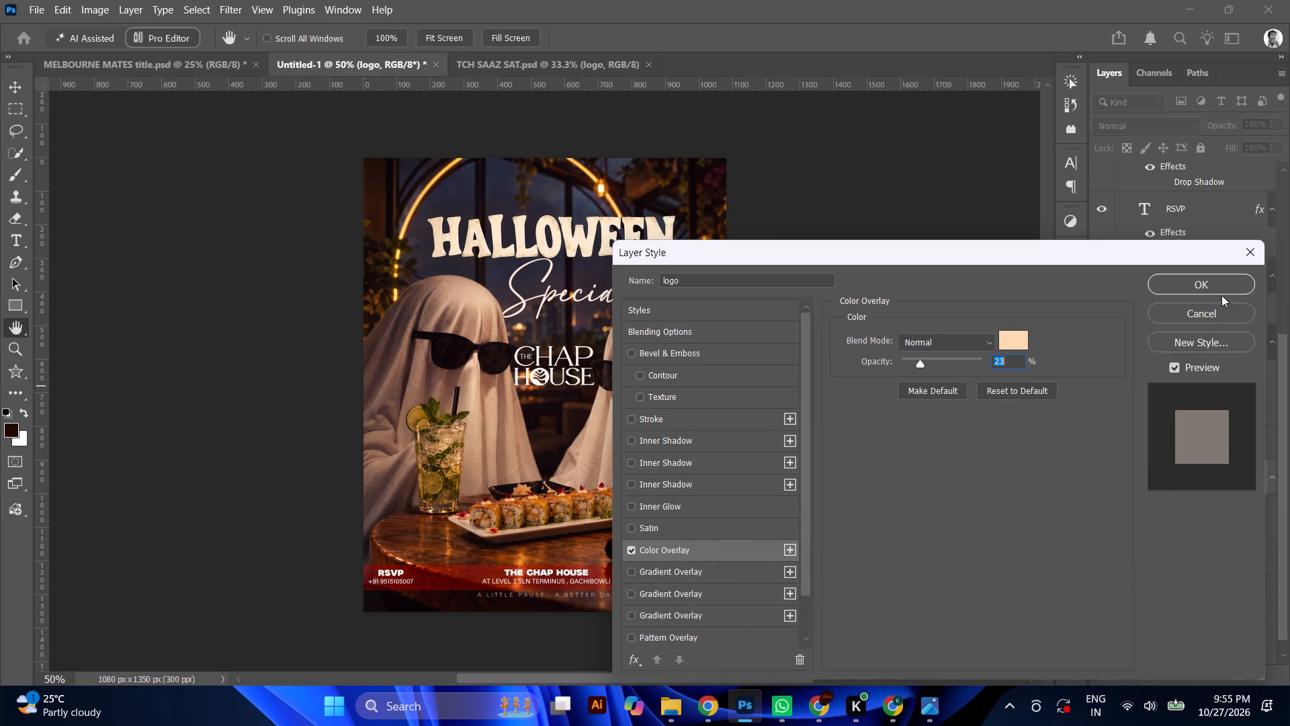
{"action": "left_click", "coordinate": [1211, 290]}
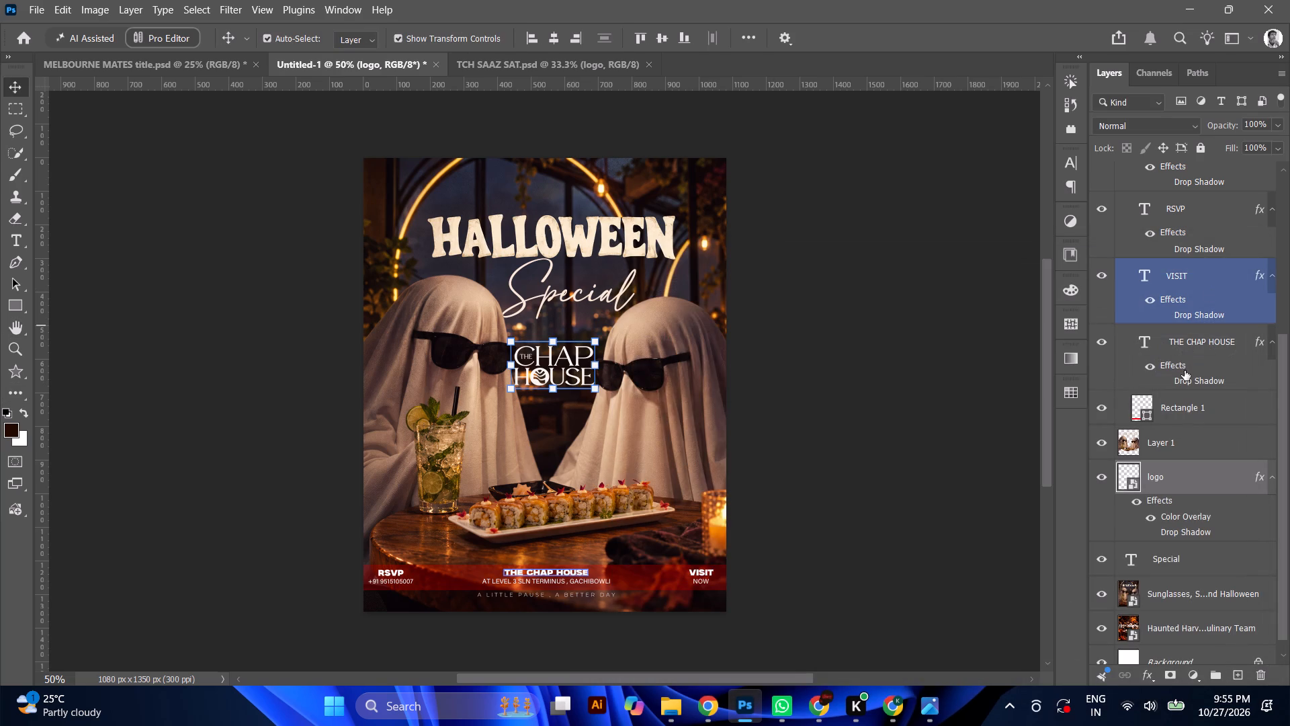
Examine the overall poster composition and the legibility of the logo and titles at small and full size.
{"action": "left_click", "coordinate": [1185, 370]}
{"action": "key", "text": "ctrl+minus"}
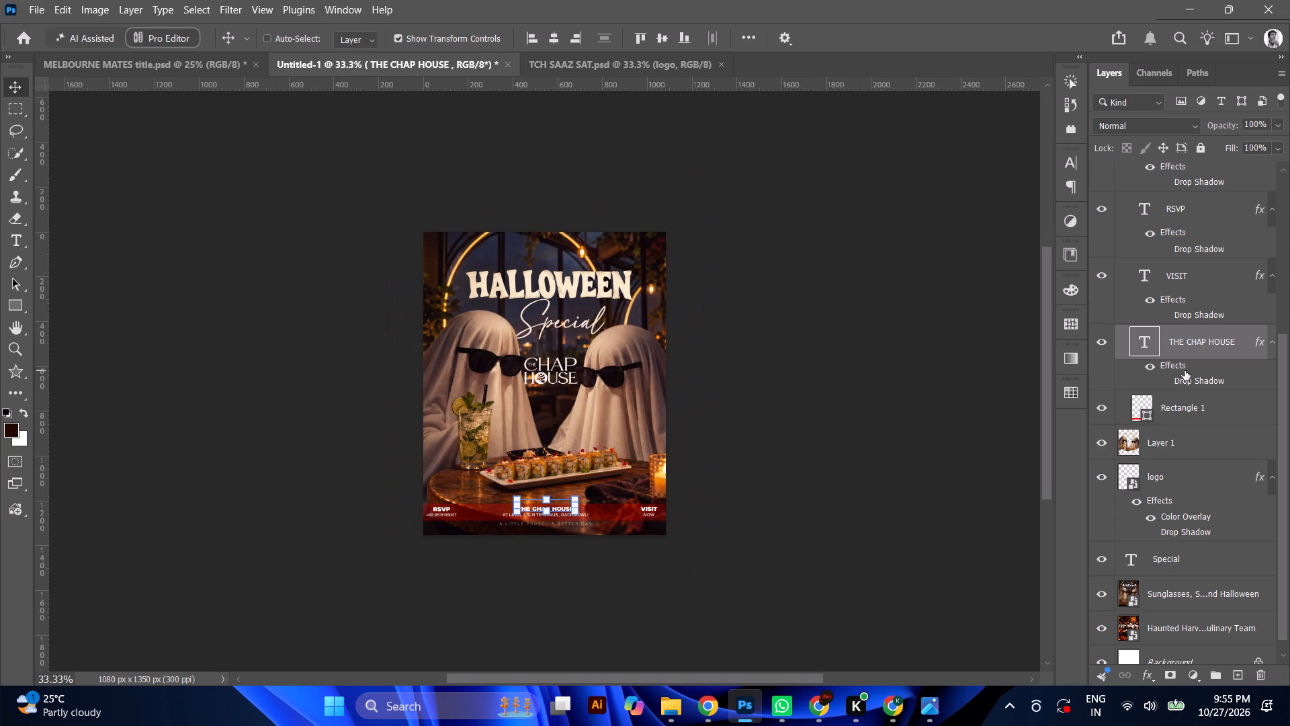
{"action": "key", "text": "ctrl+minus"}
{"action": "type", "text": "--"}
{"action": "key", "text": "ctrl+minus"}
{"action": "key", "text": "ctrl+minus"}
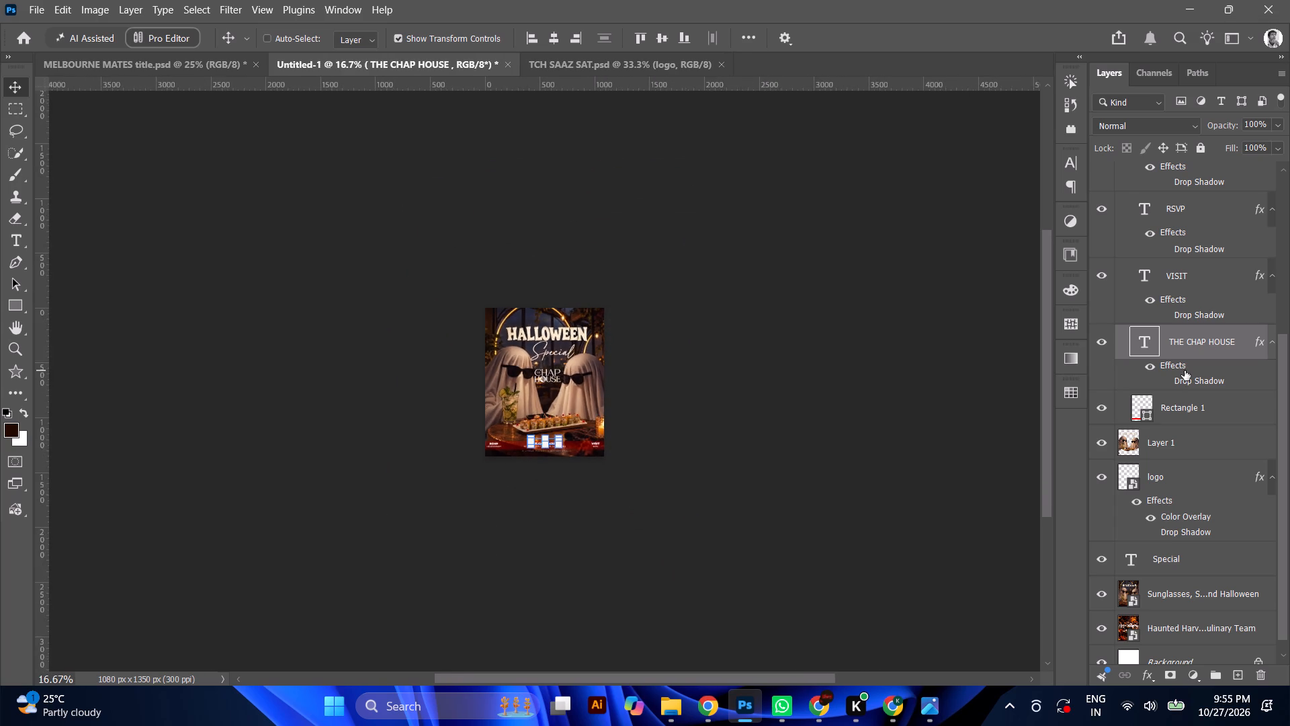
{"action": "key", "text": "ctrl+plus"}
{"action": "key", "text": "ctrl+plus"}
{"action": "key", "text": "ctrl+plus"}
{"action": "key", "text": "ctrl+plus"}
{"action": "key", "text": "ctrl+plus"}
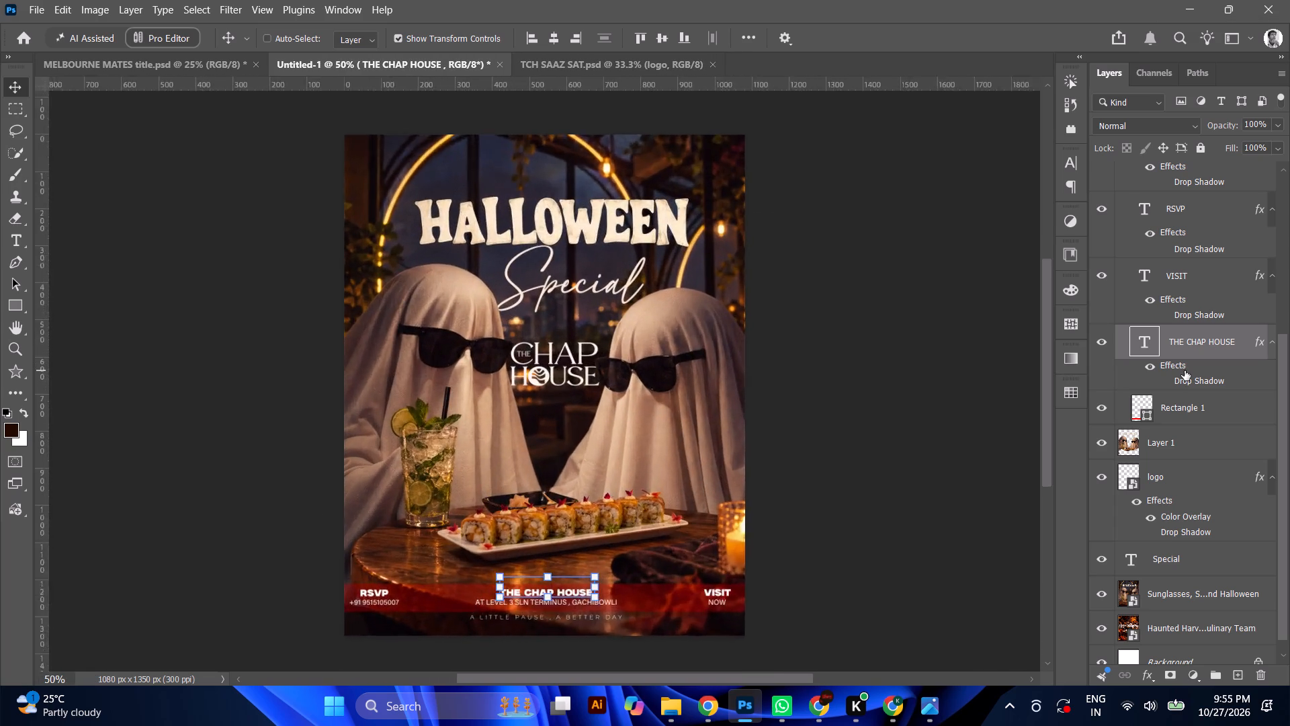
{"action": "key", "text": "ctrl+plus"}
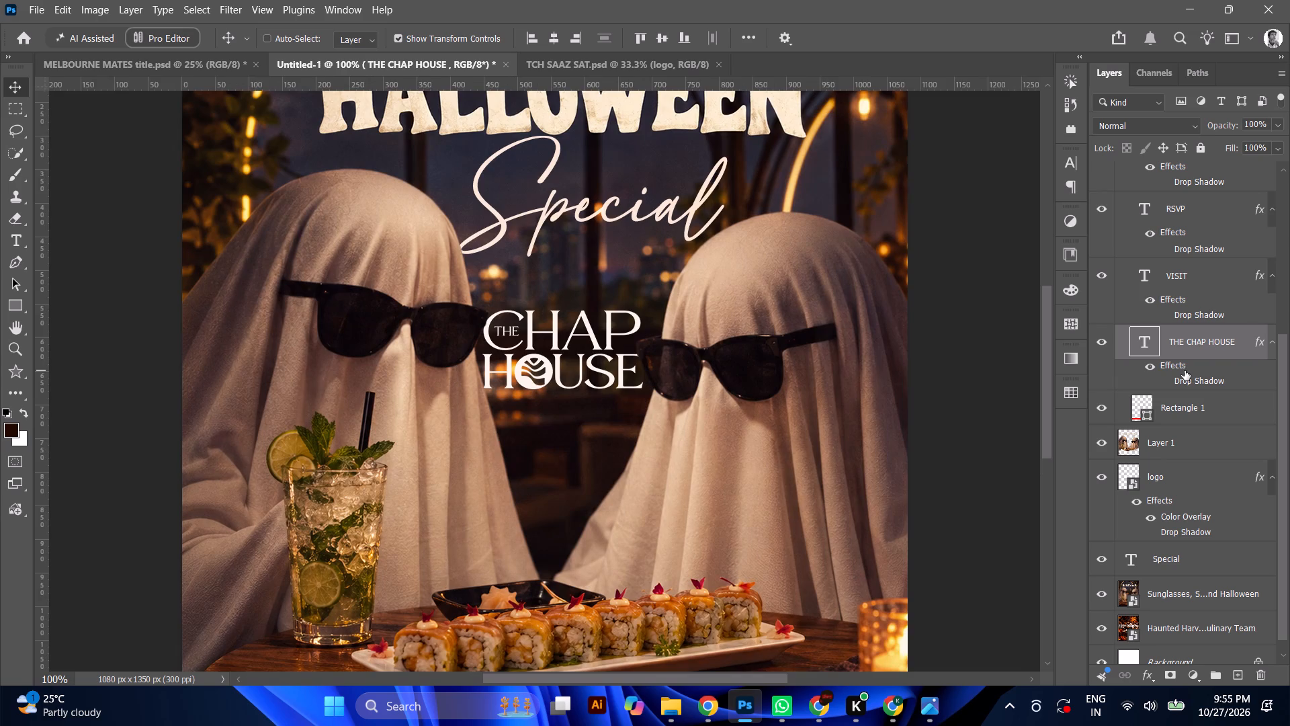
{"action": "key", "text": "ctrl+minus"}
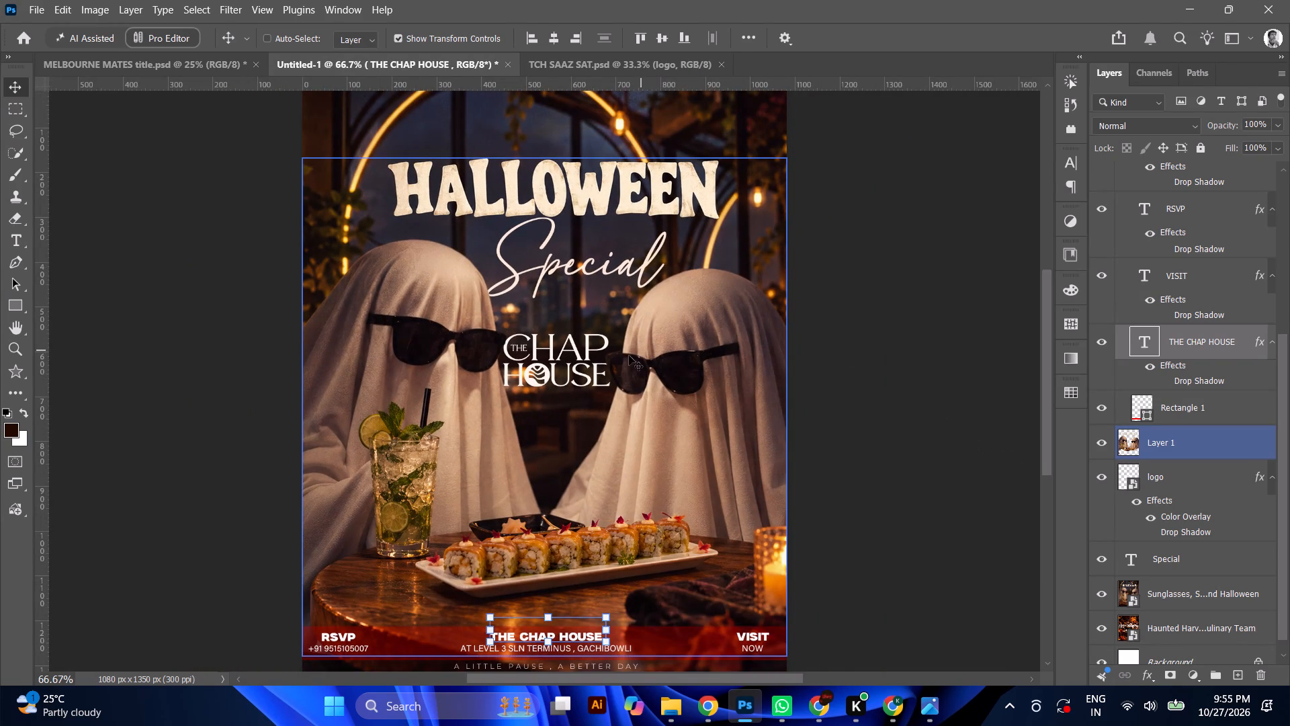
Hide the logo layer between the two ghosts' sunglasses.
{"action": "left_click", "coordinate": [581, 363], "text": "ctrl"}
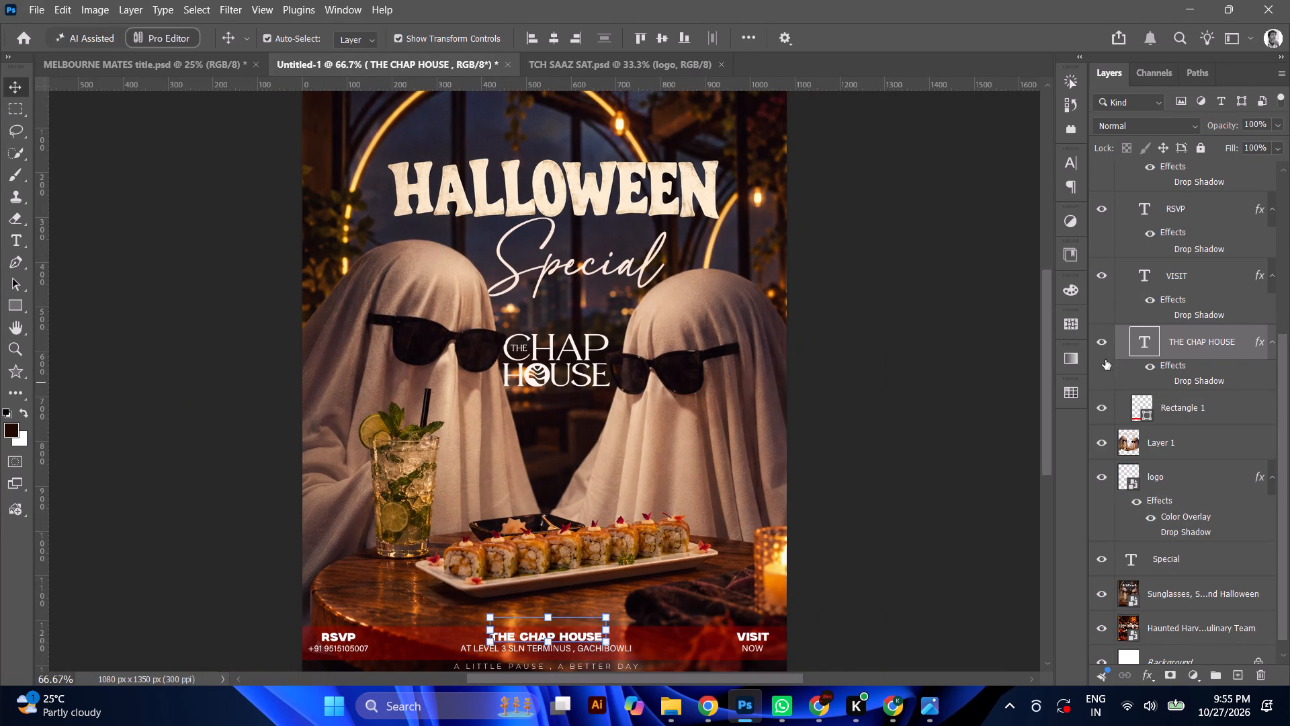
{"action": "scroll", "coordinate": [1144, 235], "scroll_direction": "up", "scroll_amount": 5}
{"action": "scroll", "coordinate": [1144, 235], "scroll_direction": "down", "scroll_amount": 1}
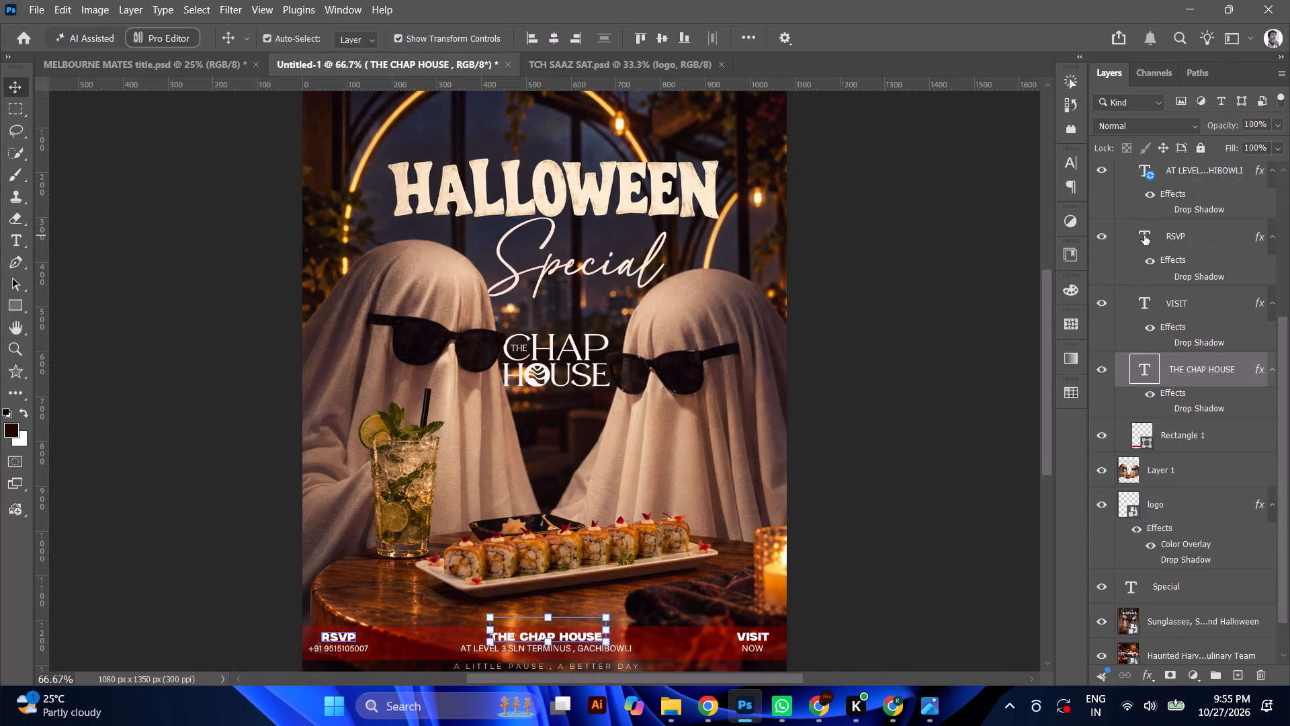
{"action": "scroll", "coordinate": [1144, 235], "scroll_direction": "down", "scroll_amount": 1}
{"action": "left_click", "coordinate": [1103, 504]}
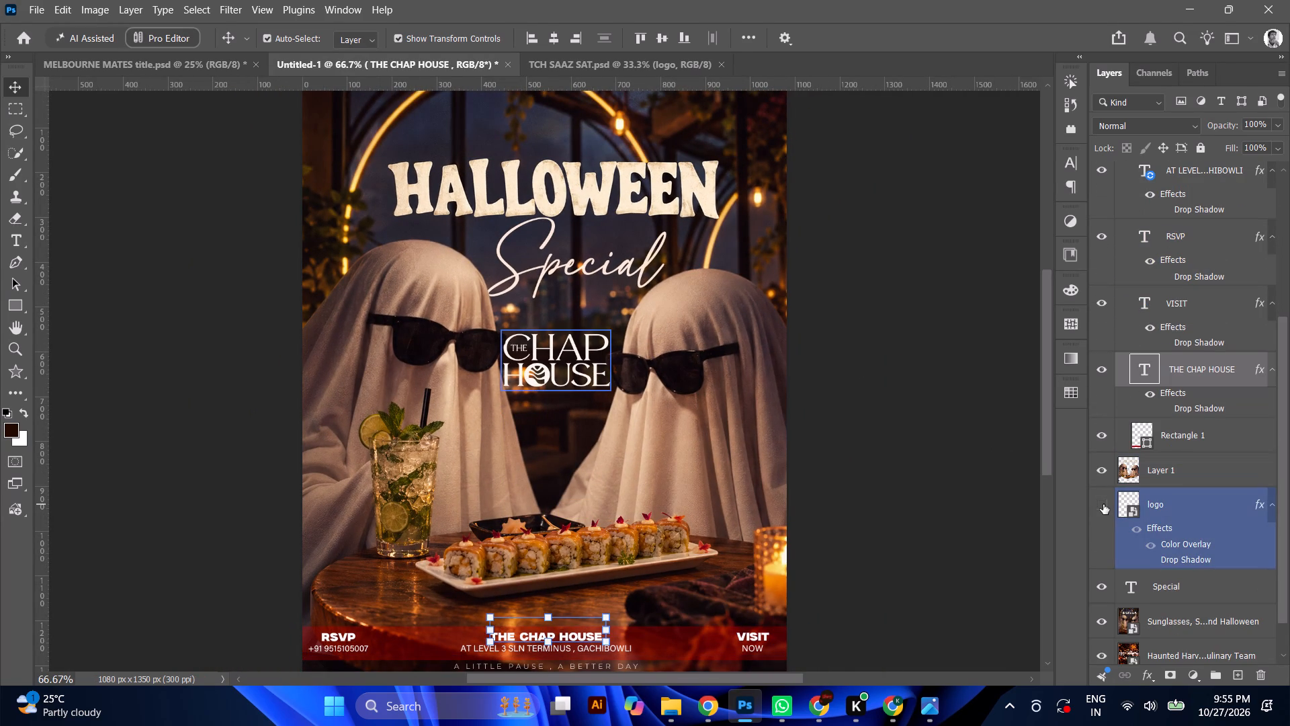
{"action": "key", "text": "ctrl+minus"}
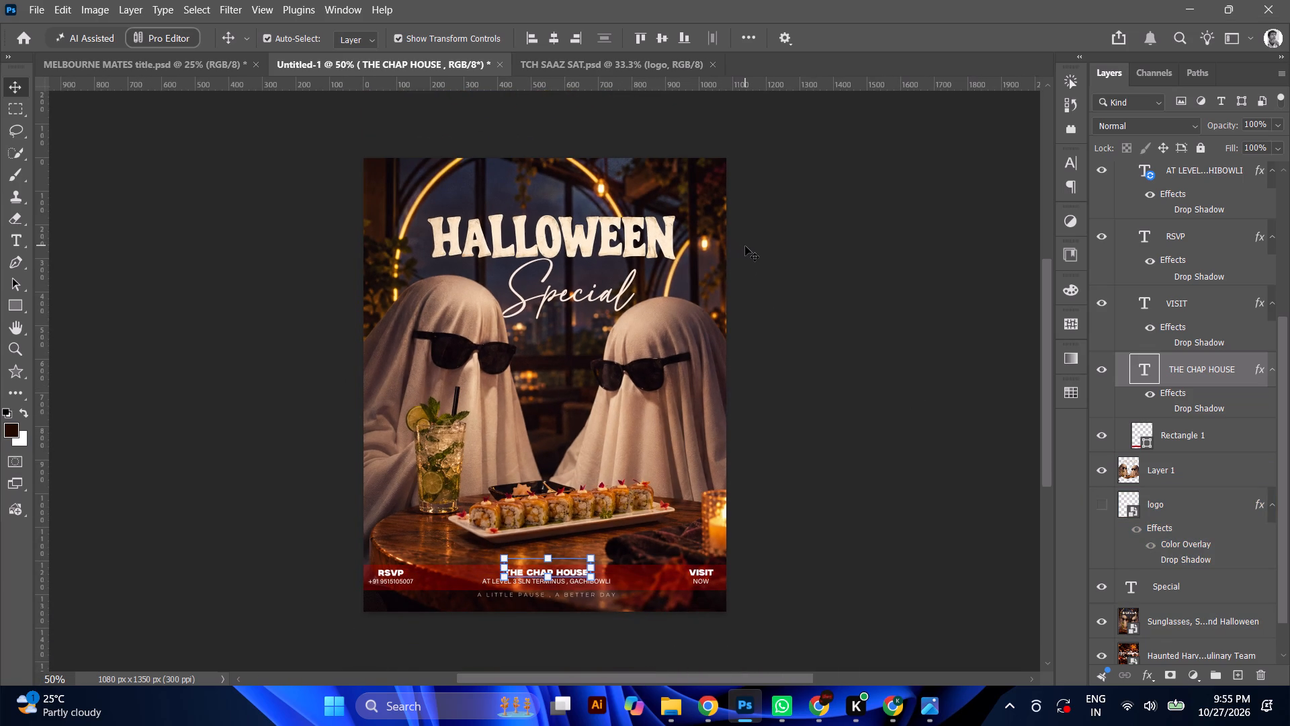
Export the poster as a 1080 x 1350 px PNG named halloween tch in the Downloads folder.
{"action": "left_click", "coordinate": [33, 8]}
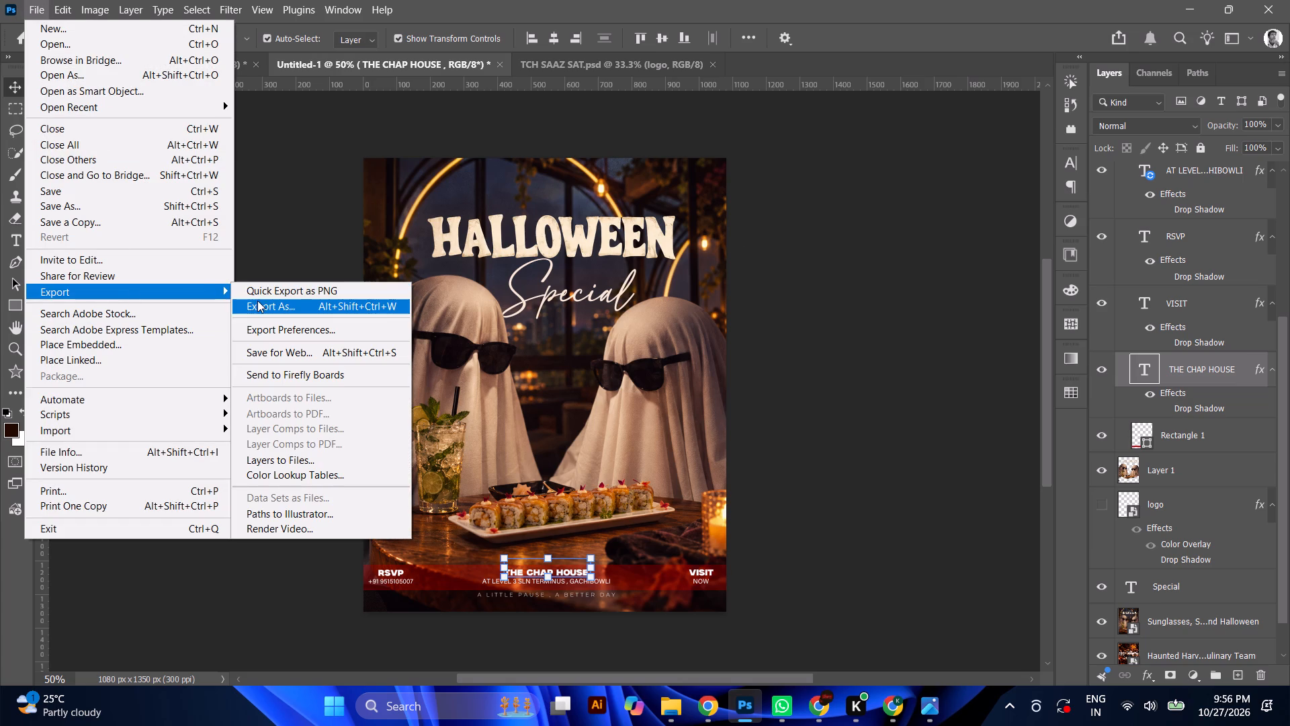
{"action": "left_click", "coordinate": [255, 306]}
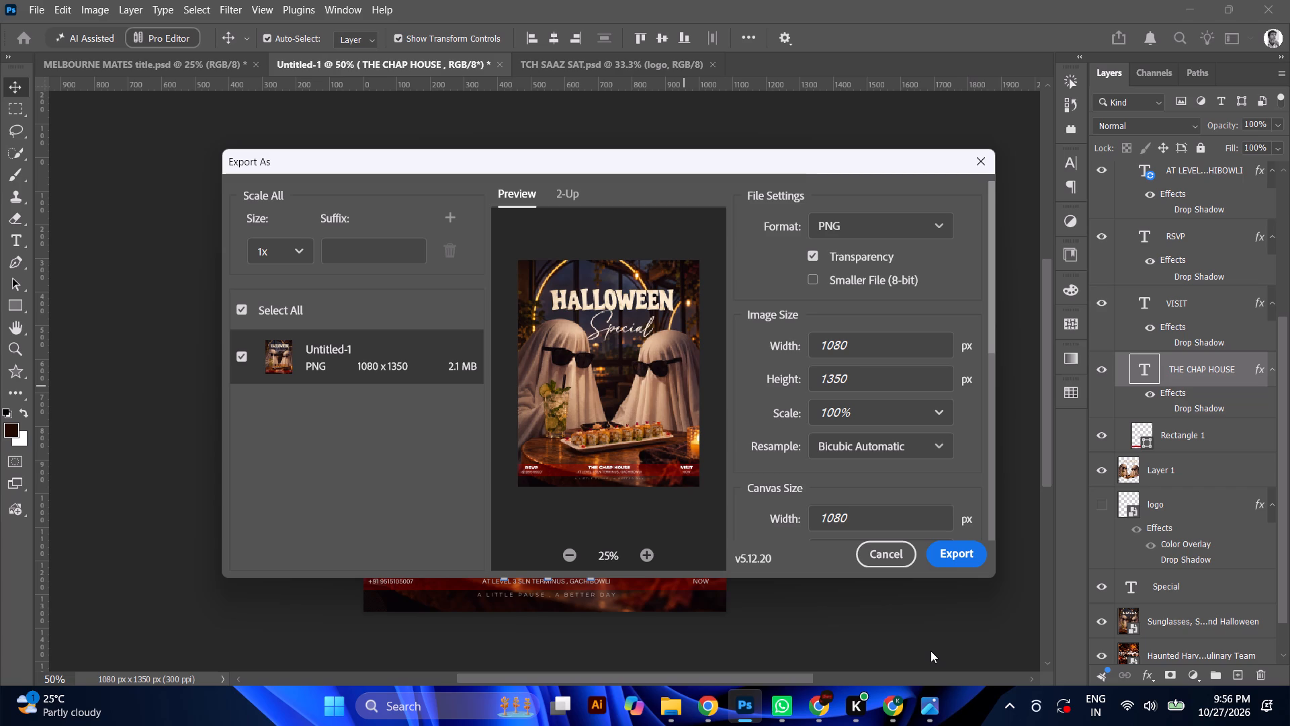
{"action": "left_click", "coordinate": [969, 561]}
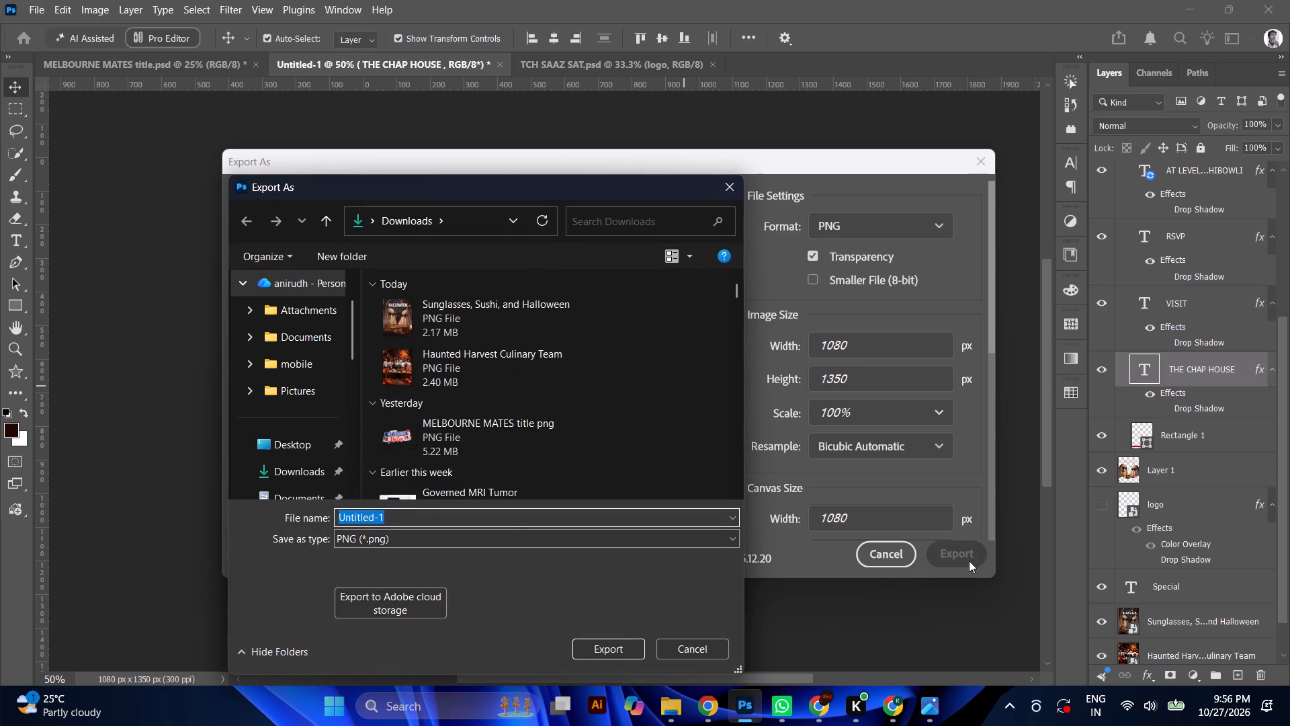
{"action": "type", "text": "halloween tch"}
{"action": "key", "text": "space"}
{"action": "key", "text": "Return"}
{"action": "key", "text": "Return"}
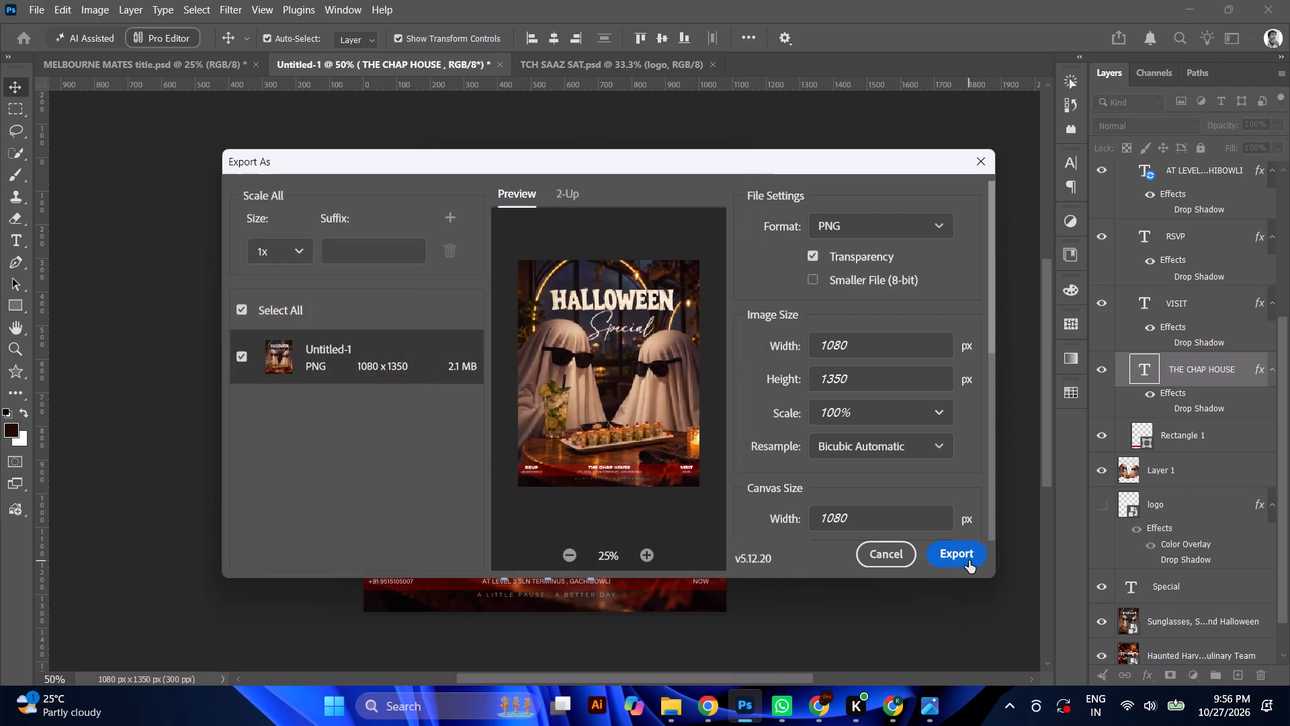
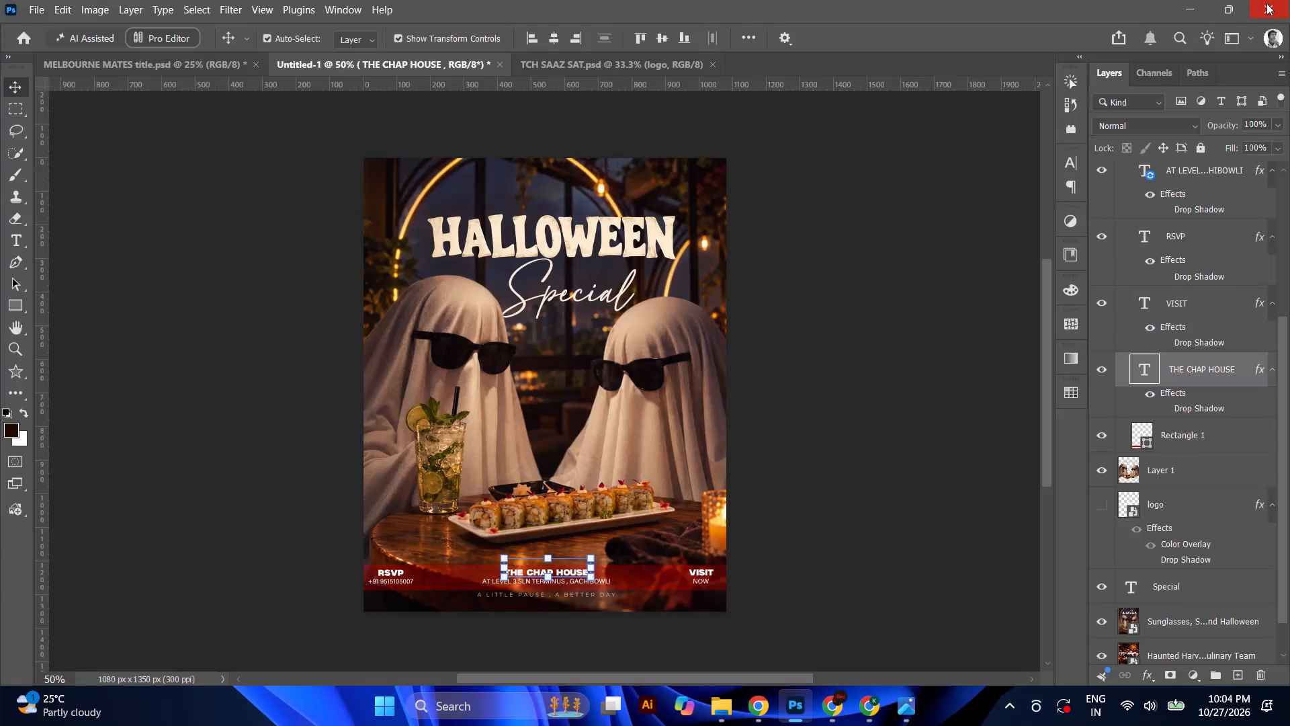
Quit the editor, saving the poster to the Downloads folder on this computer as a Photoshop file named tch haloween.
{"action": "left_click", "coordinate": [1266, 3]}
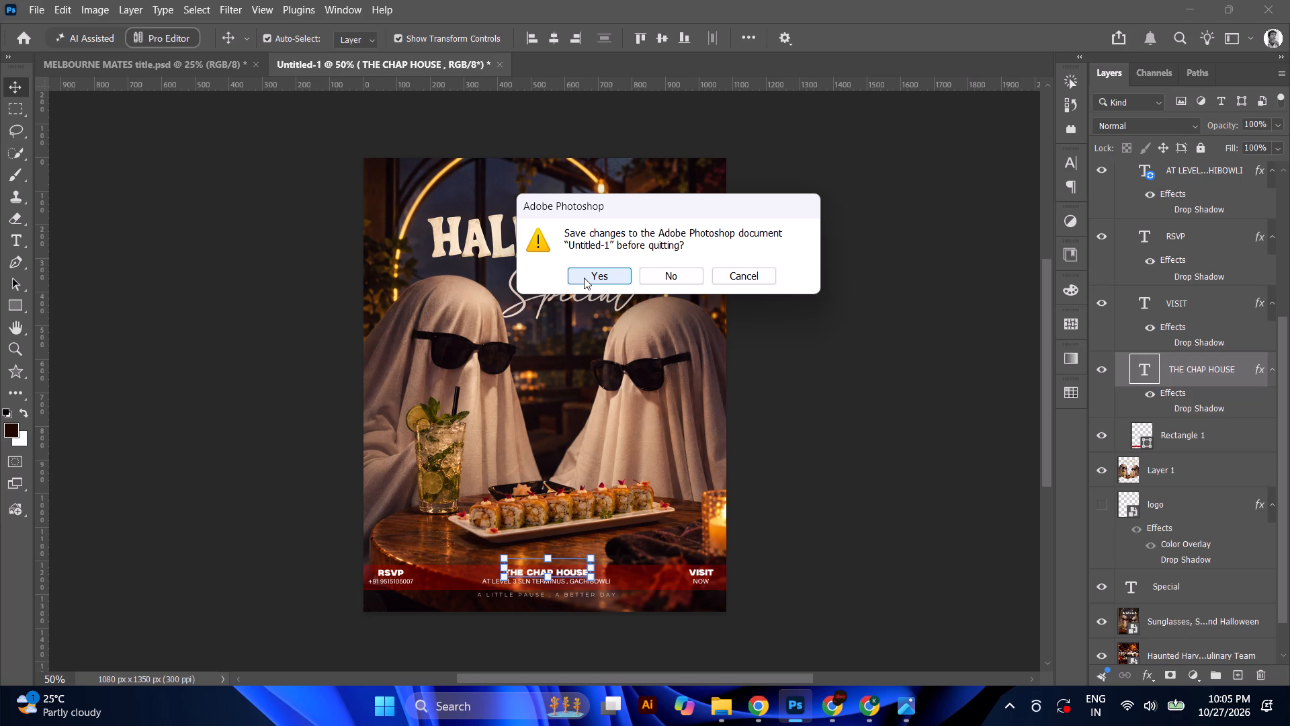
{"action": "left_click", "coordinate": [584, 278]}
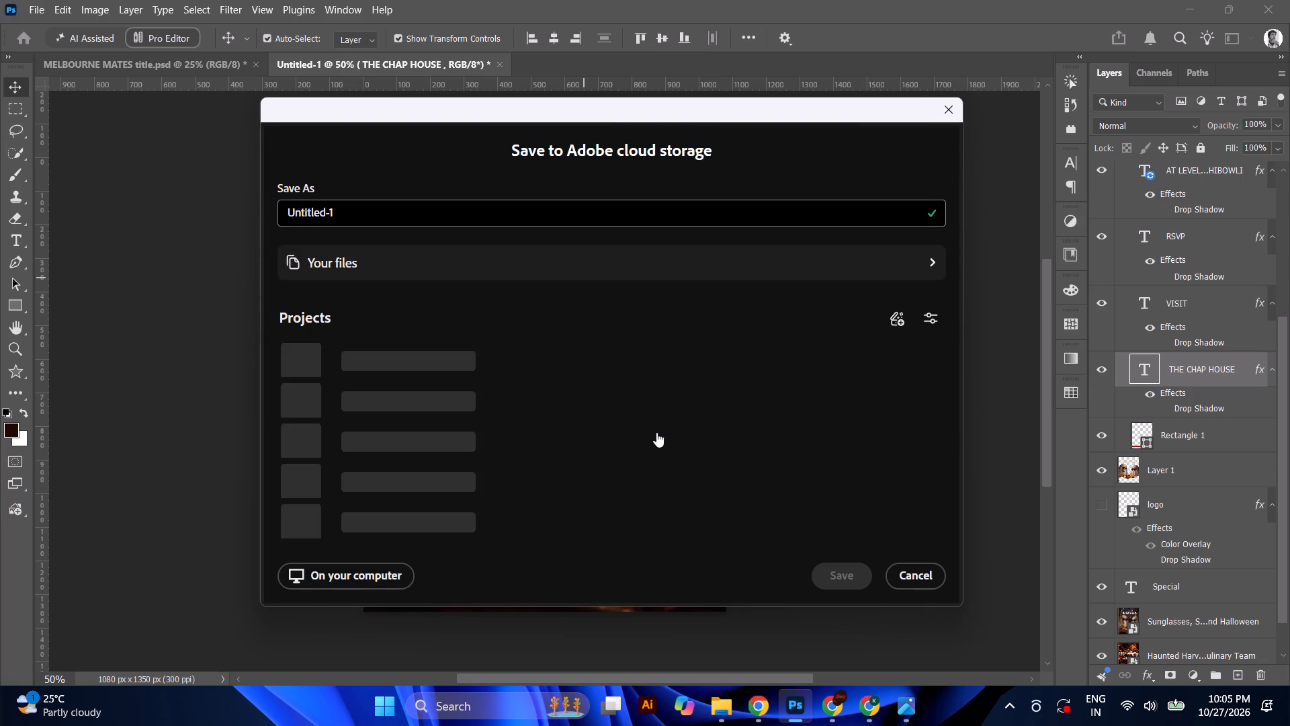
{"action": "left_click", "coordinate": [407, 570]}
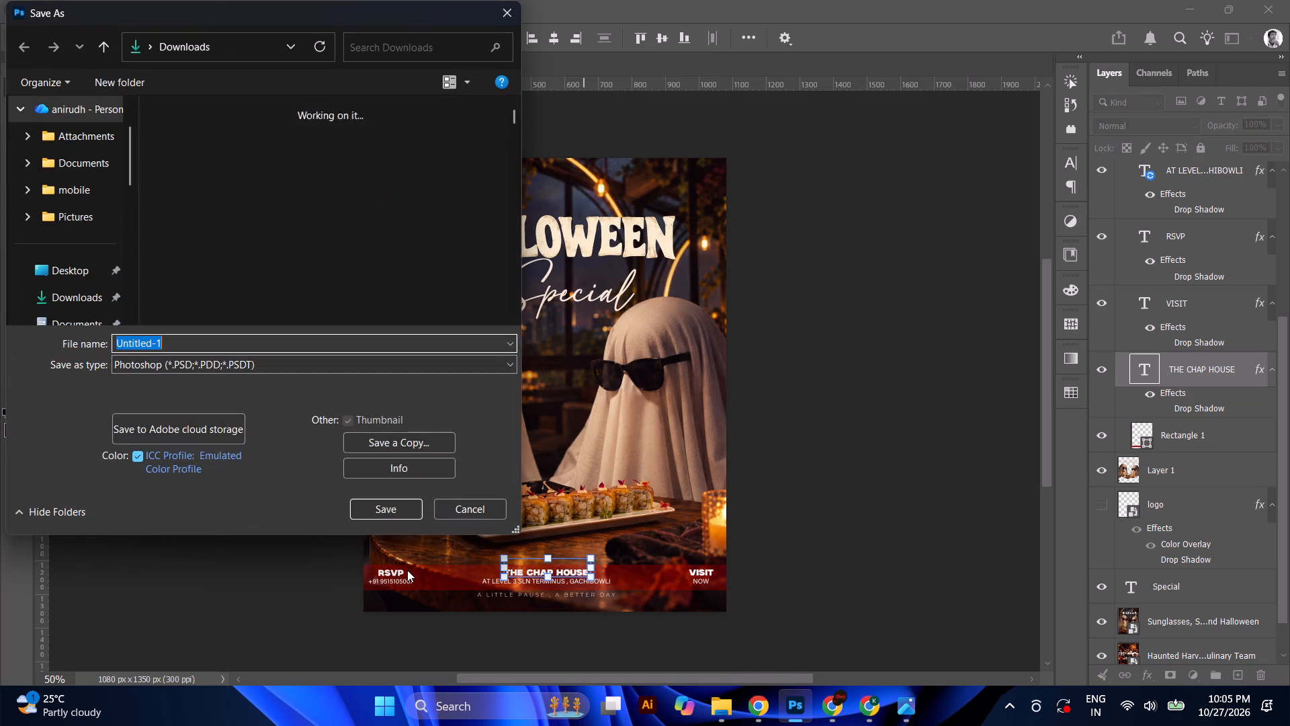
{"action": "type", "text": "tch"}
{"action": "key", "text": "space"}
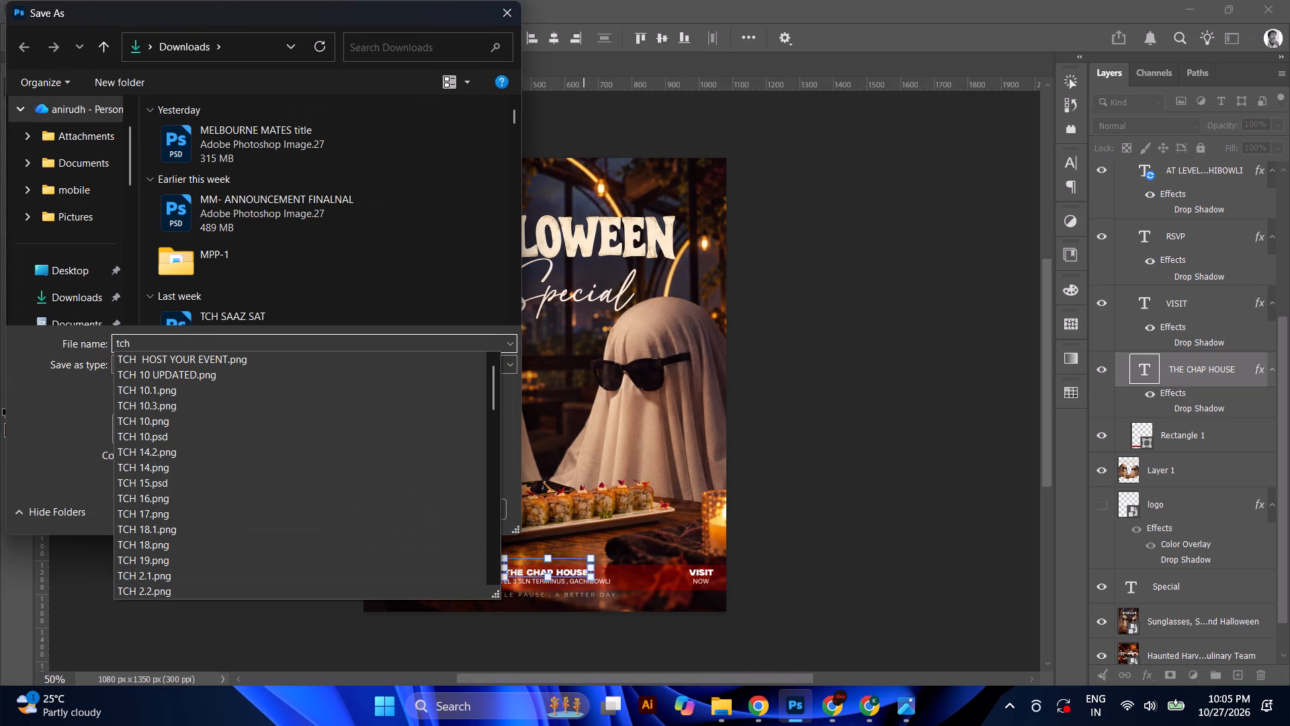
{"action": "type", "text": "halowee"}
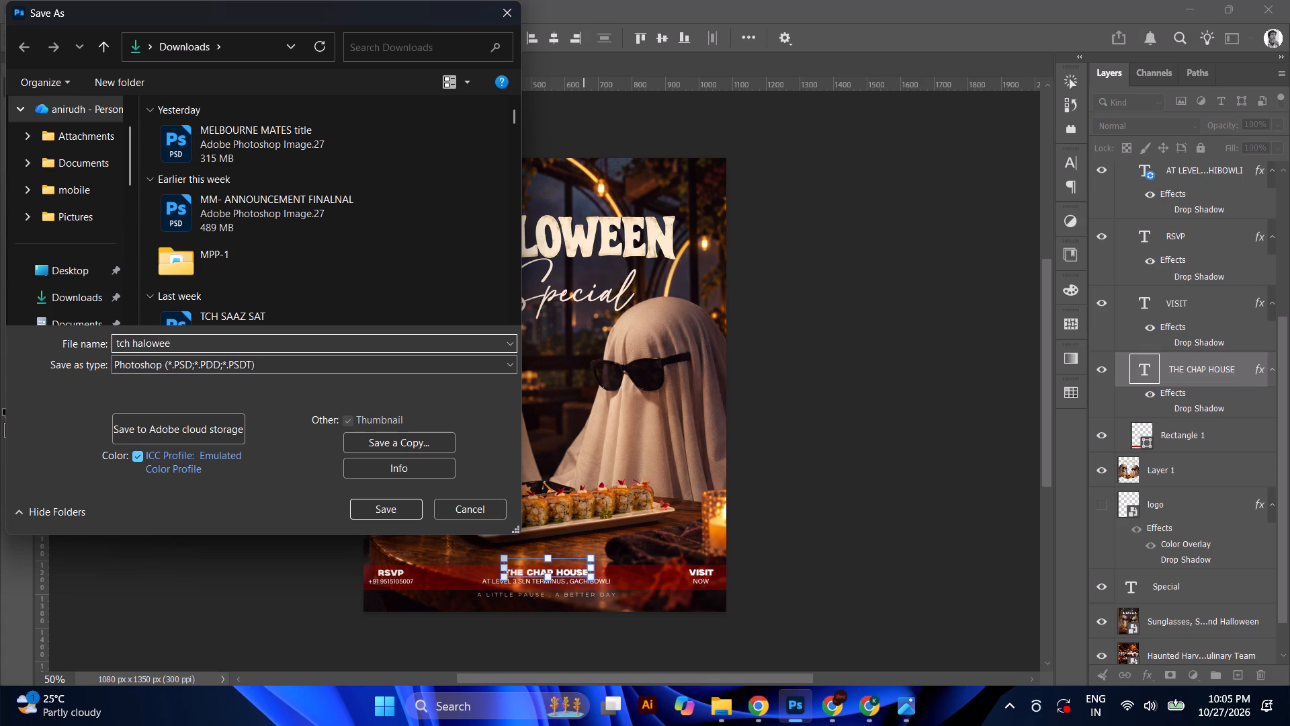
{"action": "key", "text": "n"}
{"action": "key", "text": "Return"}
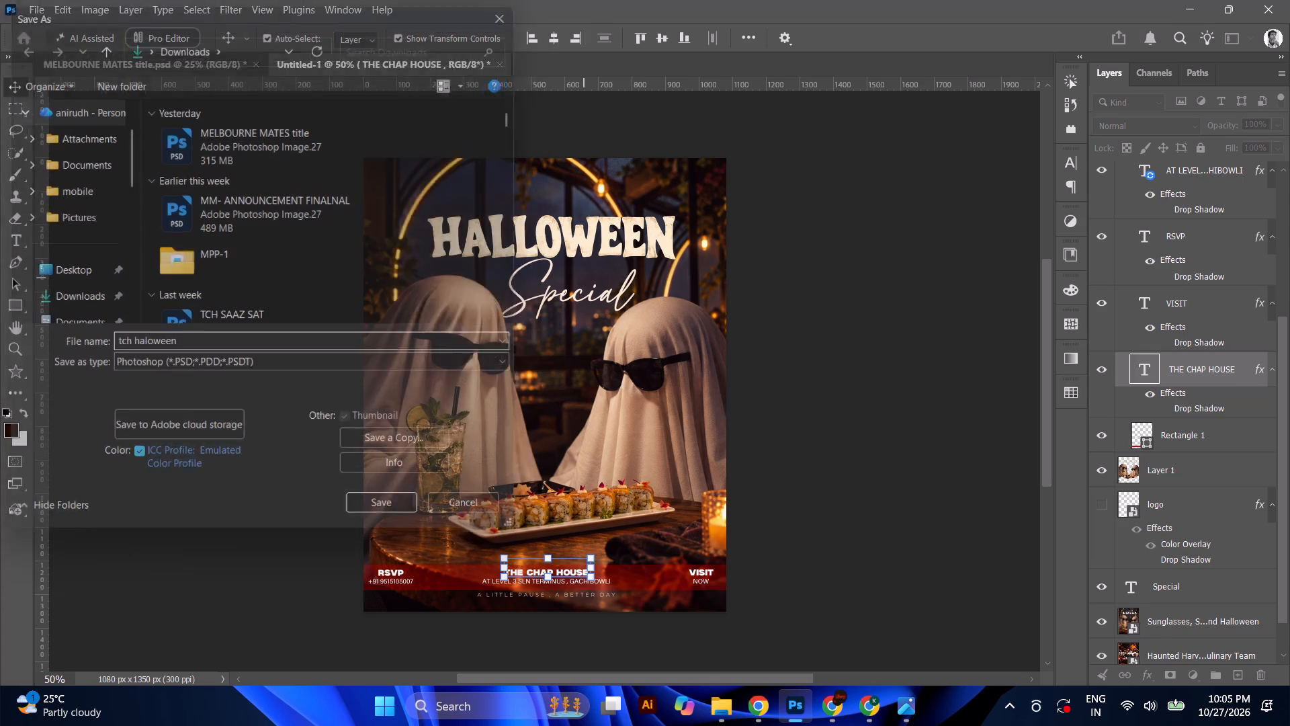
{"action": "key", "text": "Return"}
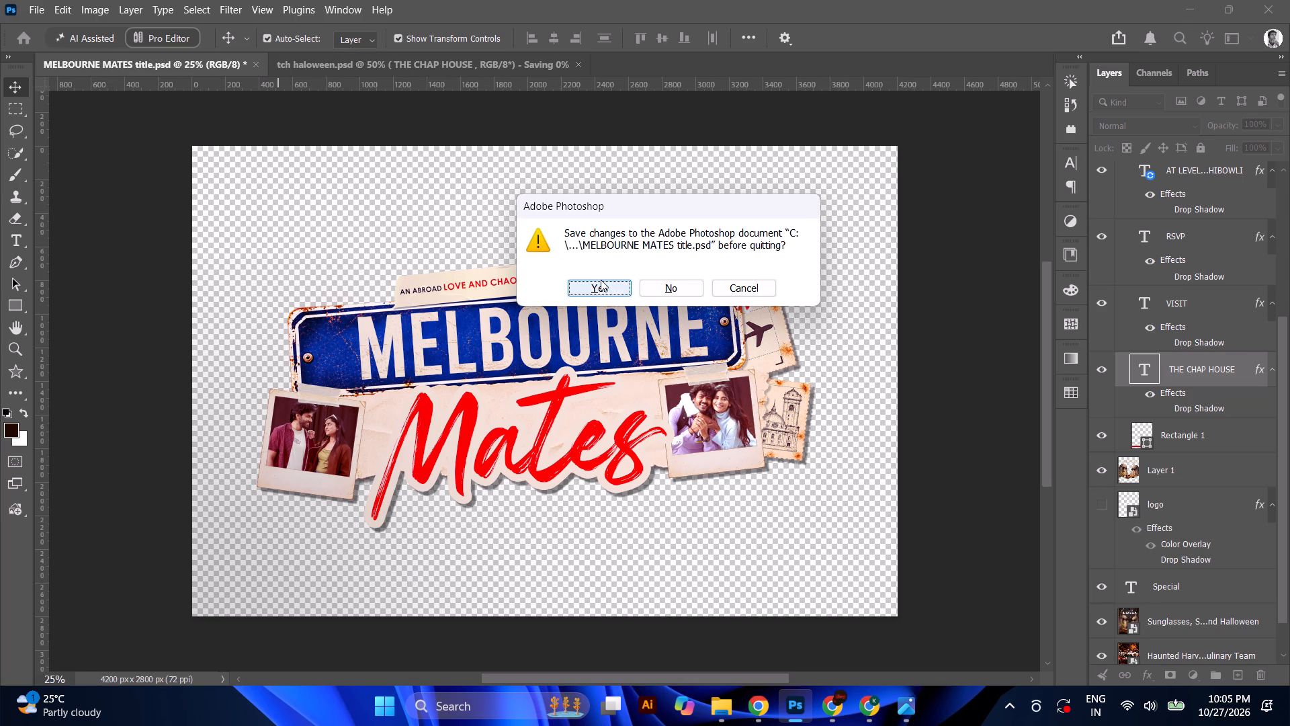
Discard the changes to MELBOURNE MATES title.psd while quitting.
{"action": "left_click", "coordinate": [696, 285]}
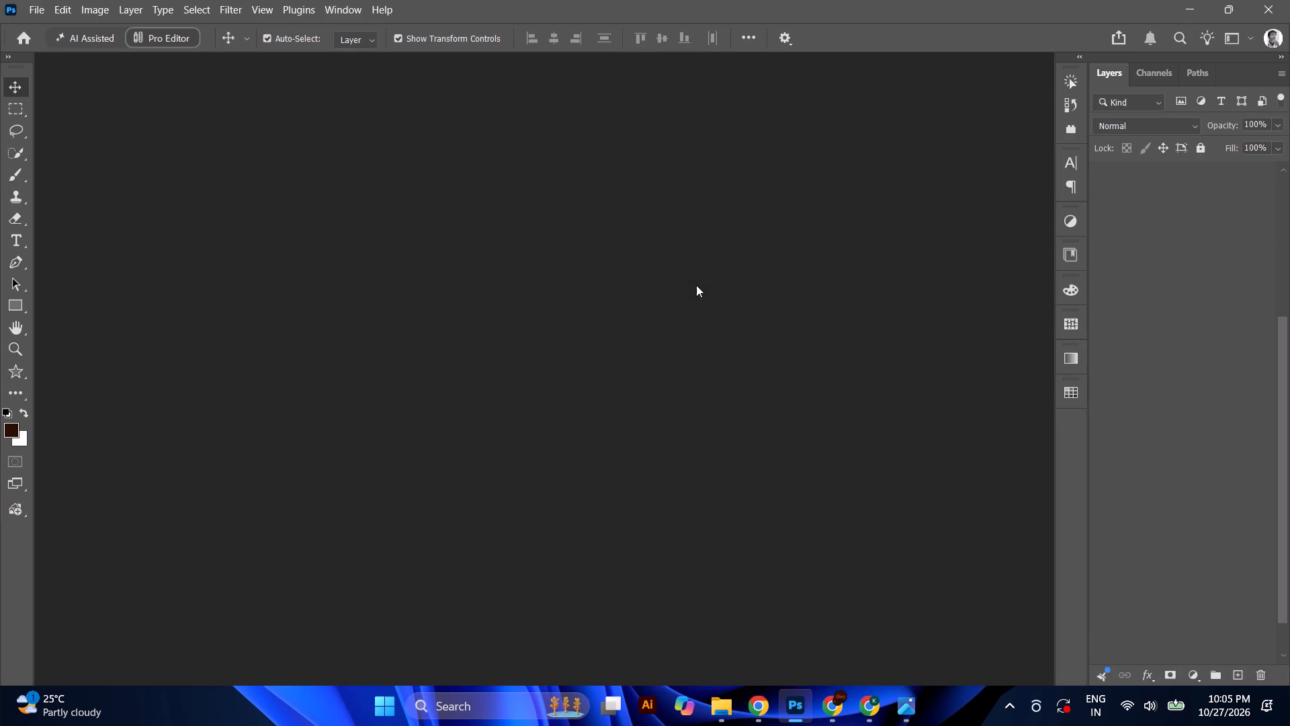
Close the open Chrome browser windows, including the one showing the generated ghost image.
{"action": "triple_click", "coordinate": [1289, 0]}
{"action": "triple_click", "coordinate": [1289, 0]}
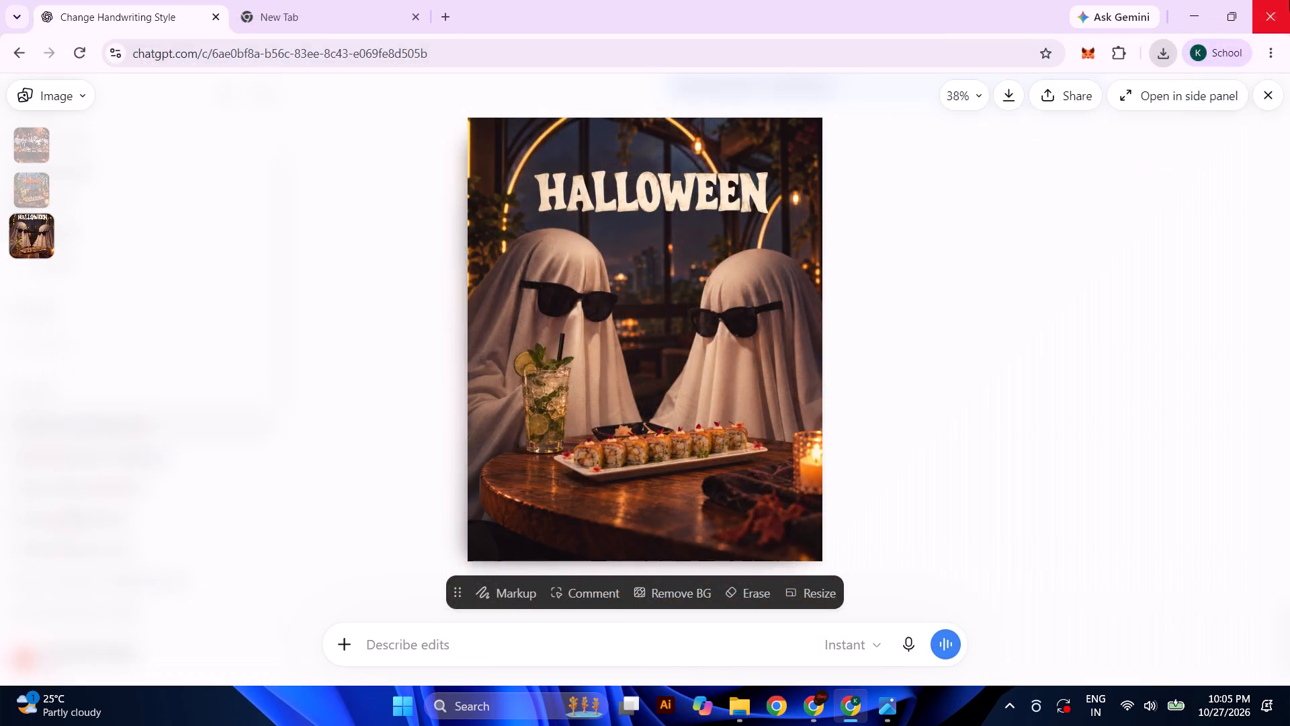
{"action": "triple_click", "coordinate": [1289, 0]}
Close the frontmost photo viewer windows, including the one showing JJ_Chirp_09995 (1).jpg.
{"action": "double_click", "coordinate": [1289, 0]}
{"action": "left_click_drag", "start_coordinate": [1289, 0], "coordinate": [1102, 159]}
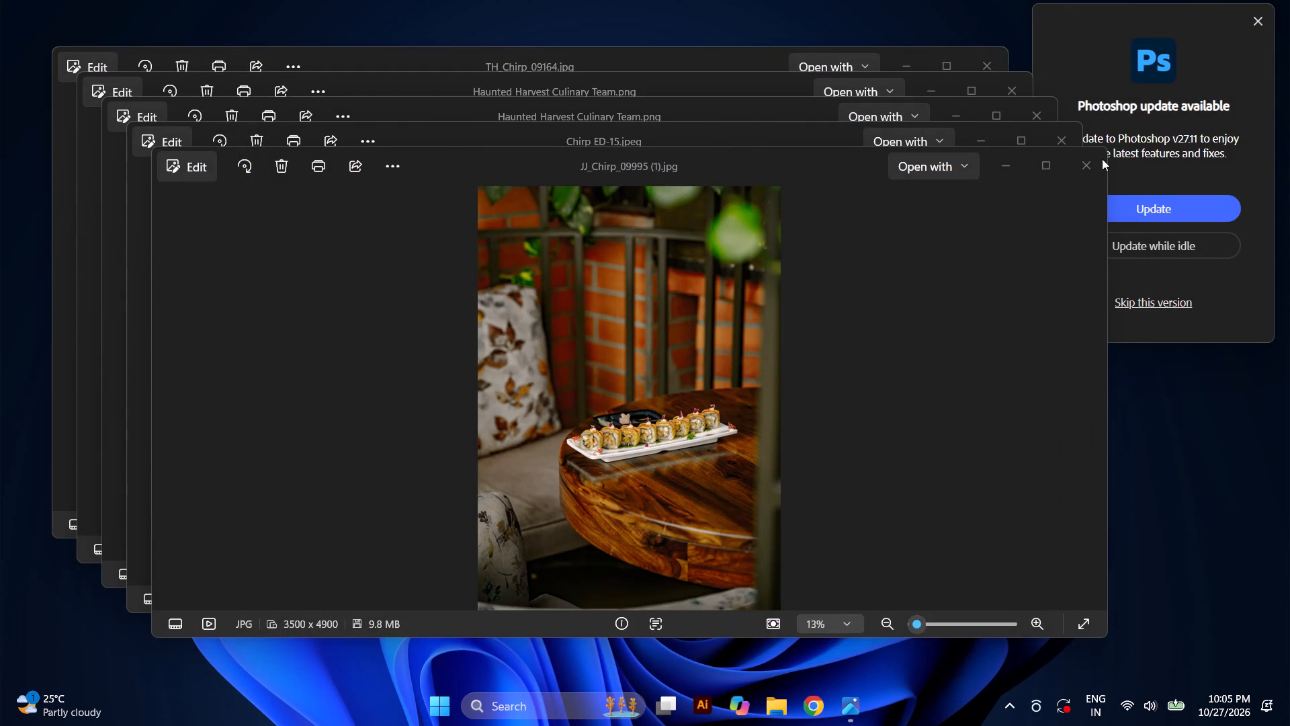
{"action": "double_click", "coordinate": [1102, 159]}
Dismiss the Photoshop update notification.
{"action": "left_click_drag", "start_coordinate": [1102, 159], "coordinate": [1252, 22]}
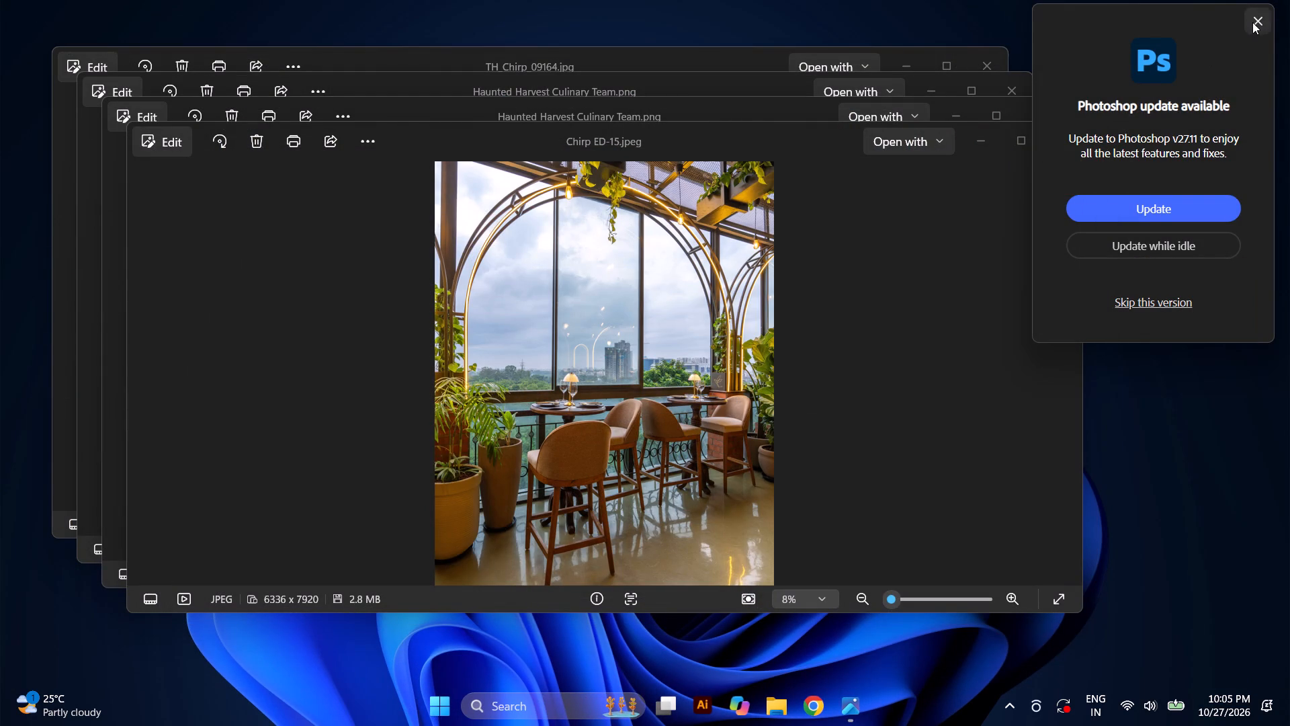
{"action": "left_click_drag", "start_coordinate": [1252, 22], "coordinate": [1252, 24]}
{"action": "left_click", "coordinate": [1252, 24]}
Close the photo viewer windows showing Chirp ED-15.jpeg and both Haunted Harvest Culinary Team.png images.
{"action": "left_click_drag", "start_coordinate": [1066, 142], "coordinate": [1041, 132]}
{"action": "double_click", "coordinate": [1062, 137]}
{"action": "left_click_drag", "start_coordinate": [1062, 137], "coordinate": [1025, 112]}
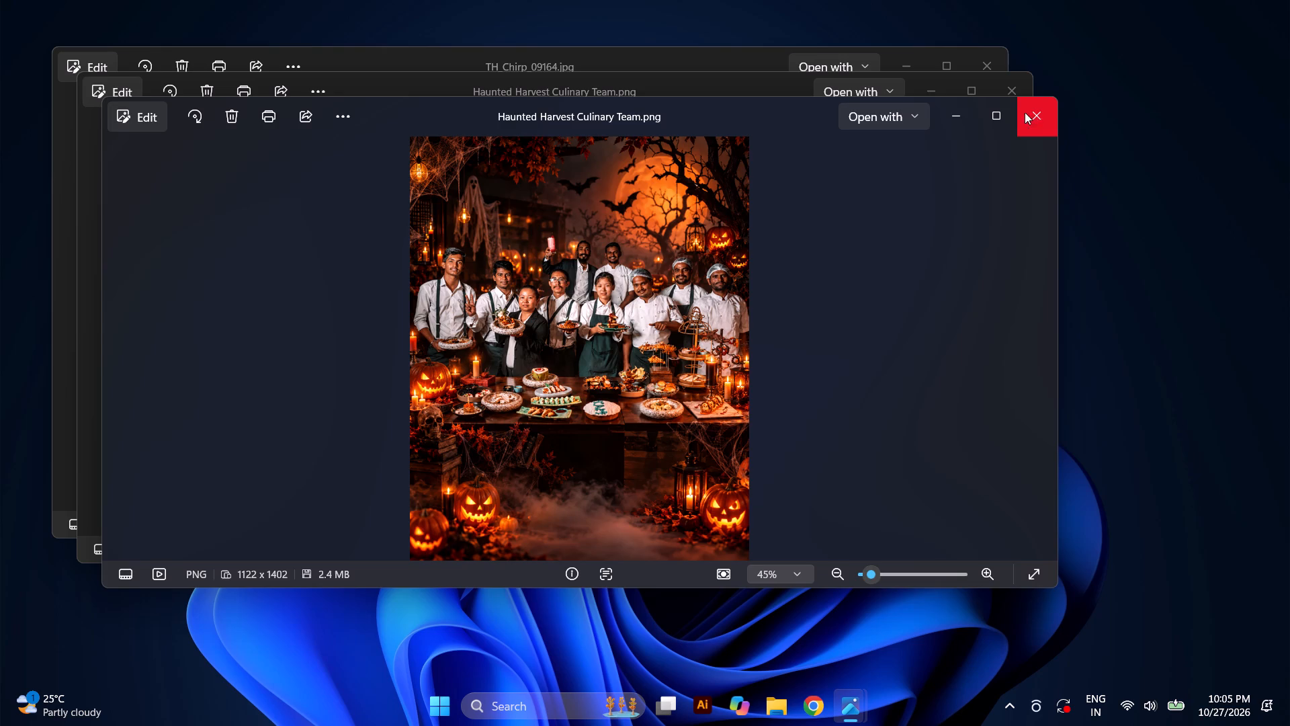
{"action": "left_click_drag", "start_coordinate": [1025, 112], "coordinate": [1039, 116]}
{"action": "left_click", "coordinate": [1039, 116]}
{"action": "left_click", "coordinate": [1024, 97]}
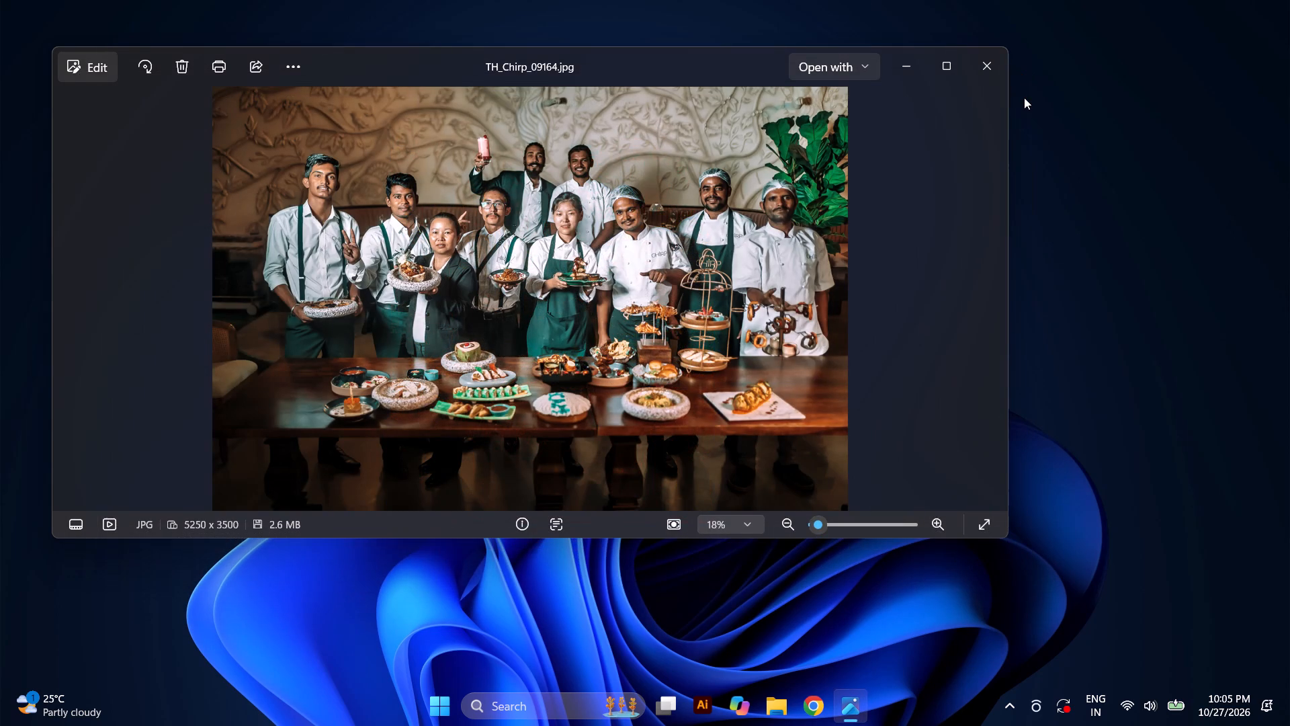